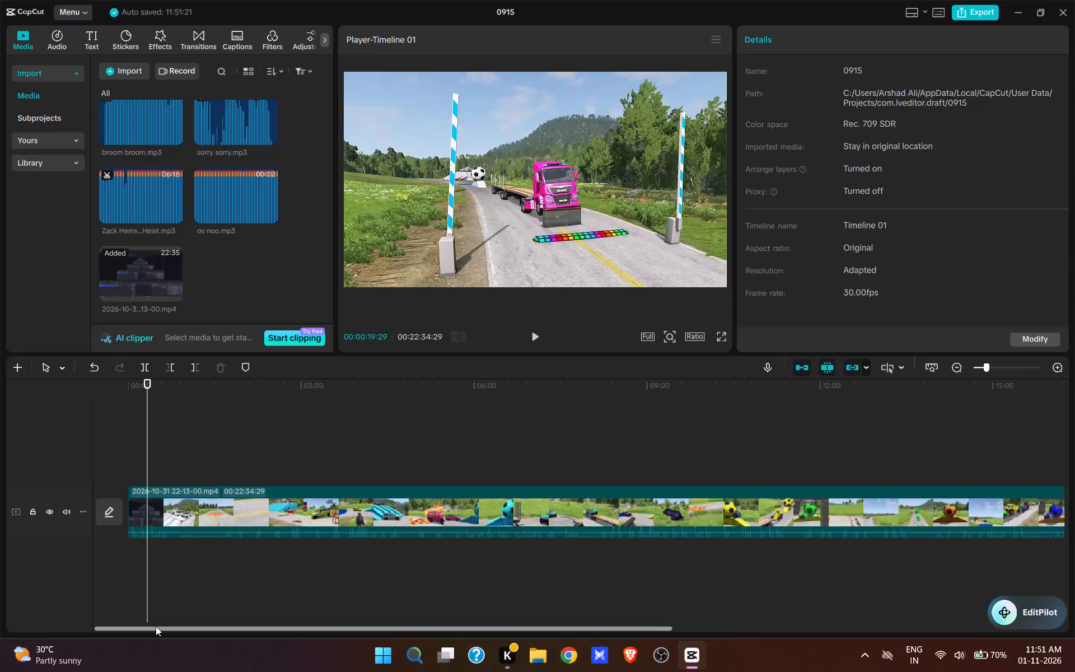
Raise the gameplay clip's saturation to 30 in the basic colour adjustments and apply the adjustment to all clips.
{"action": "left_click_drag", "start_coordinate": [156, 626], "coordinate": [104, 627]}
{"action": "left_click", "coordinate": [135, 458]}
{"action": "left_click_drag", "start_coordinate": [135, 458], "coordinate": [120, 455]}
{"action": "scroll", "coordinate": [120, 454], "scroll_direction": "up", "scroll_amount": 4, "text": "ctrl"}
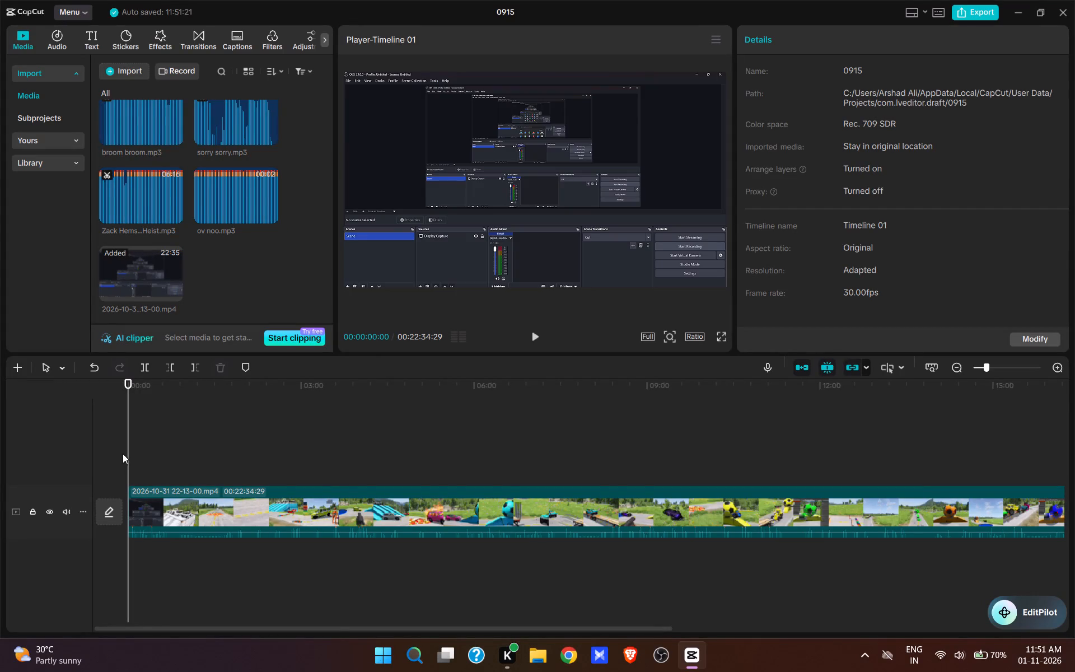
{"action": "scroll", "coordinate": [123, 454], "scroll_direction": "up", "scroll_amount": 7, "text": "ctrl"}
{"action": "key", "text": "space"}
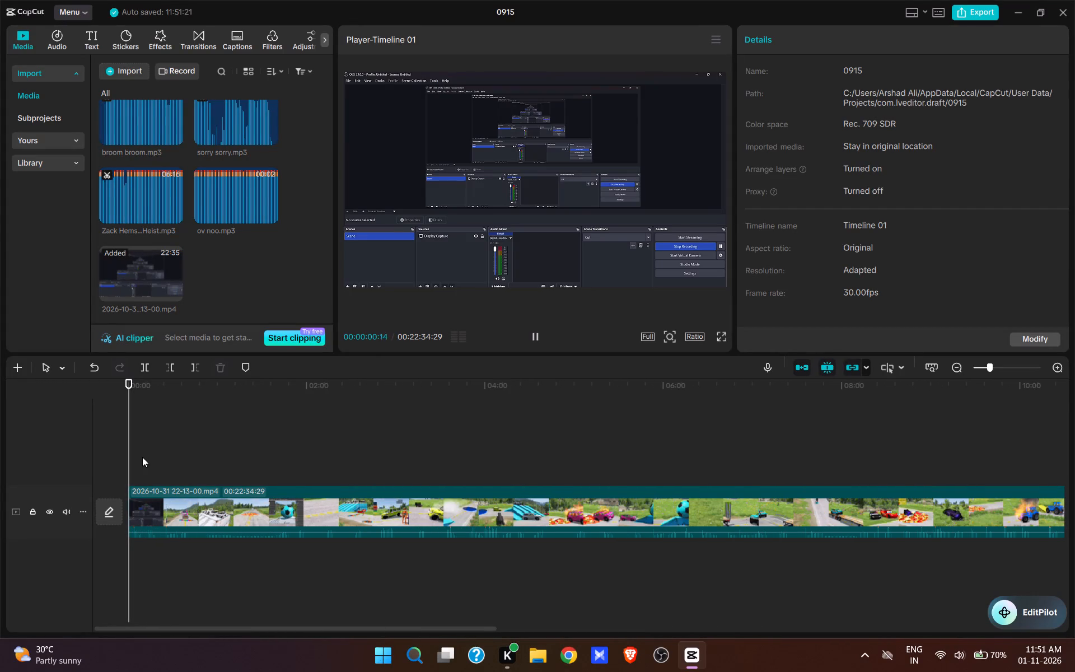
{"action": "key", "text": "space"}
{"action": "left_click", "coordinate": [222, 508]}
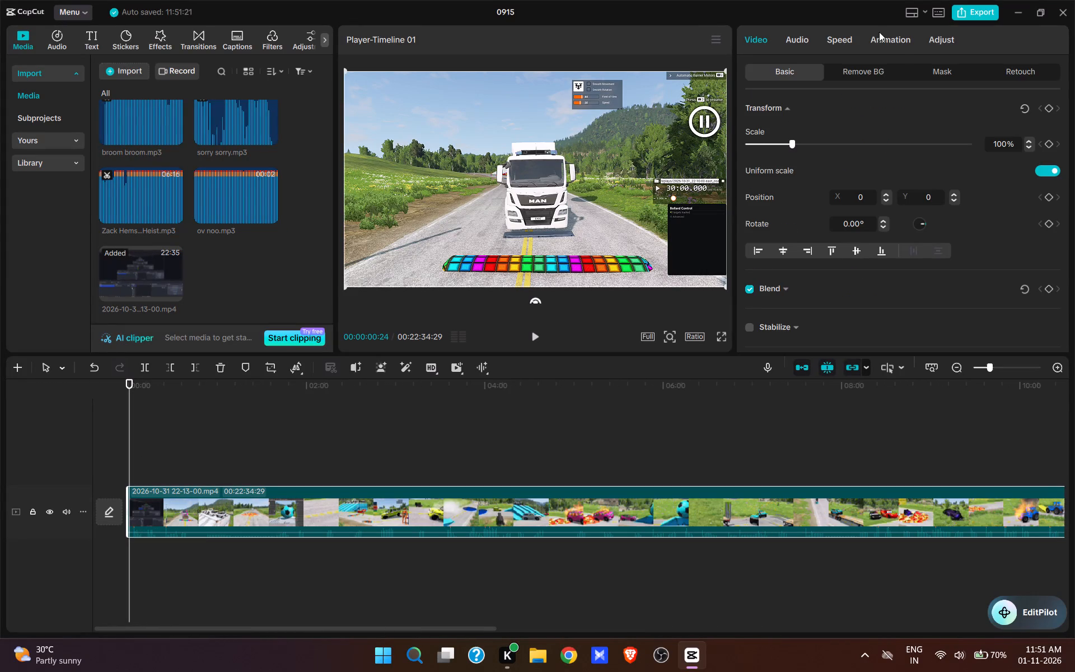
{"action": "left_click", "coordinate": [938, 48]}
{"action": "left_click", "coordinate": [938, 47]}
{"action": "scroll", "coordinate": [989, 164], "scroll_direction": "down", "scroll_amount": 9}
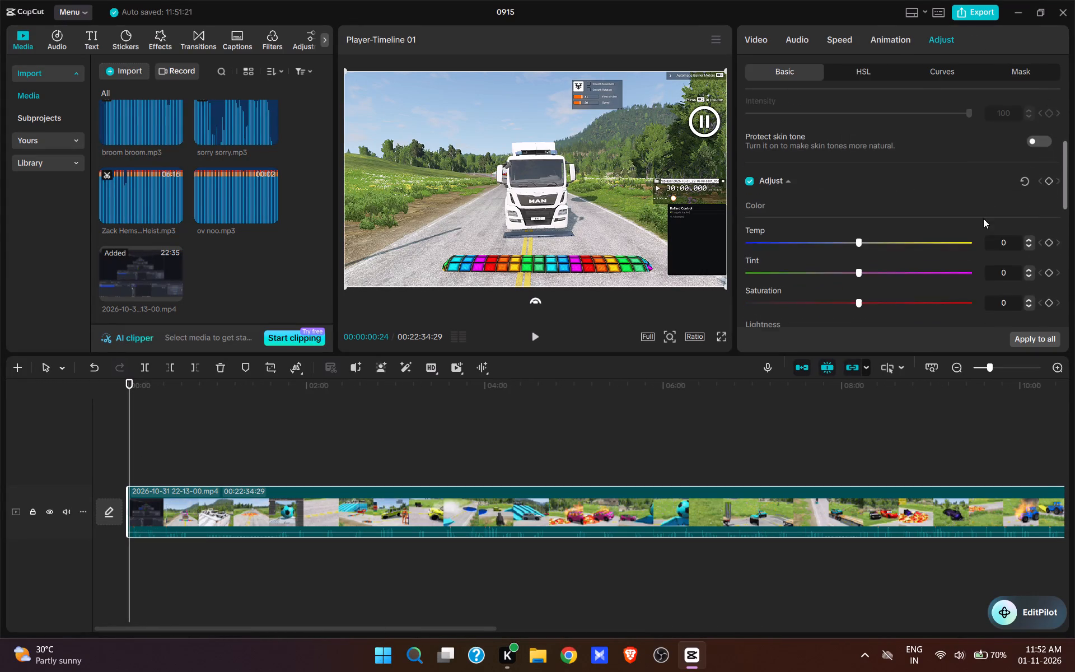
{"action": "left_click_drag", "start_coordinate": [1015, 283], "coordinate": [962, 288]}
{"action": "type", "text": "30"}
{"action": "key", "text": "Return"}
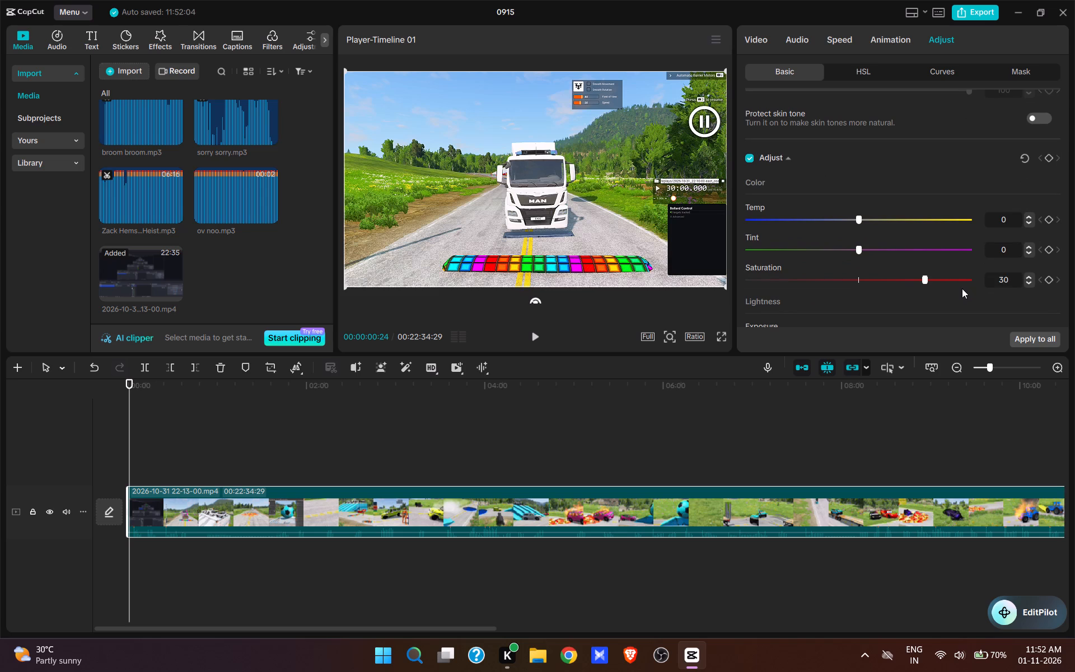
{"action": "left_click", "coordinate": [1034, 343]}
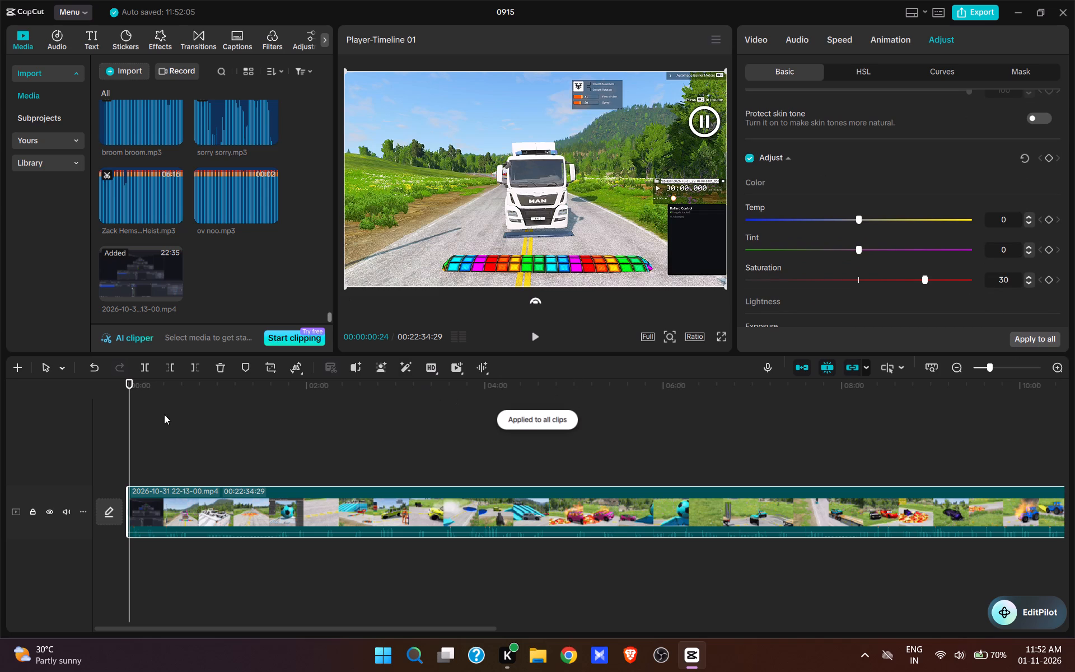
Trim off the clip's opening up to 00:00:04:20, just before the pink ball drops onto the white truck.
{"action": "key", "text": "space"}
{"action": "key", "text": "space"}
{"action": "scroll", "coordinate": [175, 442], "scroll_direction": "up", "scroll_amount": 6, "text": "ctrl"}
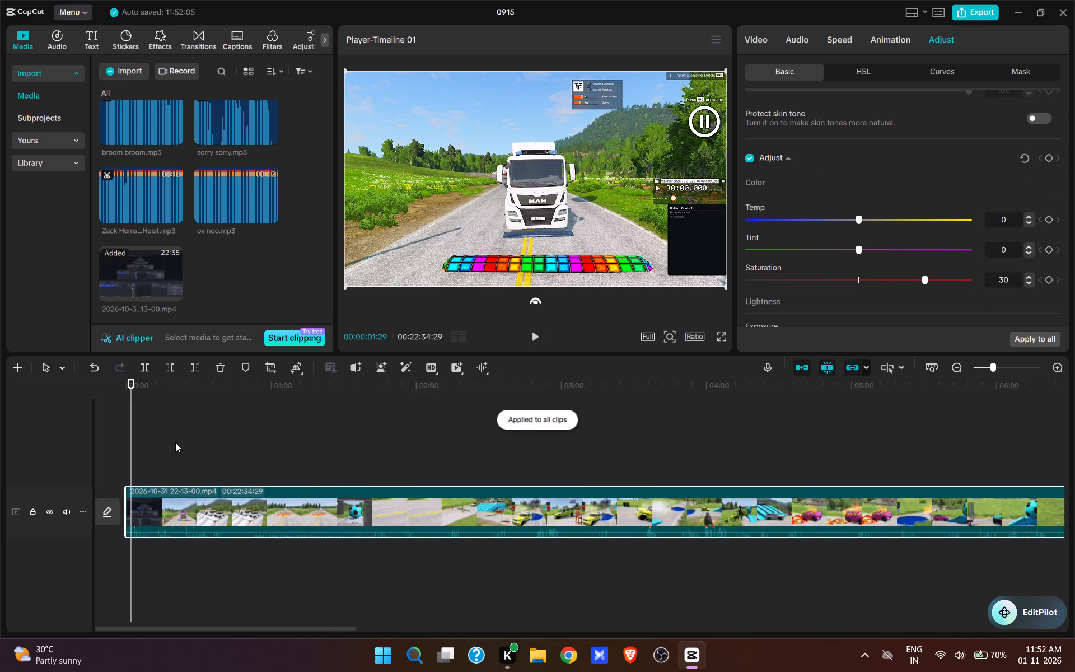
{"action": "scroll", "coordinate": [175, 442], "scroll_direction": "up", "scroll_amount": 5, "text": "ctrl"}
{"action": "left_click_drag", "start_coordinate": [150, 626], "coordinate": [115, 629]}
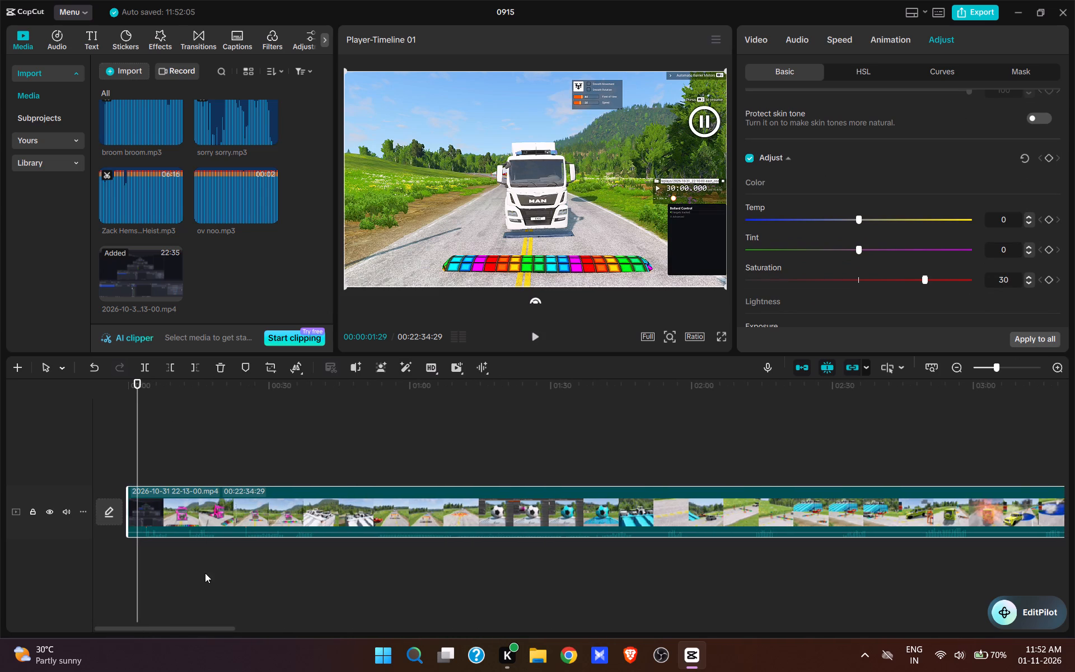
{"action": "key", "text": "space"}
{"action": "key", "text": "space"}
{"action": "key", "text": "space"}
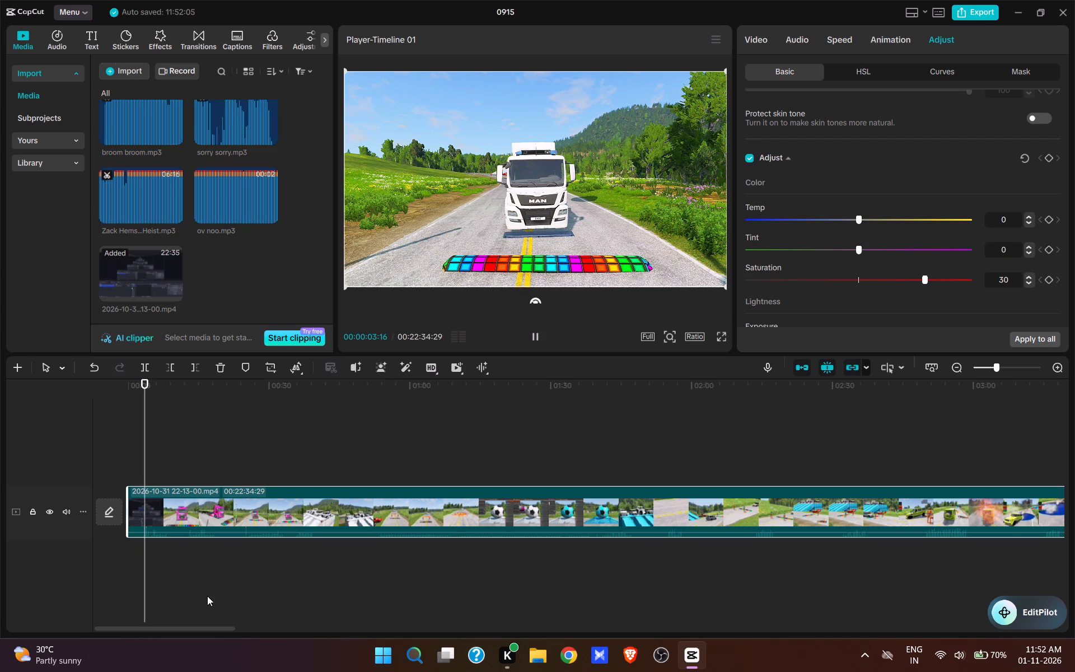
{"action": "key", "text": "space"}
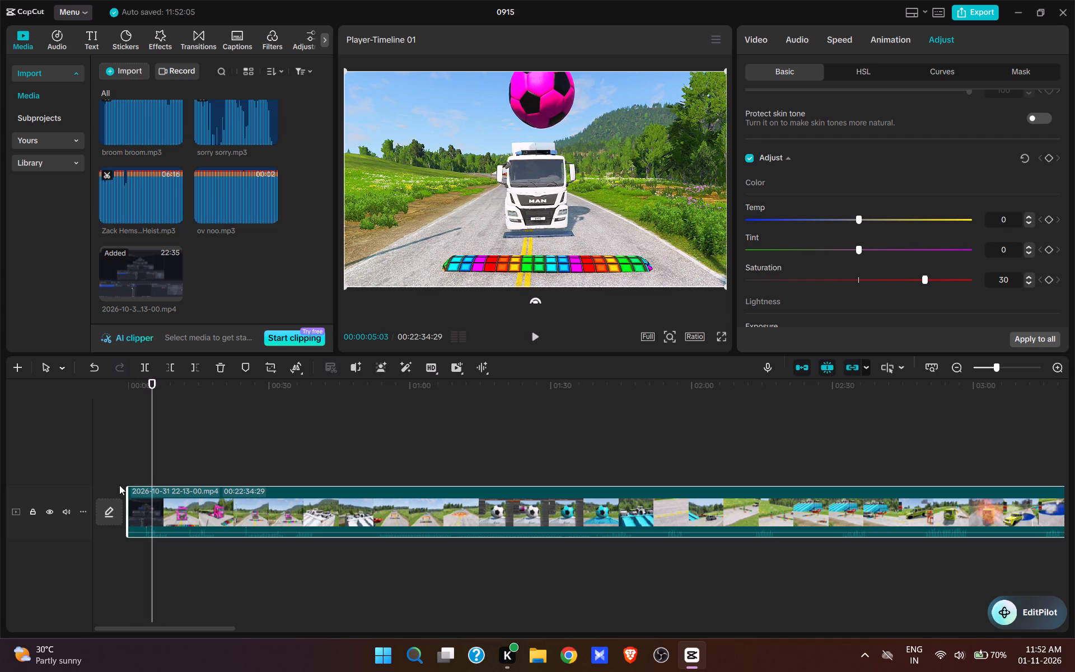
{"action": "left_click", "coordinate": [150, 475]}
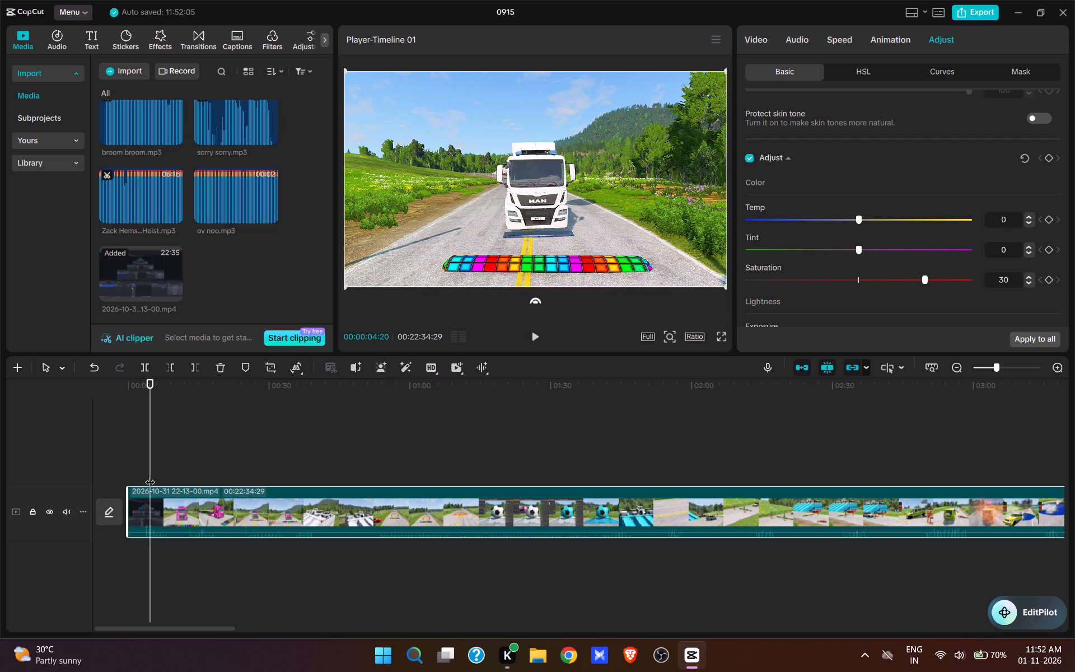
{"action": "key", "text": "q"}
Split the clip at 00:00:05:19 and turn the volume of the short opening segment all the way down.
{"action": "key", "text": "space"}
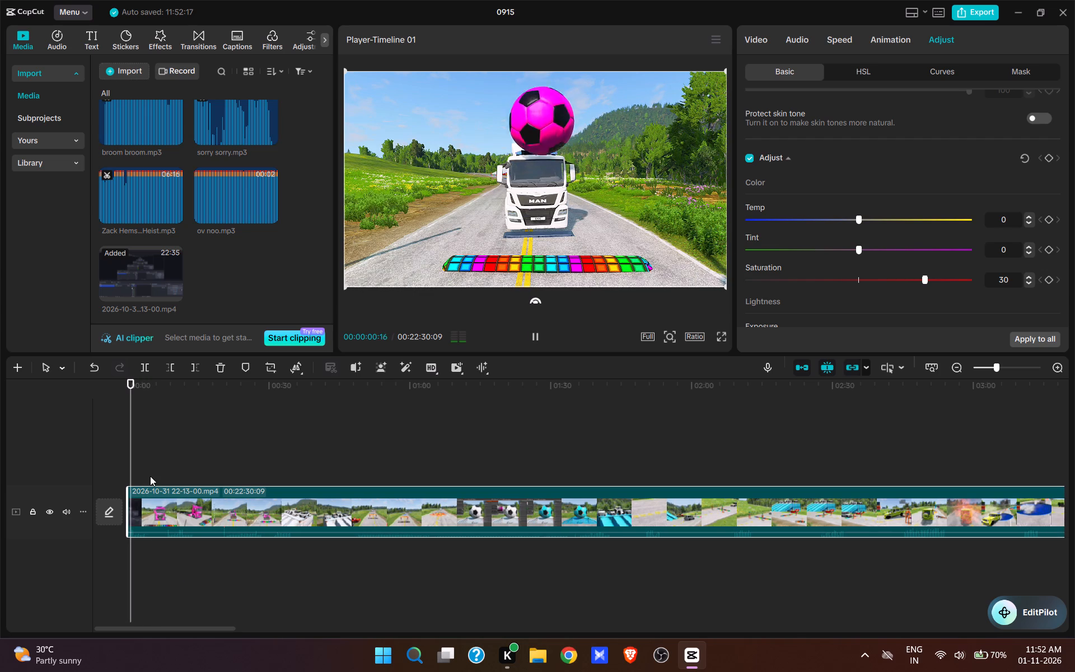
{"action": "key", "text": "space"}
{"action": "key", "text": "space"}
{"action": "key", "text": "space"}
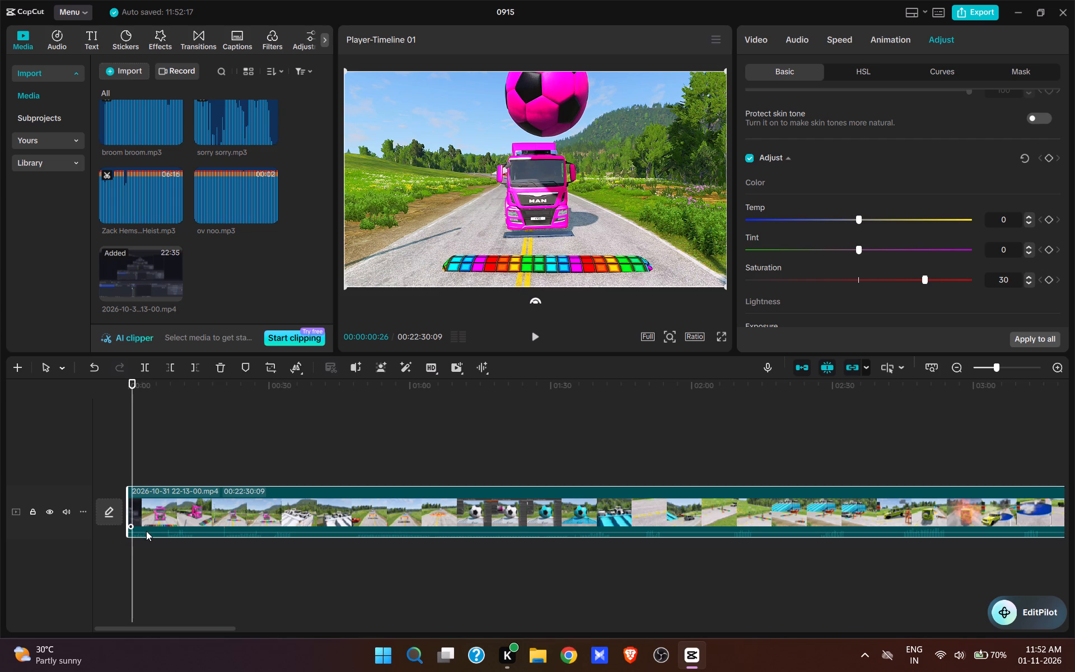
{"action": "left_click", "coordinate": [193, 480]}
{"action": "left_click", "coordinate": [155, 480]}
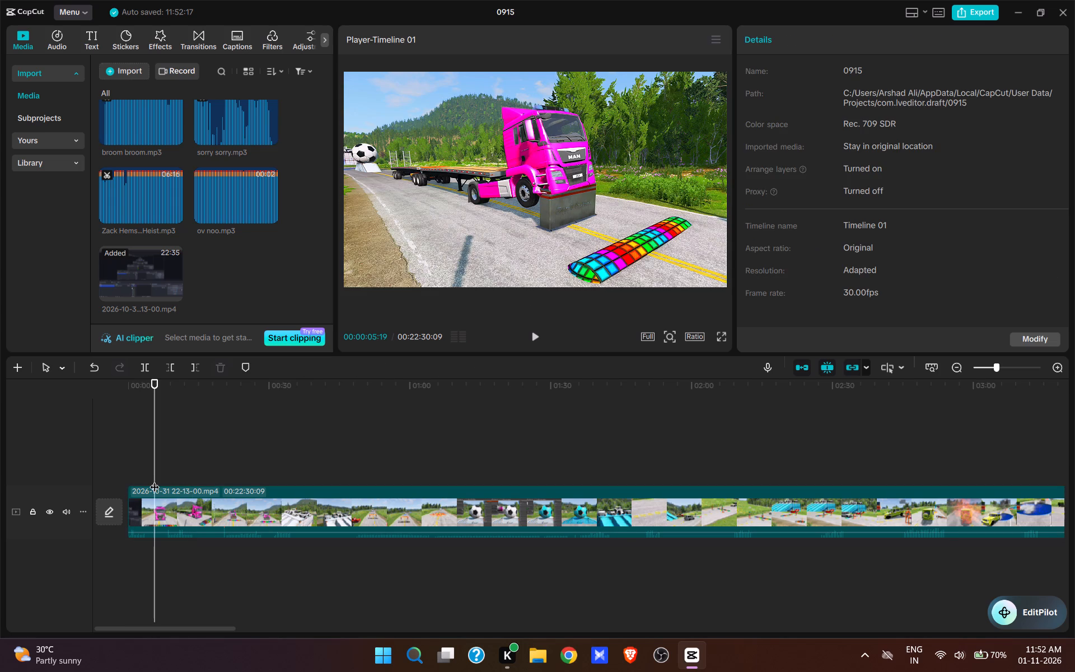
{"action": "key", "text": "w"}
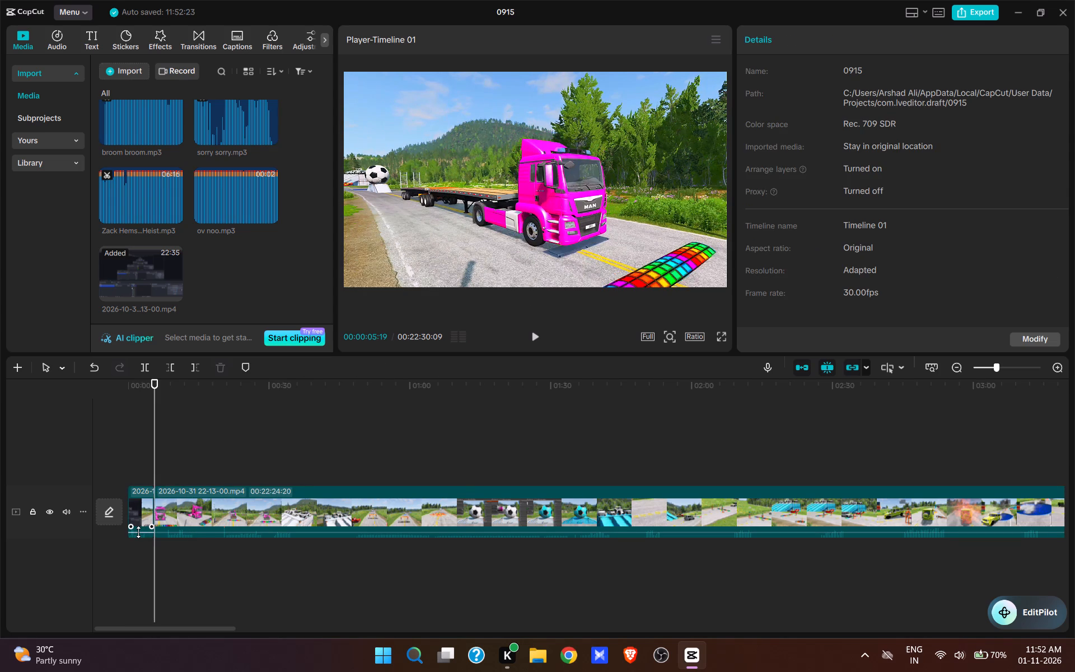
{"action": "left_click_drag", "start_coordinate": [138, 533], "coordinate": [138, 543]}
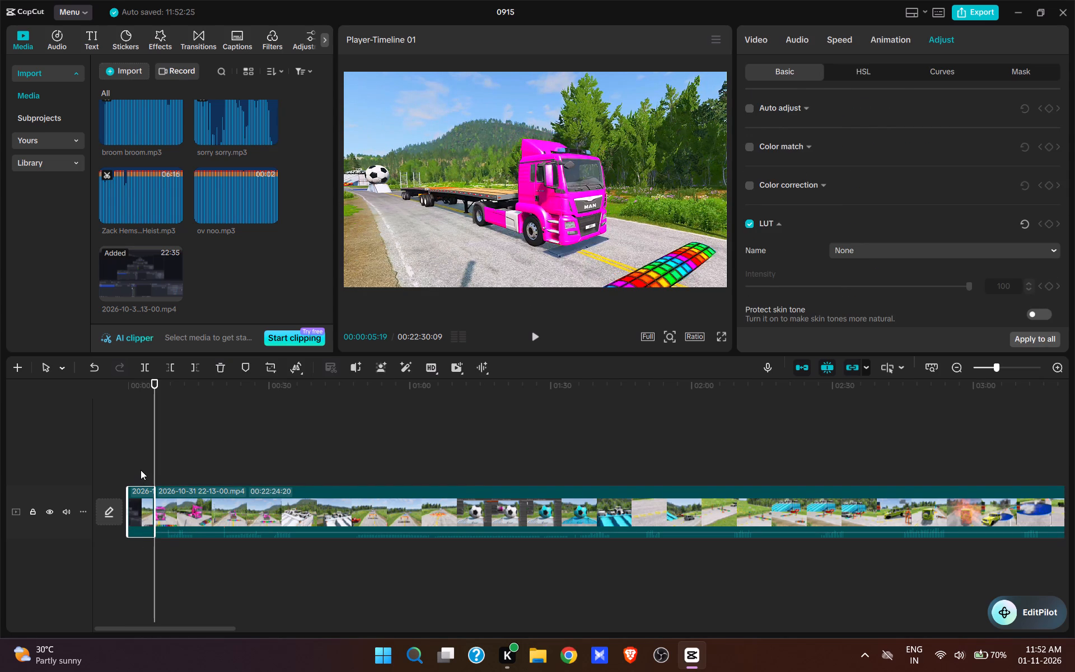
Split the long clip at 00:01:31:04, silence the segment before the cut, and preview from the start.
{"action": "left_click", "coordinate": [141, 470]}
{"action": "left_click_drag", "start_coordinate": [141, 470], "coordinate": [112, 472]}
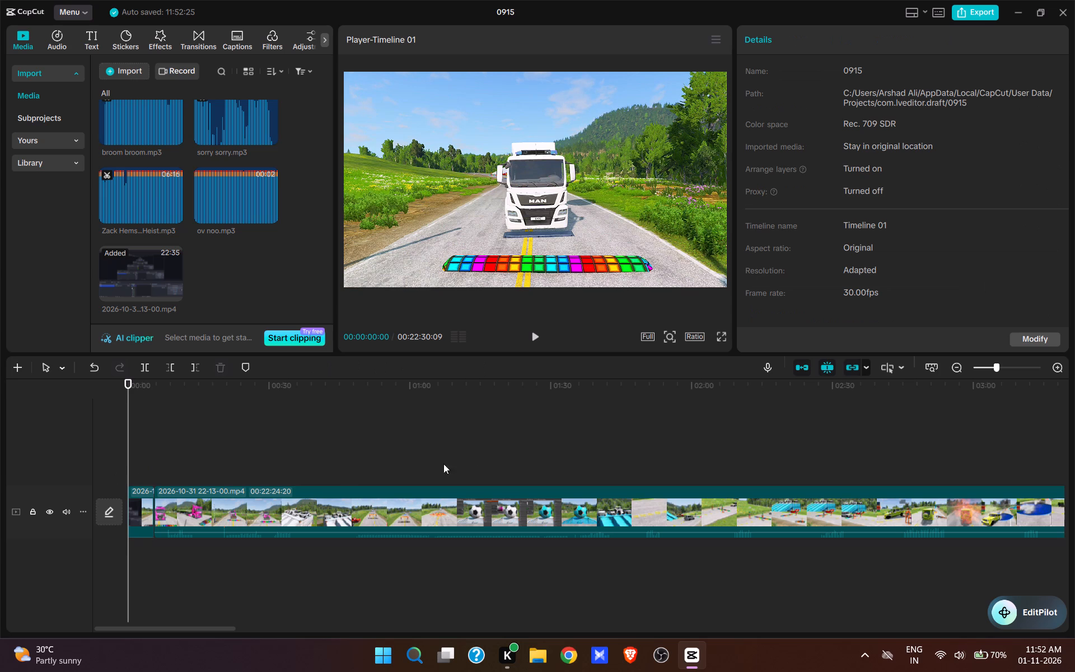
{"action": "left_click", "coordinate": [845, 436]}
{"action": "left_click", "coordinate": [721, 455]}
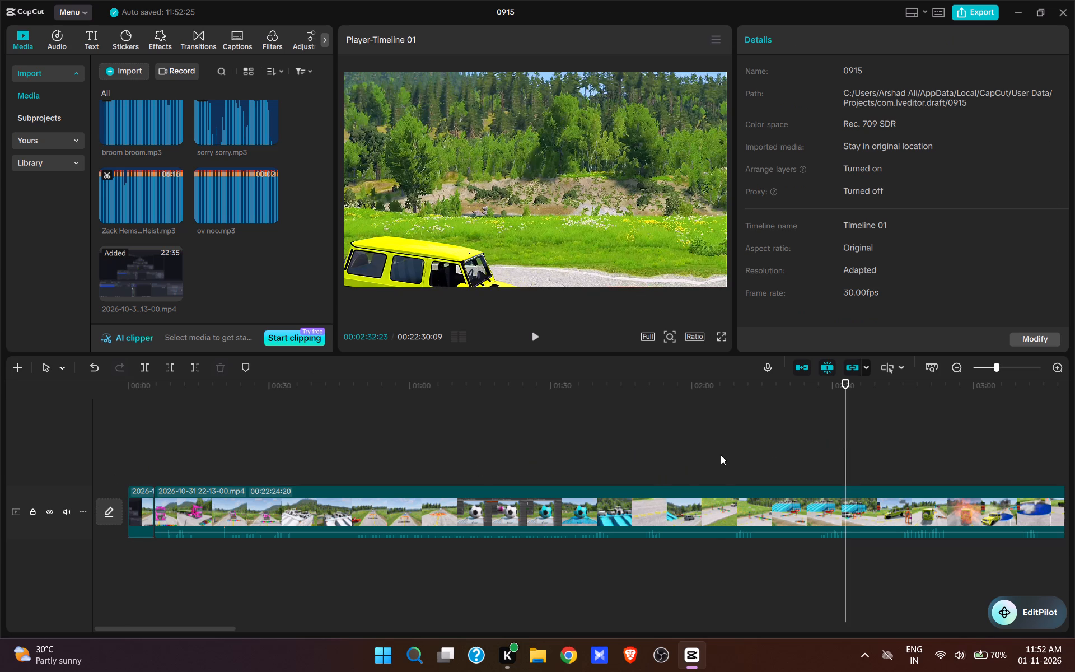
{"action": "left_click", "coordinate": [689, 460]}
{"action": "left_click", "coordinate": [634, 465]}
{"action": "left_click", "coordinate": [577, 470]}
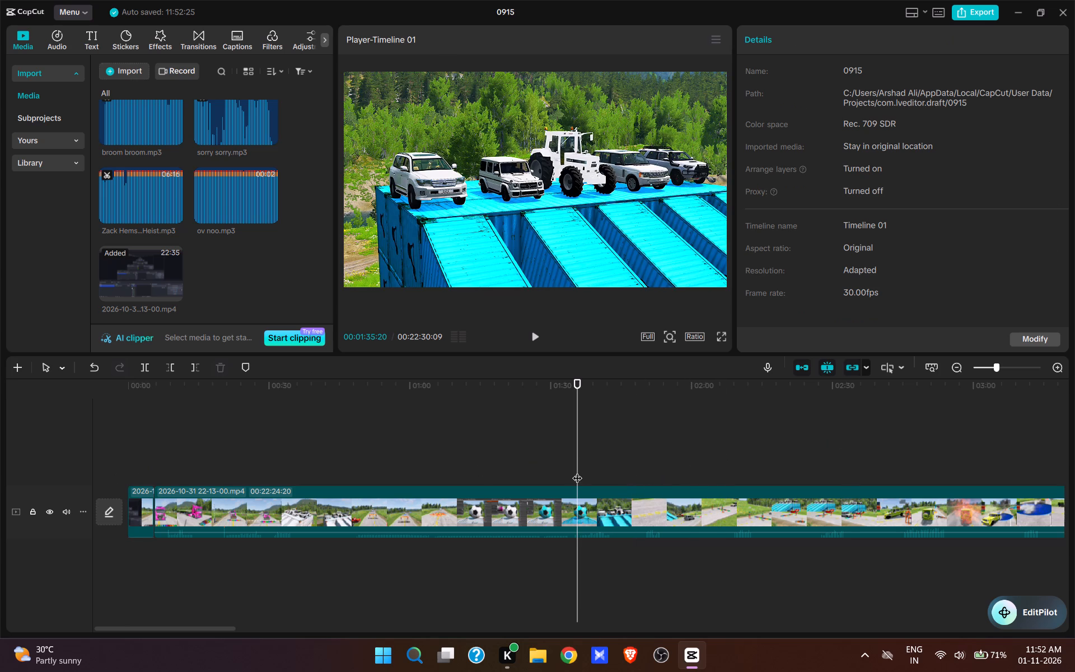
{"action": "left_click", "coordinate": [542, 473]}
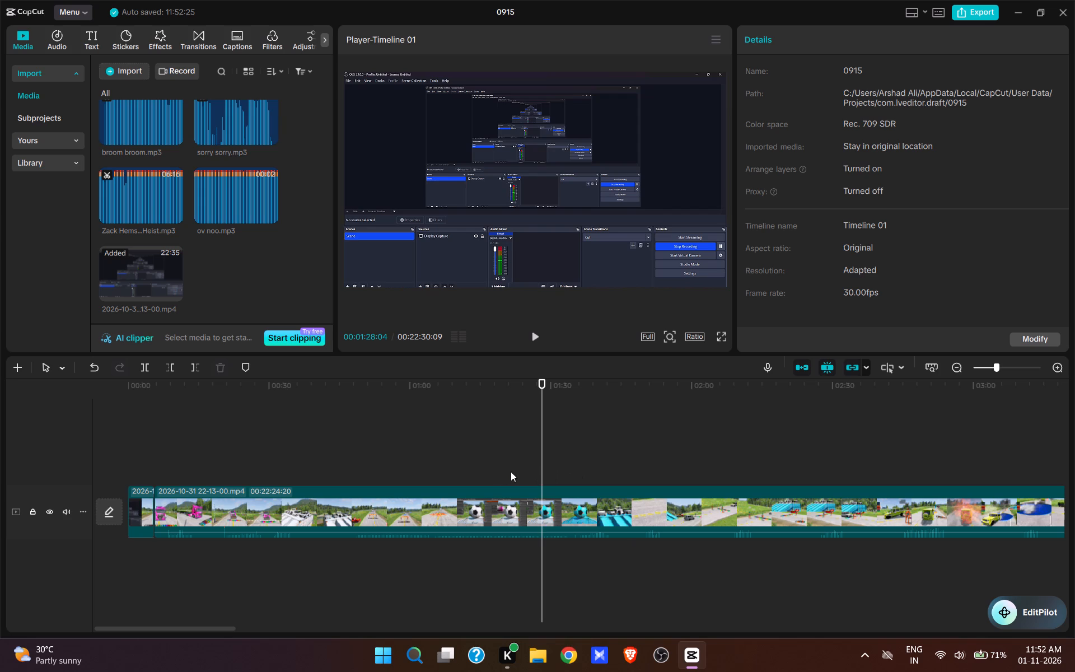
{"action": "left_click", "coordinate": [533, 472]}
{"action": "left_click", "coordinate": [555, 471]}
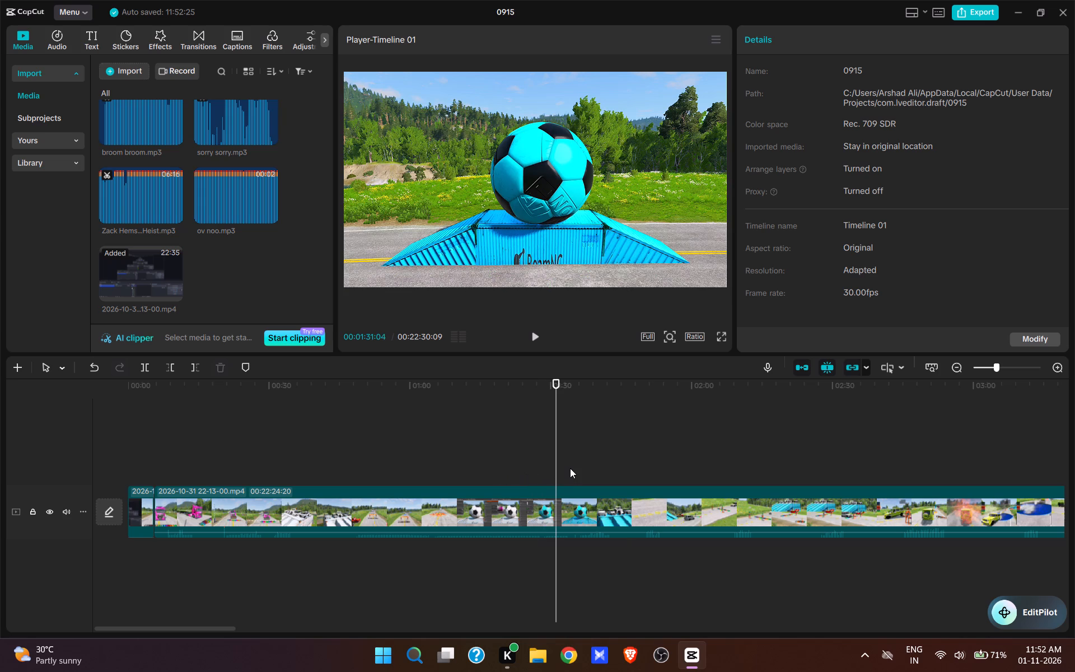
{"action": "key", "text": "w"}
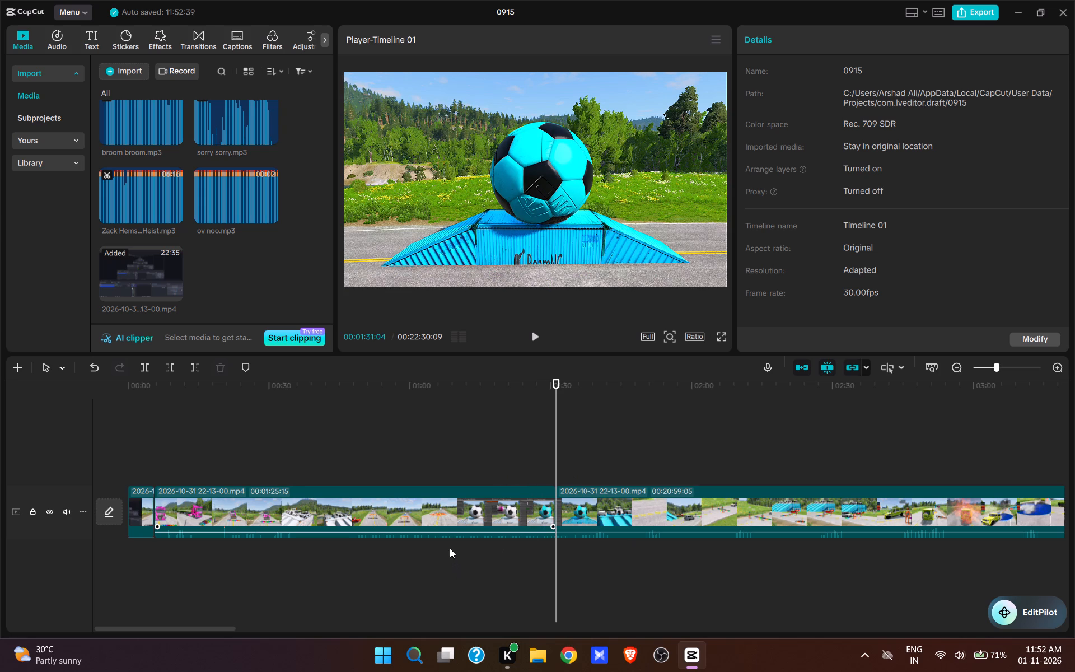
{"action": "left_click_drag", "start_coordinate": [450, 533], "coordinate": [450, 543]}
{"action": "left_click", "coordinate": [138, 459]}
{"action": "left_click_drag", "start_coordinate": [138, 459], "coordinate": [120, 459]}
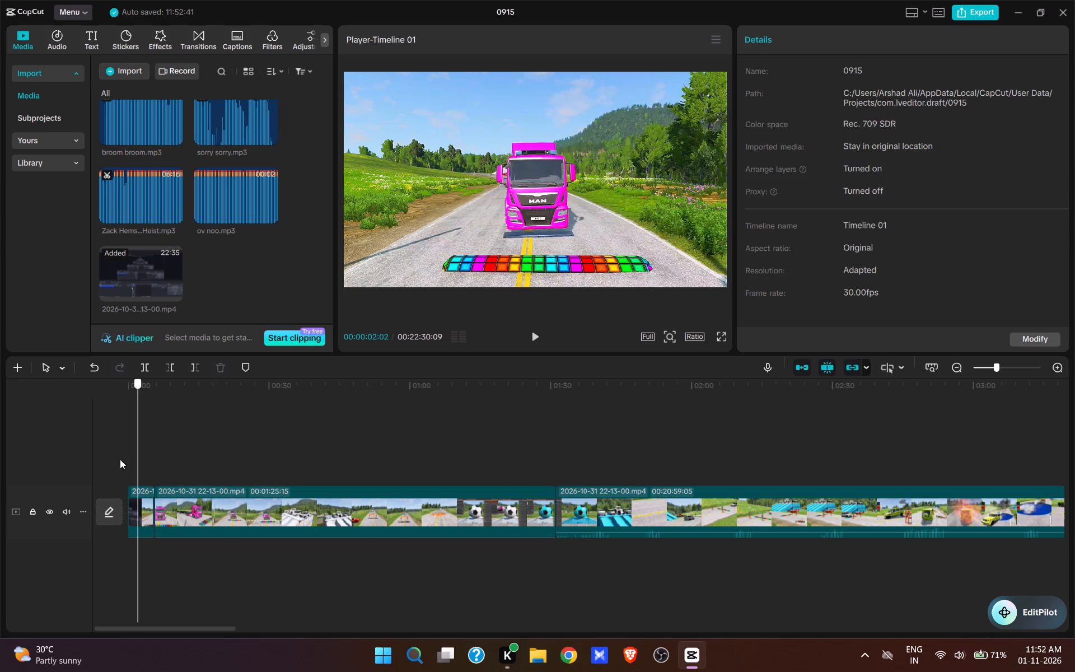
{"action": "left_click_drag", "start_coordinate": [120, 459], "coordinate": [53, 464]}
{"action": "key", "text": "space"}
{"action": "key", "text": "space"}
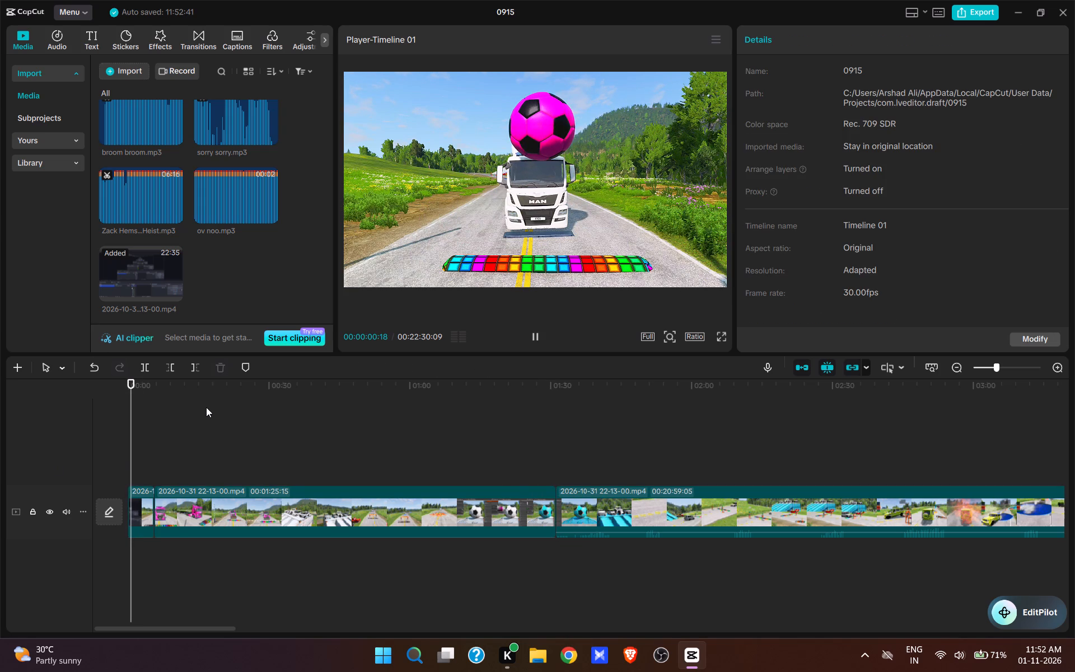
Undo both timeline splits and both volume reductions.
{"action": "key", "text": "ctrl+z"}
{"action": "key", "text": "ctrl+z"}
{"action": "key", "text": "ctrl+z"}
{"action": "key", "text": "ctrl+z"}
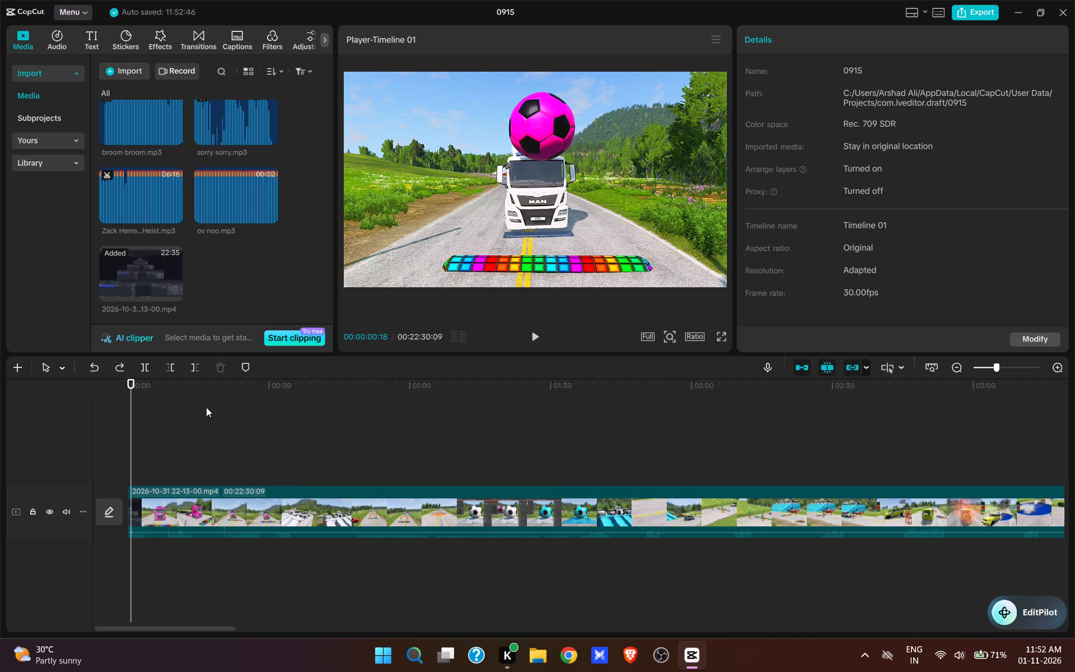
Split the clip at 00:01:32:17, at the blue soccer ball scene.
{"action": "left_click", "coordinate": [577, 451]}
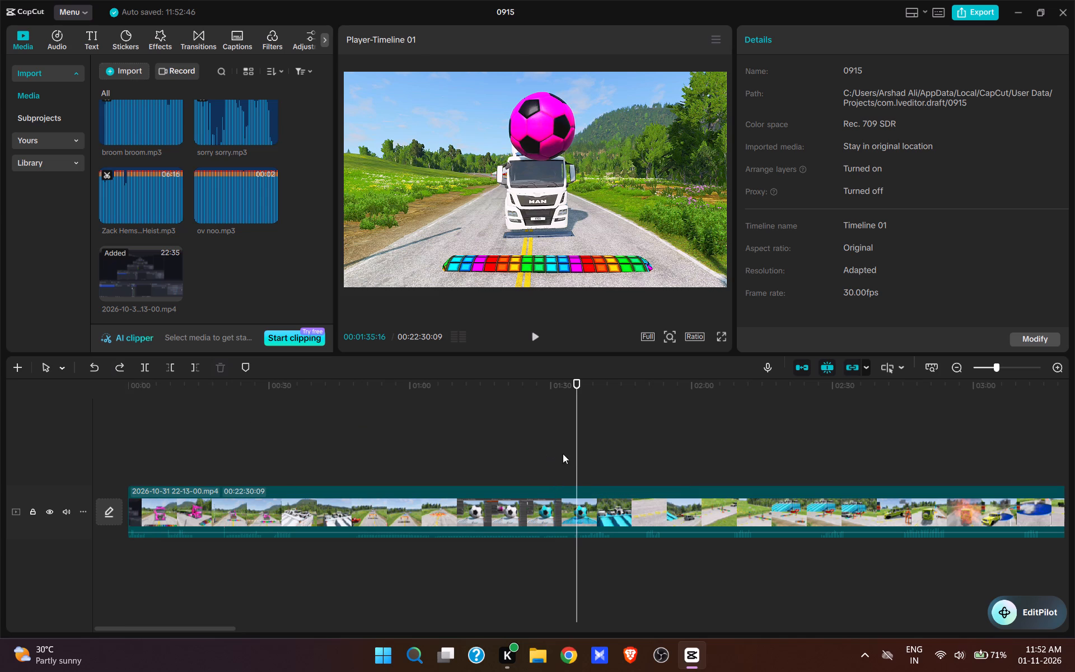
{"action": "left_click", "coordinate": [563, 454]}
{"action": "key", "text": "w"}
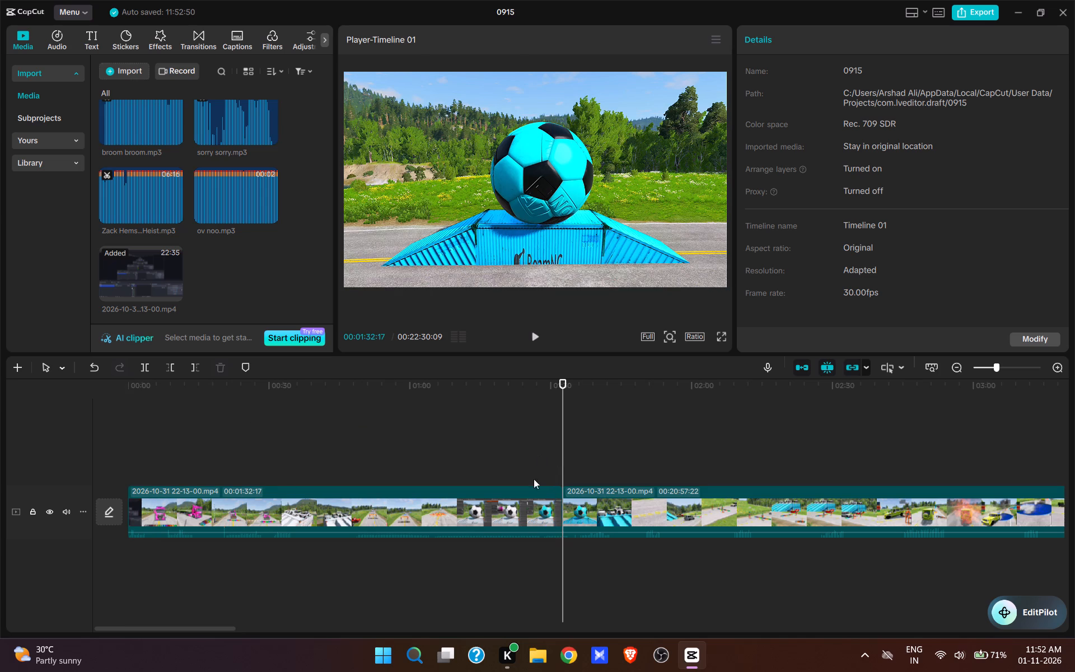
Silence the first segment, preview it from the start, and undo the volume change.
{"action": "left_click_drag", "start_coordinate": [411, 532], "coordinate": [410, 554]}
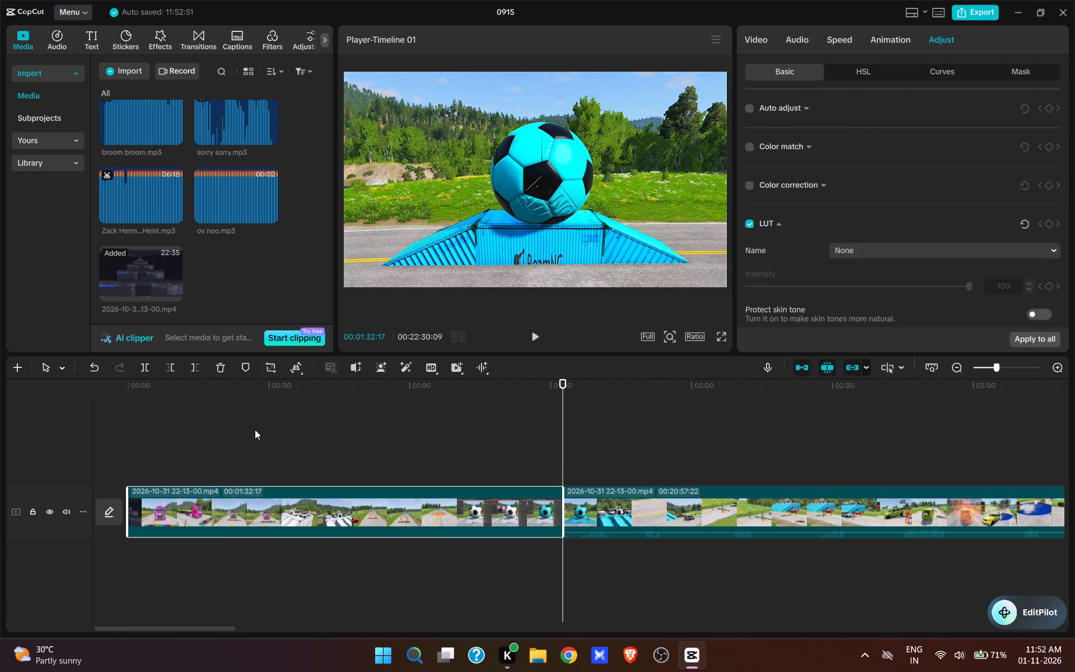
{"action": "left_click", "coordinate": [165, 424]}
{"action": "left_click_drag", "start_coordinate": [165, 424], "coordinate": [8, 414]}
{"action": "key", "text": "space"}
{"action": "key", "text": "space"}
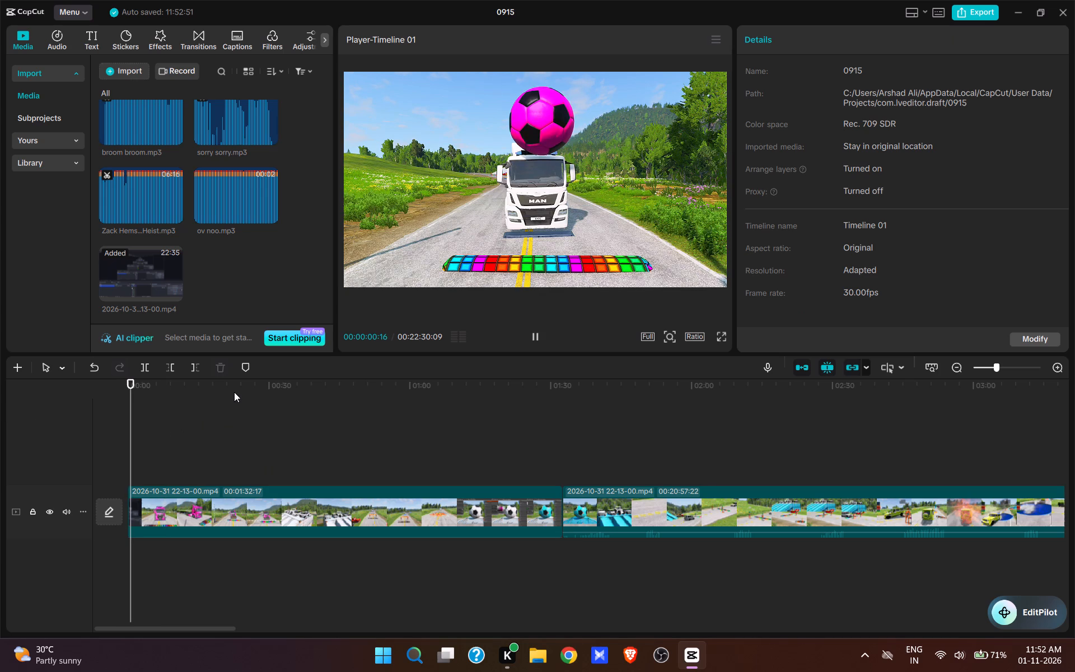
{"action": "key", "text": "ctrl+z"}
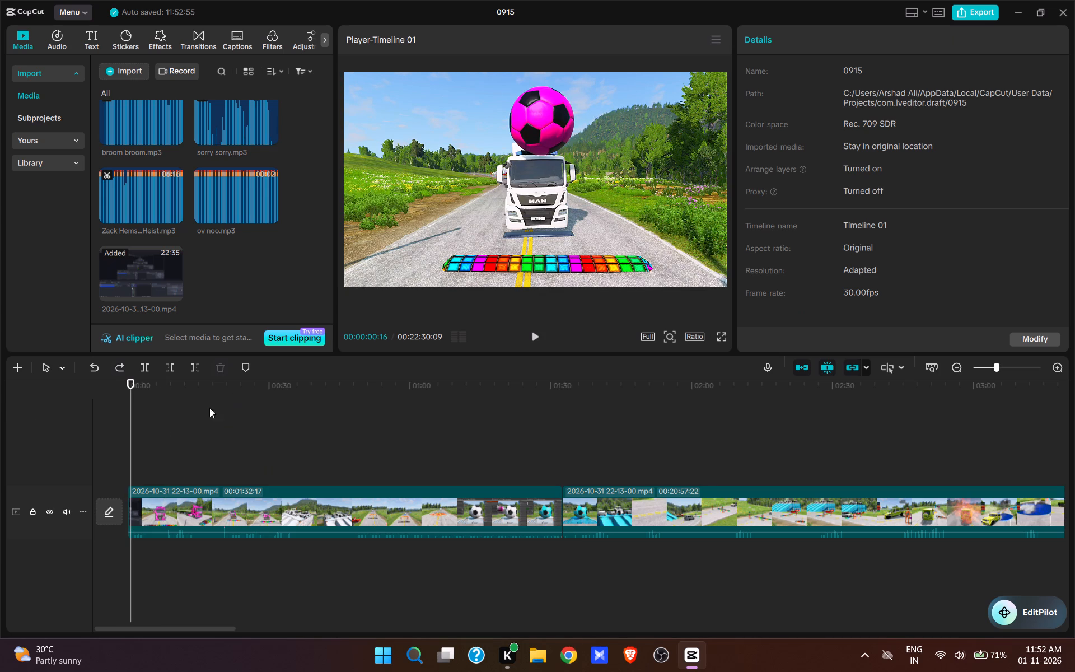
Split the first segment at 00:00:07:20 and turn the volume of the short opening piece all the way down.
{"action": "key", "text": "space"}
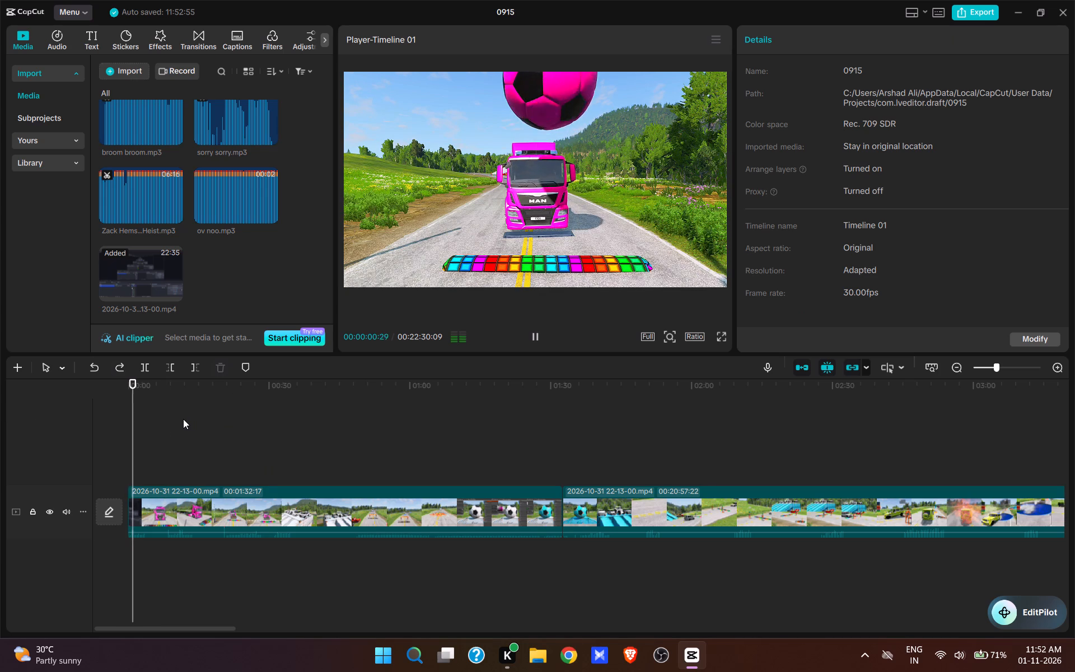
{"action": "key", "text": "space"}
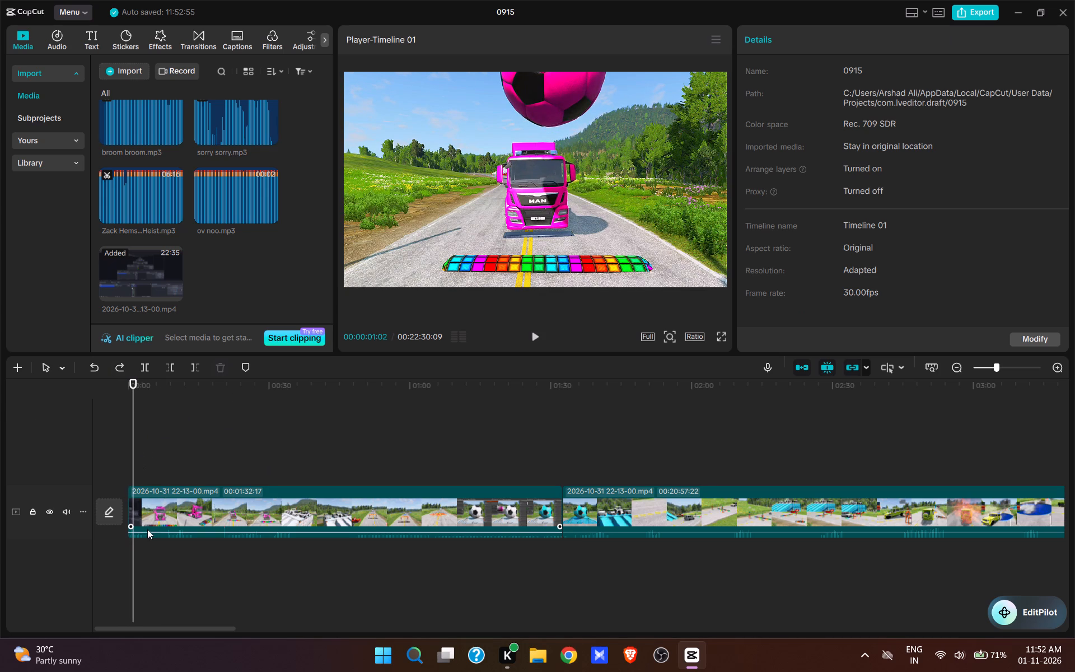
{"action": "left_click", "coordinate": [164, 469]}
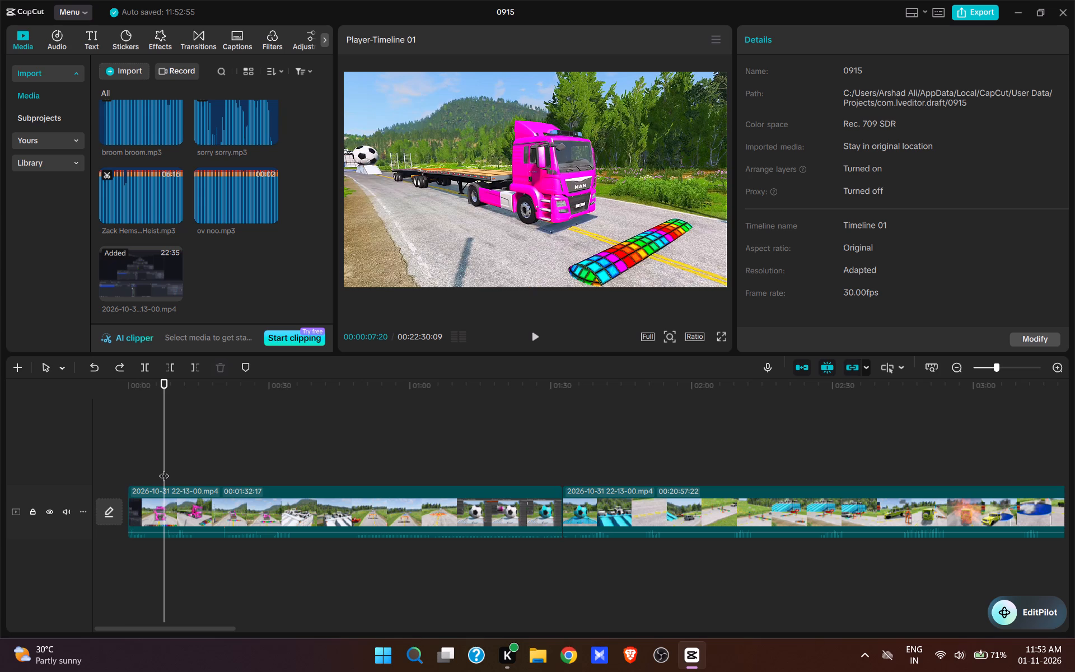
{"action": "key", "text": "w"}
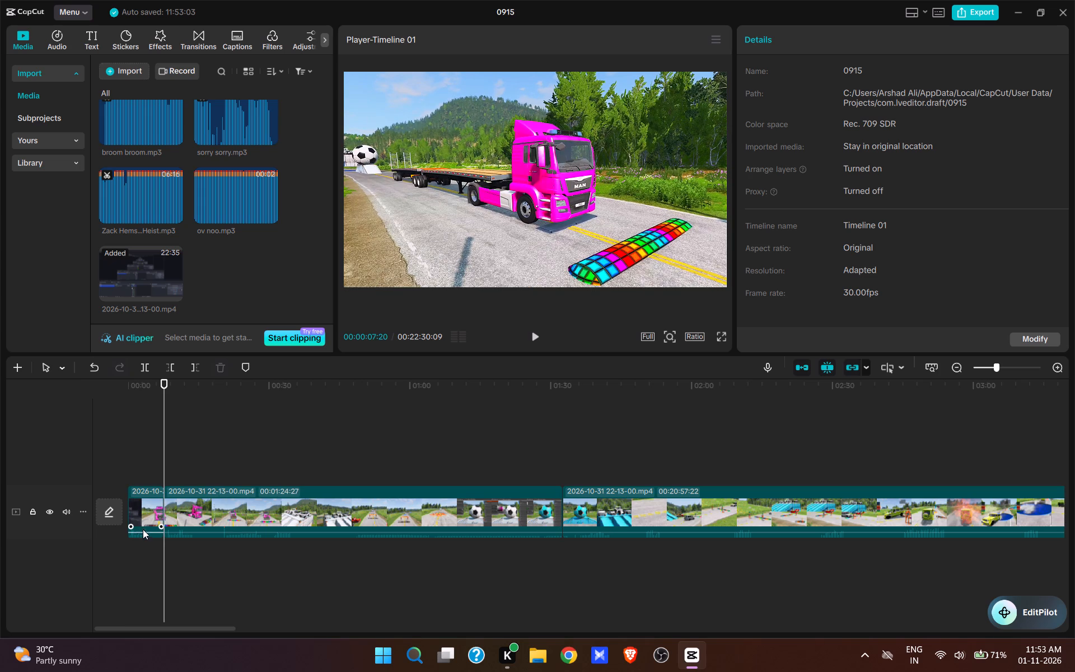
{"action": "left_click_drag", "start_coordinate": [143, 533], "coordinate": [148, 560]}
{"action": "left_click", "coordinate": [121, 422]}
{"action": "left_click", "coordinate": [136, 438]}
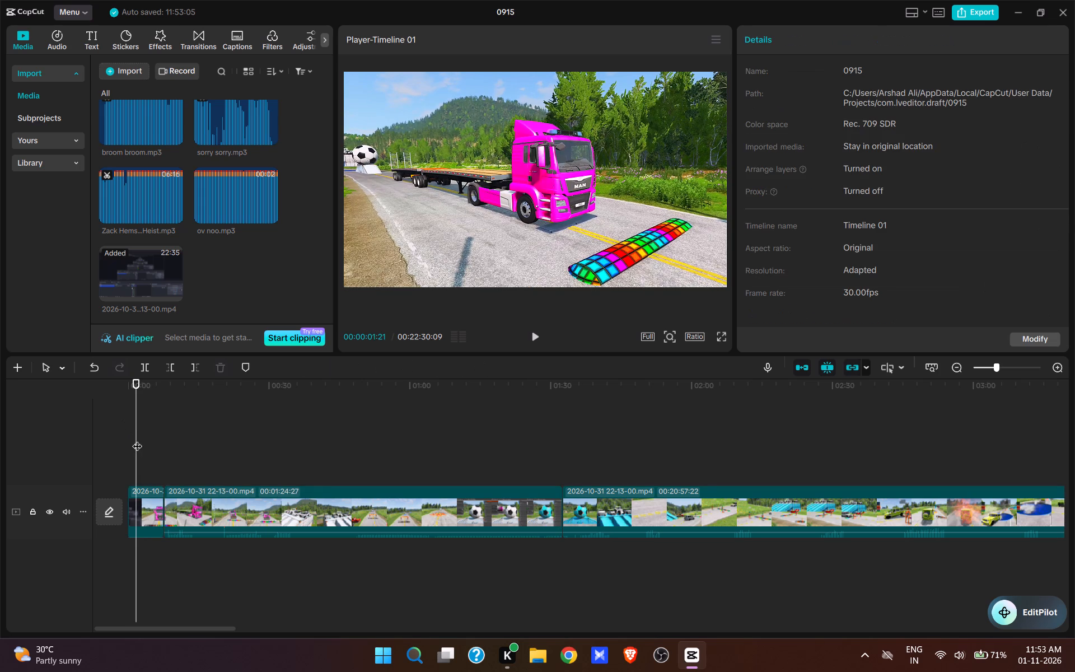
Add the Surpiris.mp3 sound effect from the imported media to the timeline at 00:00:00:22, below the opening soccer ball scene.
{"action": "left_click_drag", "start_coordinate": [137, 440], "coordinate": [0, 435]}
{"action": "key", "text": "space"}
{"action": "key", "text": "space"}
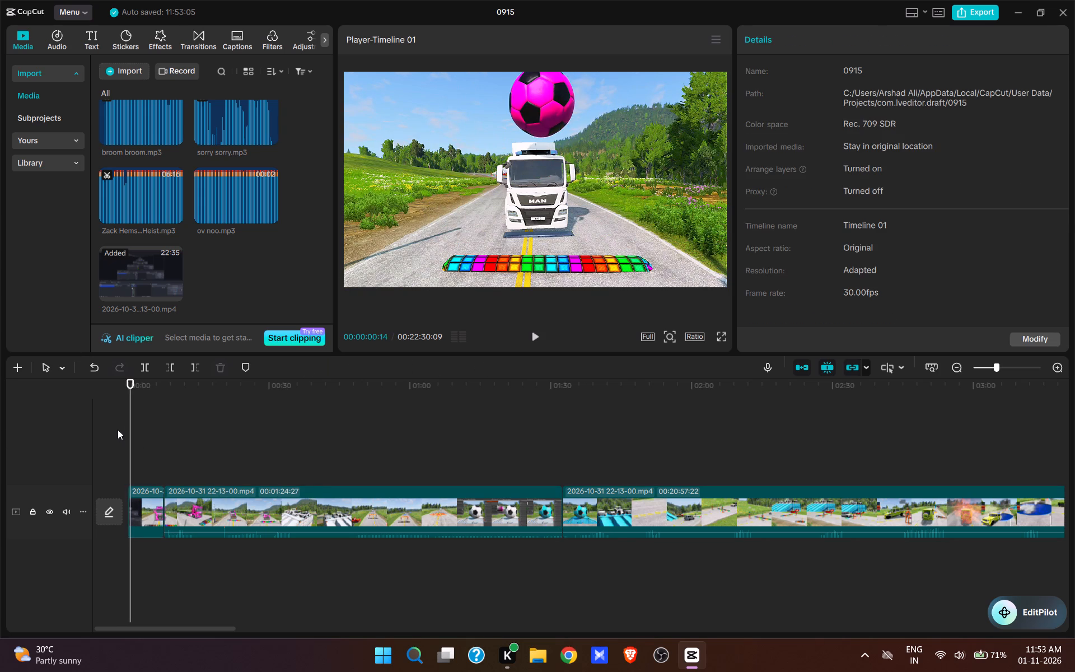
{"action": "key", "text": "space"}
{"action": "key", "text": "space"}
{"action": "scroll", "coordinate": [215, 295], "scroll_direction": "up", "scroll_amount": 12}
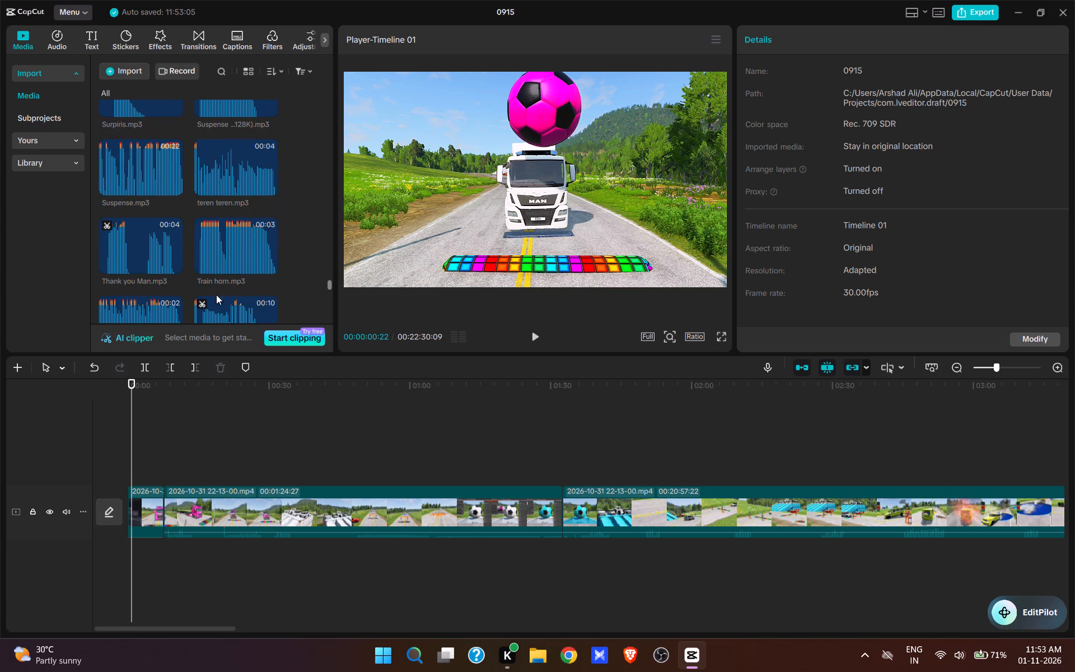
{"action": "scroll", "coordinate": [213, 228], "scroll_direction": "up", "scroll_amount": 12}
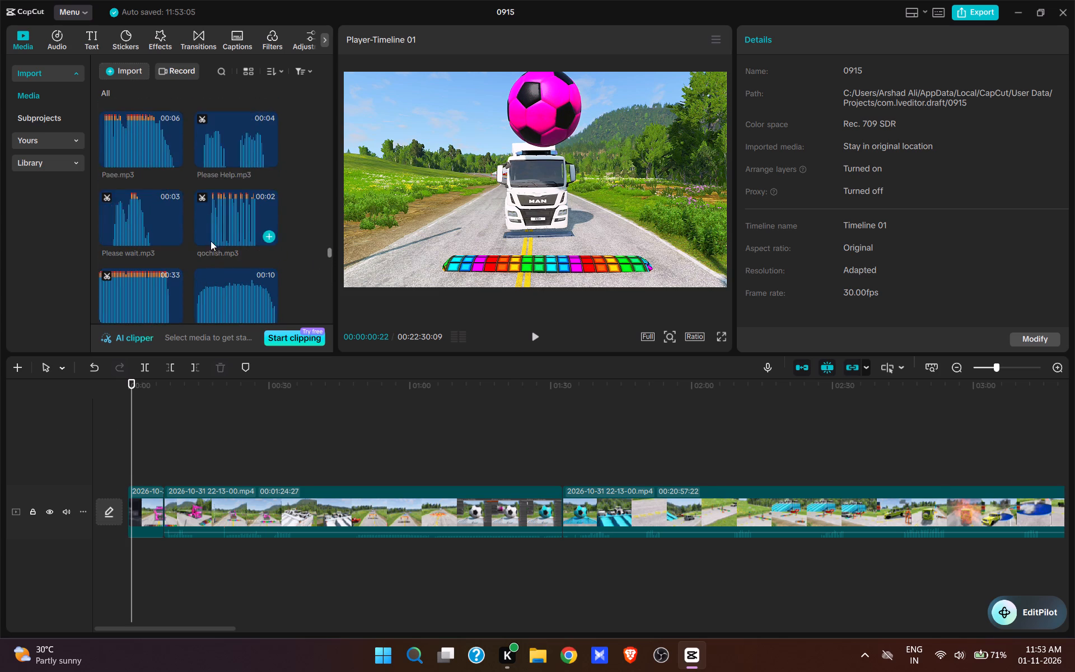
{"action": "scroll", "coordinate": [211, 241], "scroll_direction": "up", "scroll_amount": 3}
{"action": "scroll", "coordinate": [208, 240], "scroll_direction": "down", "scroll_amount": 8}
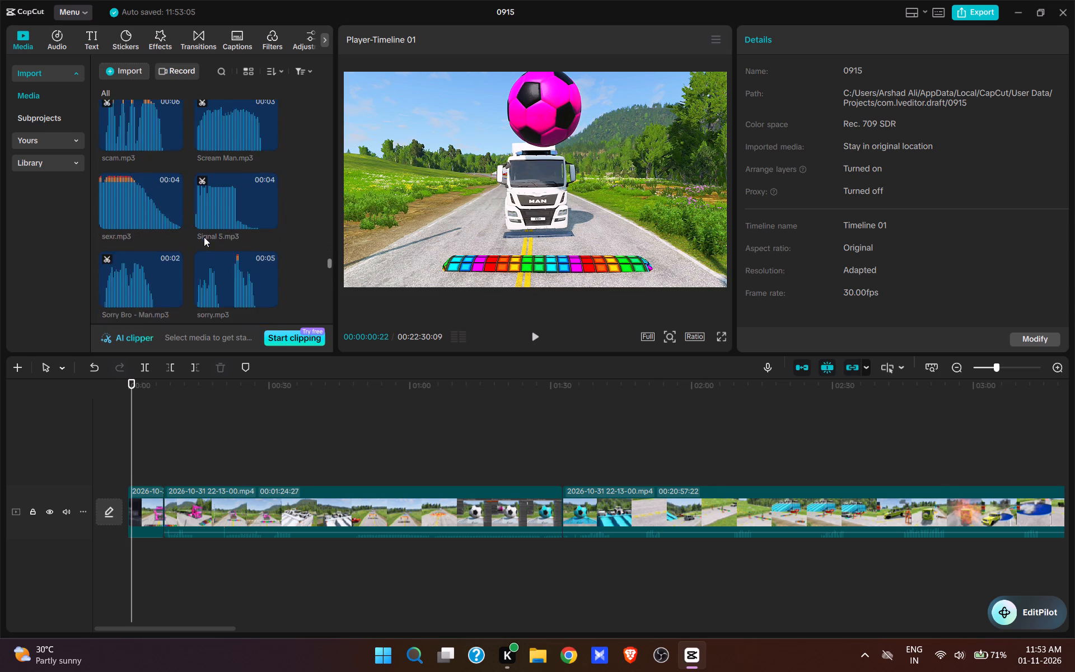
{"action": "scroll", "coordinate": [204, 237], "scroll_direction": "down", "scroll_amount": 6}
{"action": "left_click", "coordinate": [142, 160]}
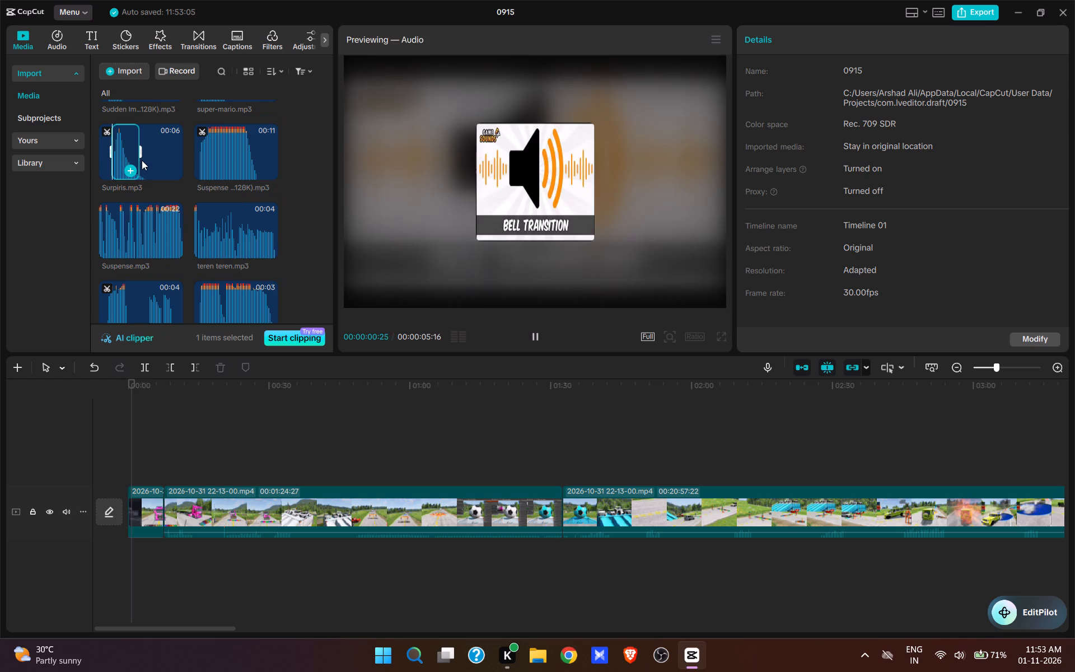
{"action": "left_click", "coordinate": [129, 171]}
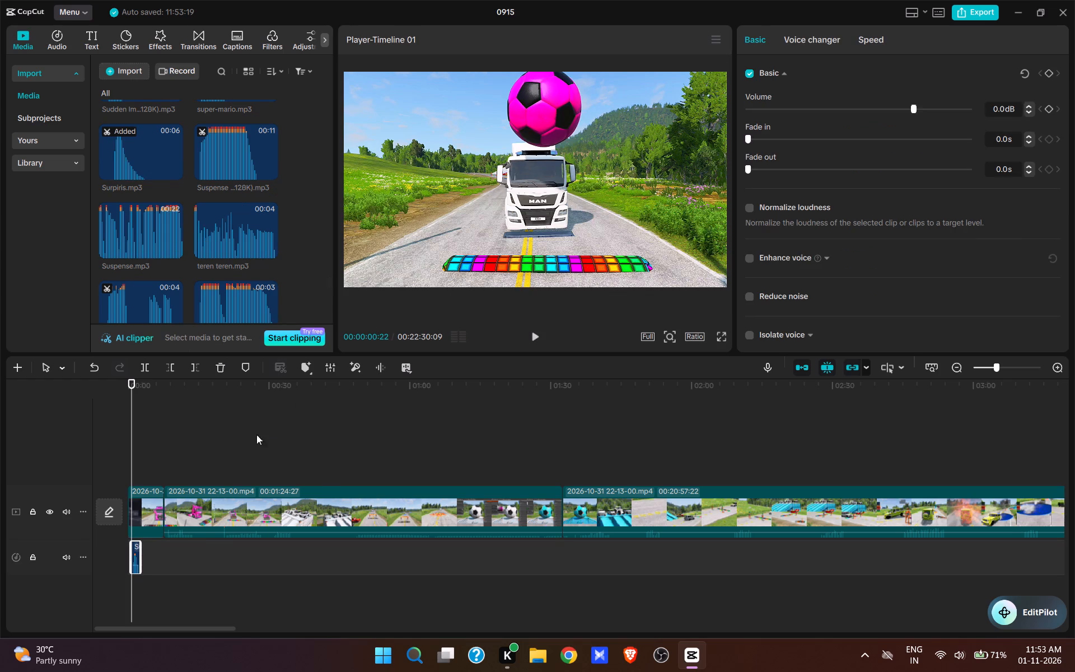
Play the opening from 00:00:00:22 to check the timing of the Surpiris.mp3 sound effect against the video.
{"action": "scroll", "coordinate": [250, 435], "scroll_direction": "up", "scroll_amount": 4, "text": "ctrl"}
{"action": "key", "text": "space"}
{"action": "key", "text": "space"}
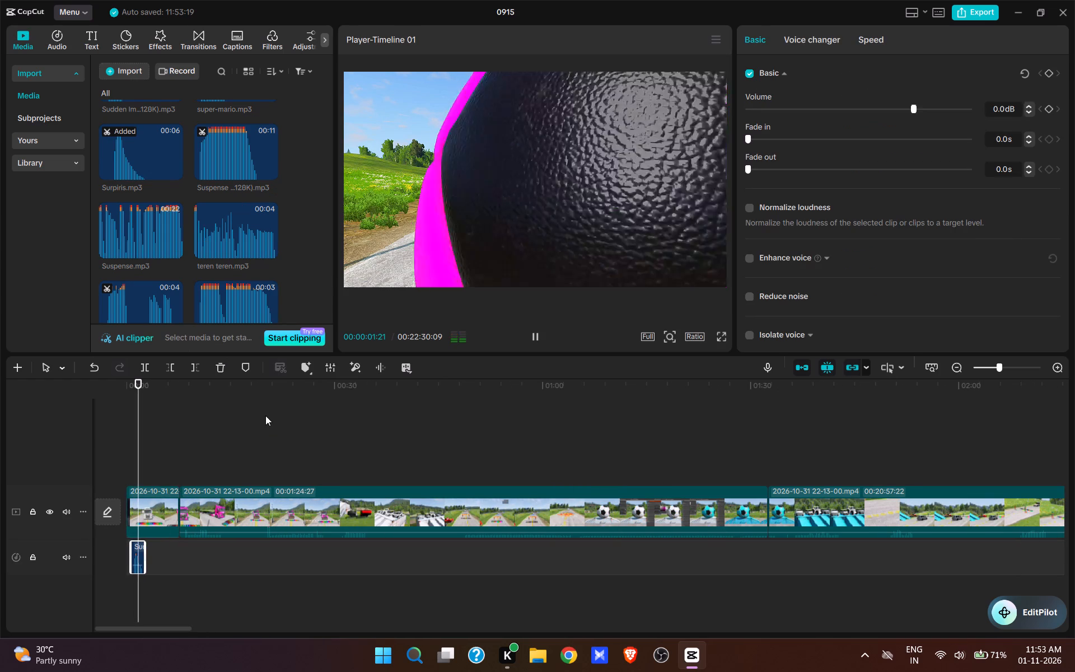
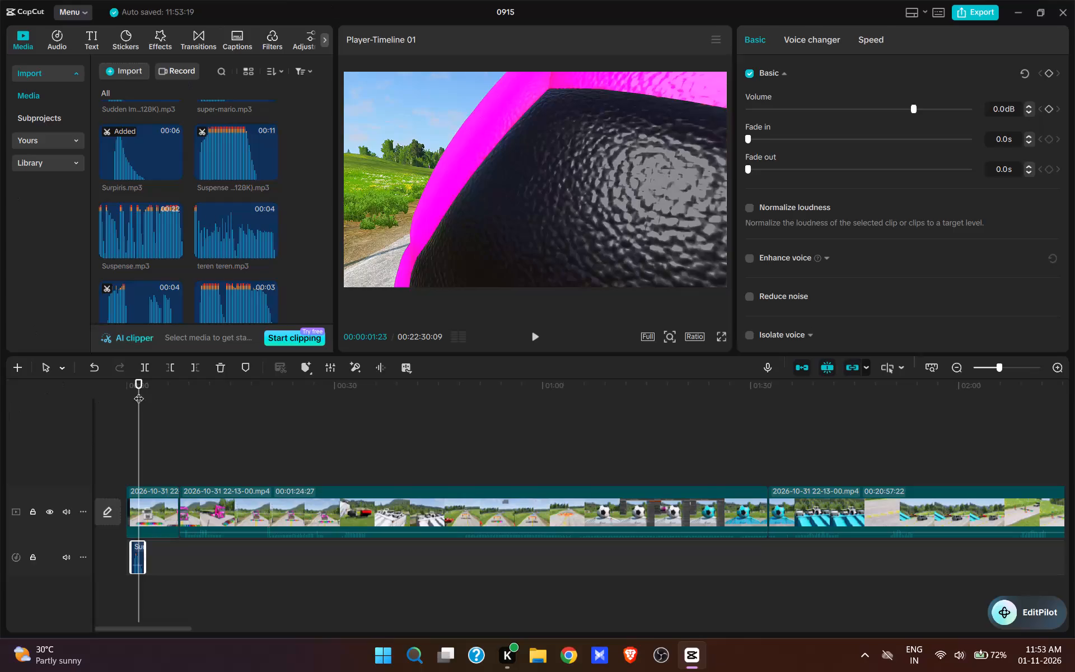
Replay the opening and trim the end of the first video segment at 00:00:03:02, just after the Surpiris.mp3 sound.
{"action": "left_click", "coordinate": [230, 457]}
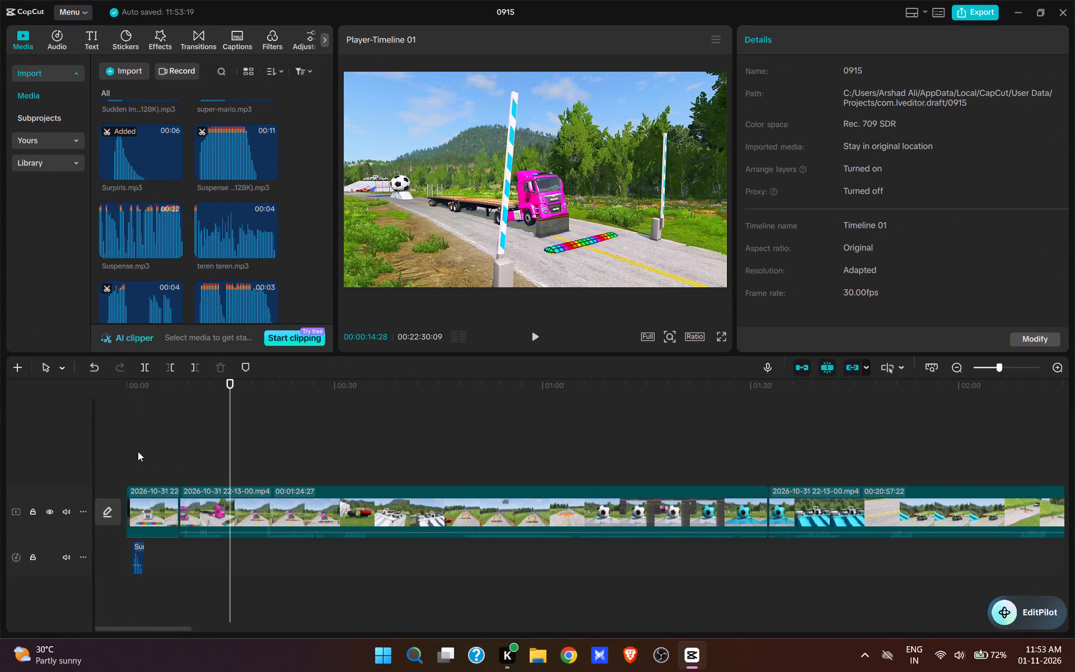
{"action": "double_click", "coordinate": [130, 452]}
{"action": "key", "text": "space"}
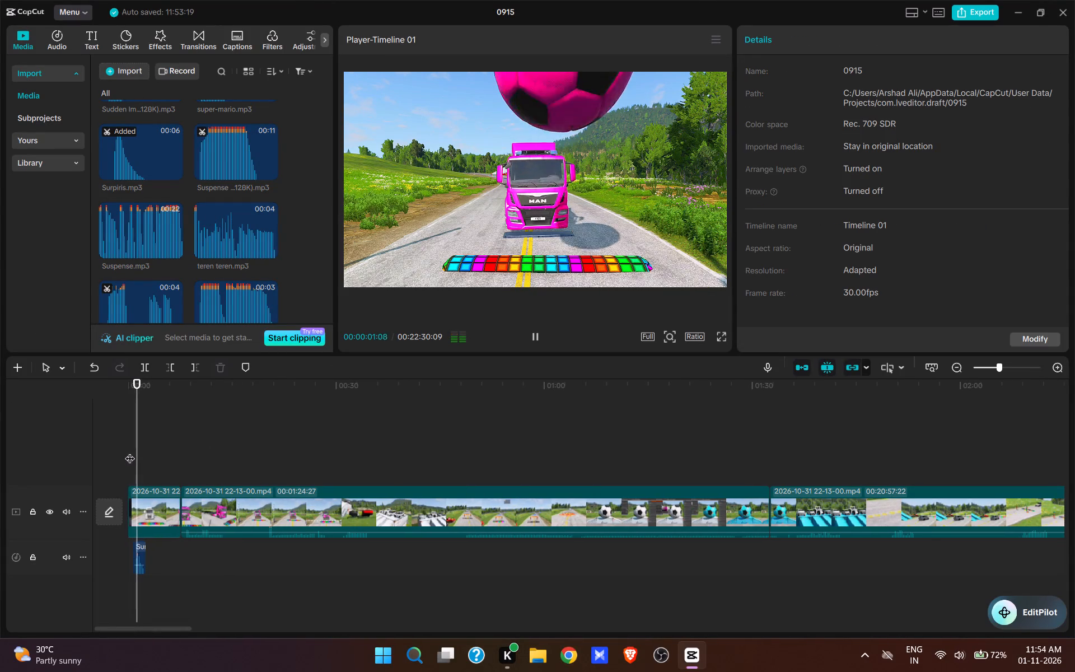
{"action": "key", "text": "space"}
{"action": "key", "text": "space"}
{"action": "key", "text": "space"}
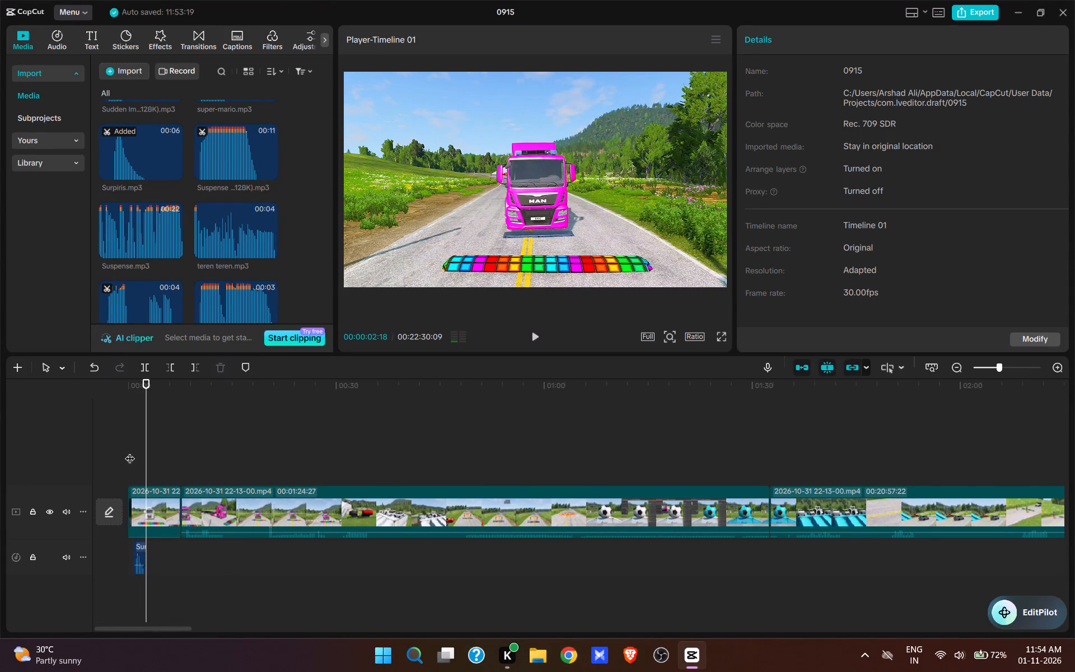
{"action": "key", "text": "space"}
{"action": "key", "text": "space"}
{"action": "key", "text": "space"}
{"action": "key", "text": "space"}
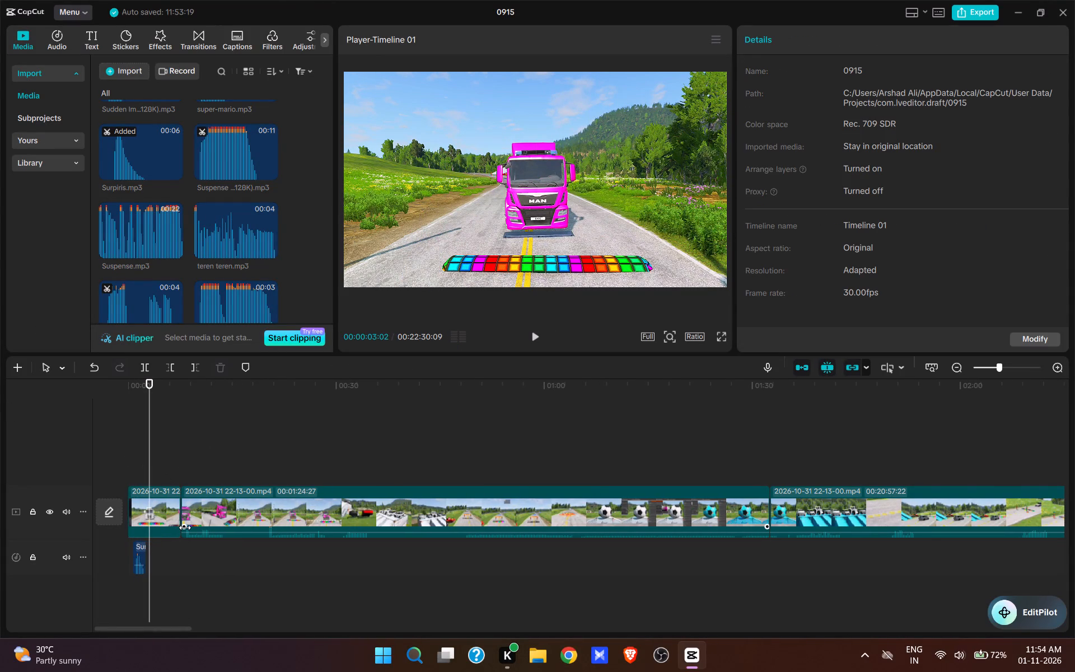
{"action": "key", "text": "e"}
Trim about two and a half seconds off the start of the second segment, up to the block rising under the pink truck.
{"action": "left_click", "coordinate": [127, 451]}
{"action": "left_click", "coordinate": [135, 460]}
{"action": "left_click_drag", "start_coordinate": [135, 460], "coordinate": [102, 463]}
{"action": "key", "text": "space"}
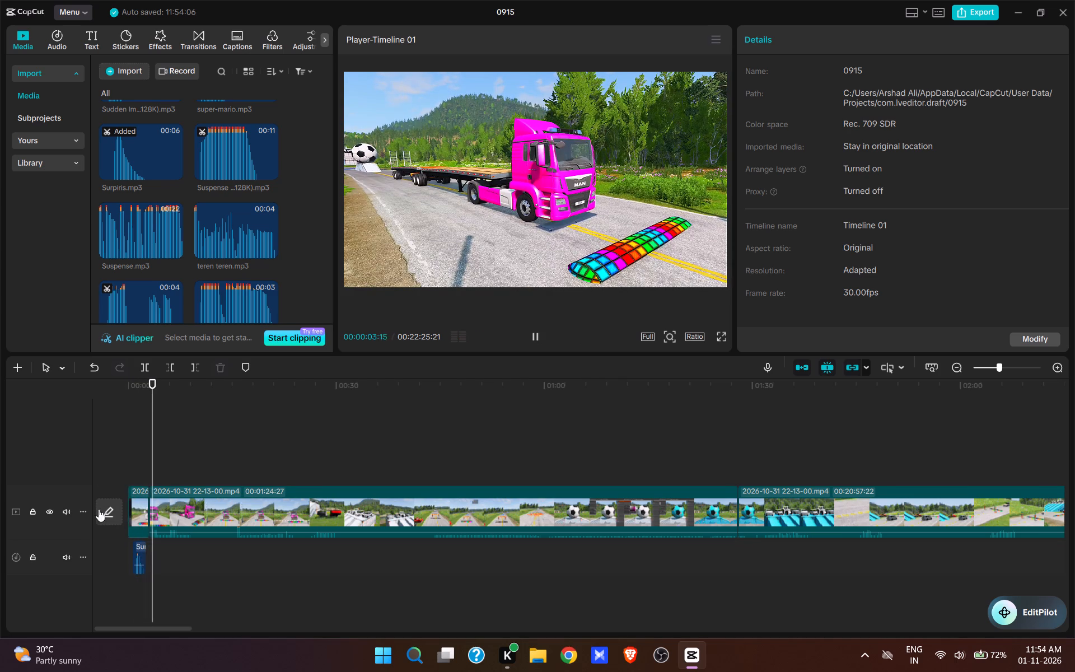
{"action": "key", "text": "space"}
{"action": "key", "text": "space"}
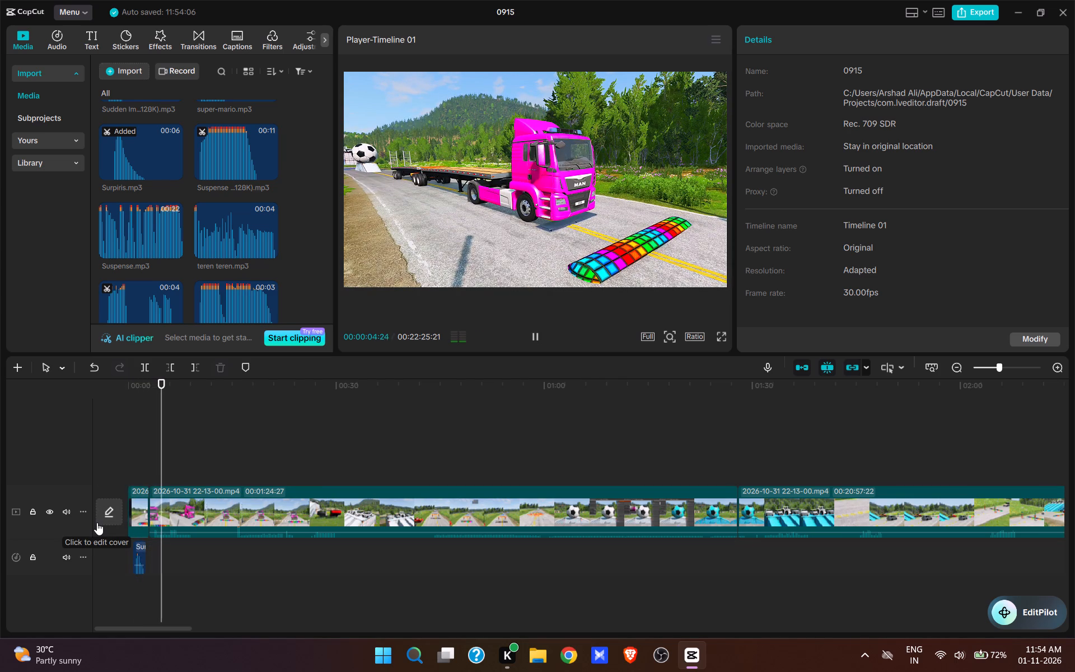
{"action": "key", "text": "space"}
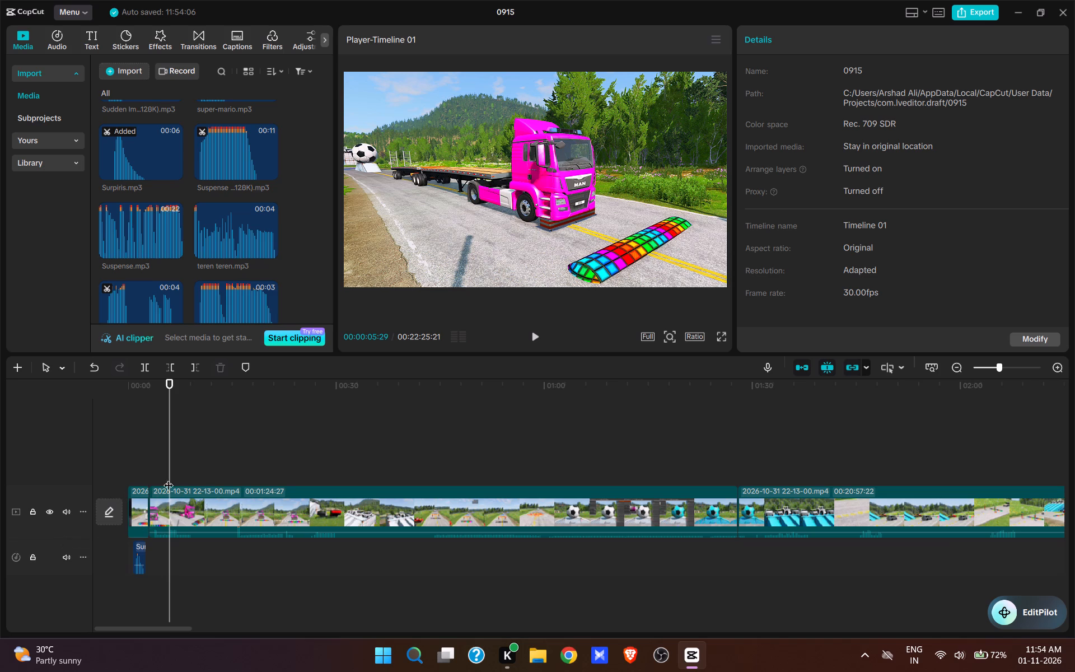
{"action": "left_click", "coordinate": [166, 475]}
{"action": "key", "text": "q"}
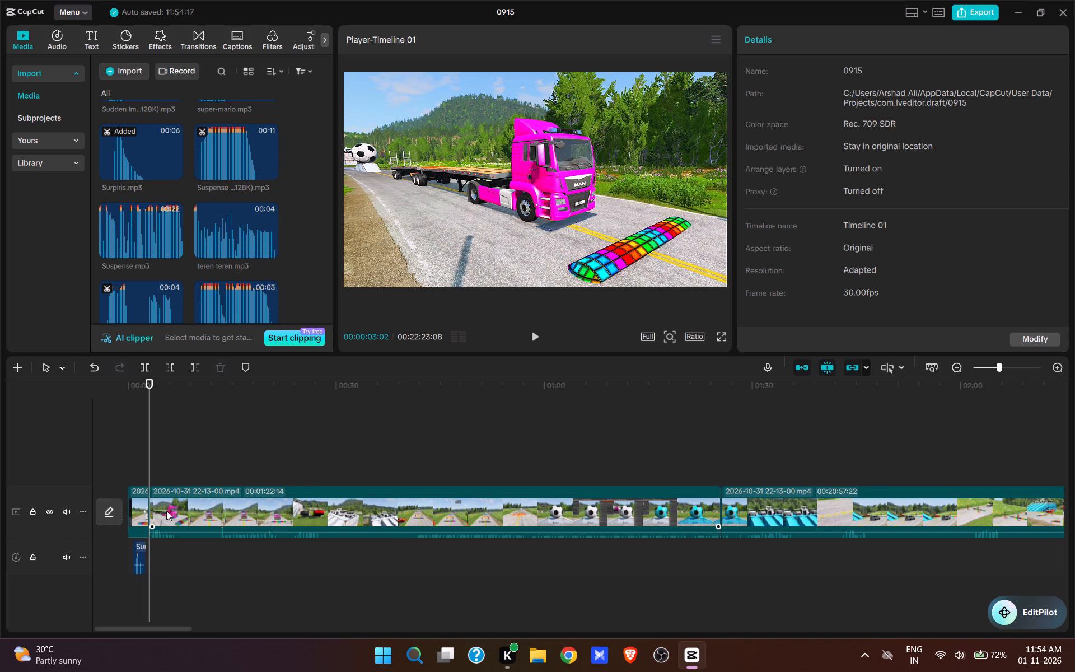
Add the Crane Low.mp3 sound effect from the imported media at 00:00:03:02, under the start of the truck-lifting scene.
{"action": "scroll", "coordinate": [177, 564], "scroll_direction": "up", "scroll_amount": 4, "text": "ctrl"}
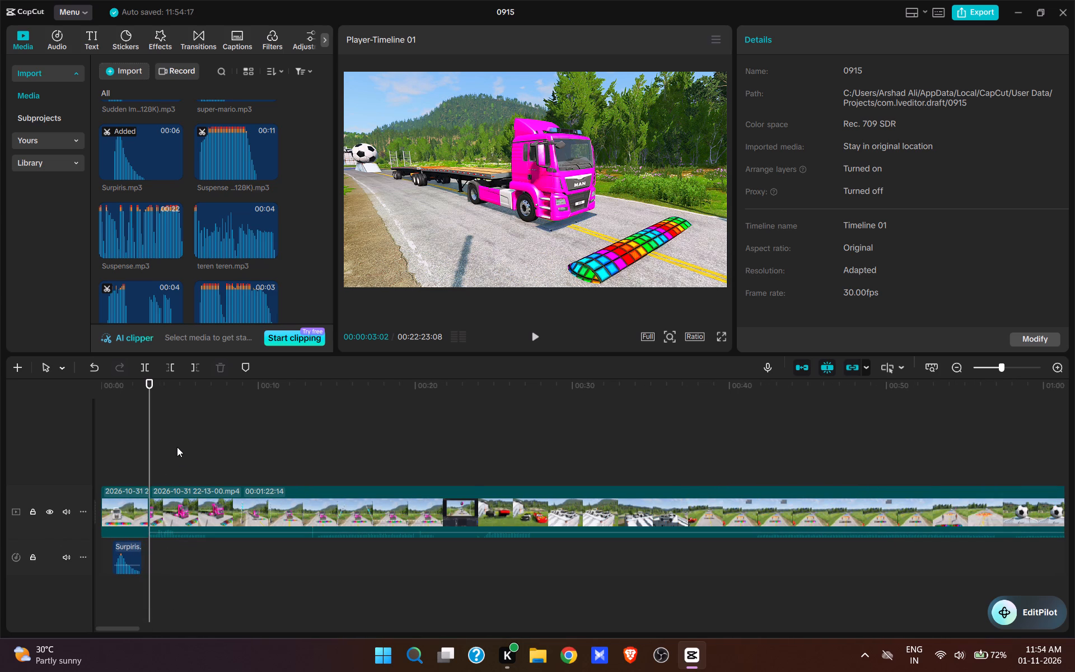
{"action": "scroll", "coordinate": [170, 237], "scroll_direction": "up", "scroll_amount": 14}
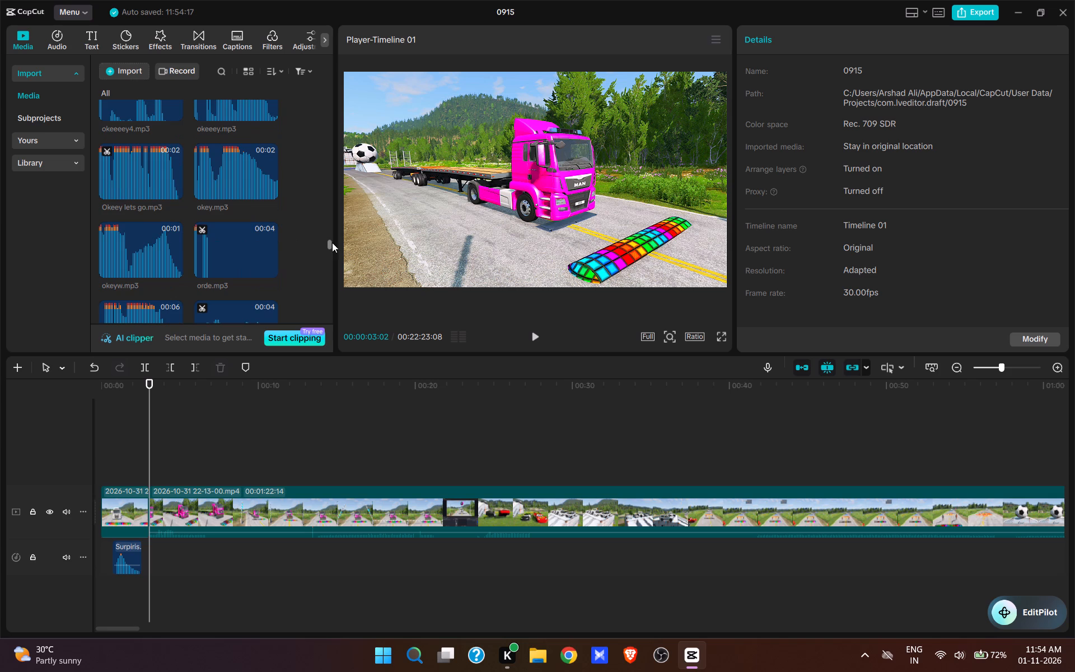
{"action": "left_click_drag", "start_coordinate": [331, 242], "coordinate": [305, 43]}
{"action": "scroll", "coordinate": [242, 203], "scroll_direction": "up", "scroll_amount": 1}
{"action": "scroll", "coordinate": [242, 203], "scroll_direction": "down", "scroll_amount": 4}
{"action": "left_click", "coordinate": [242, 204]}
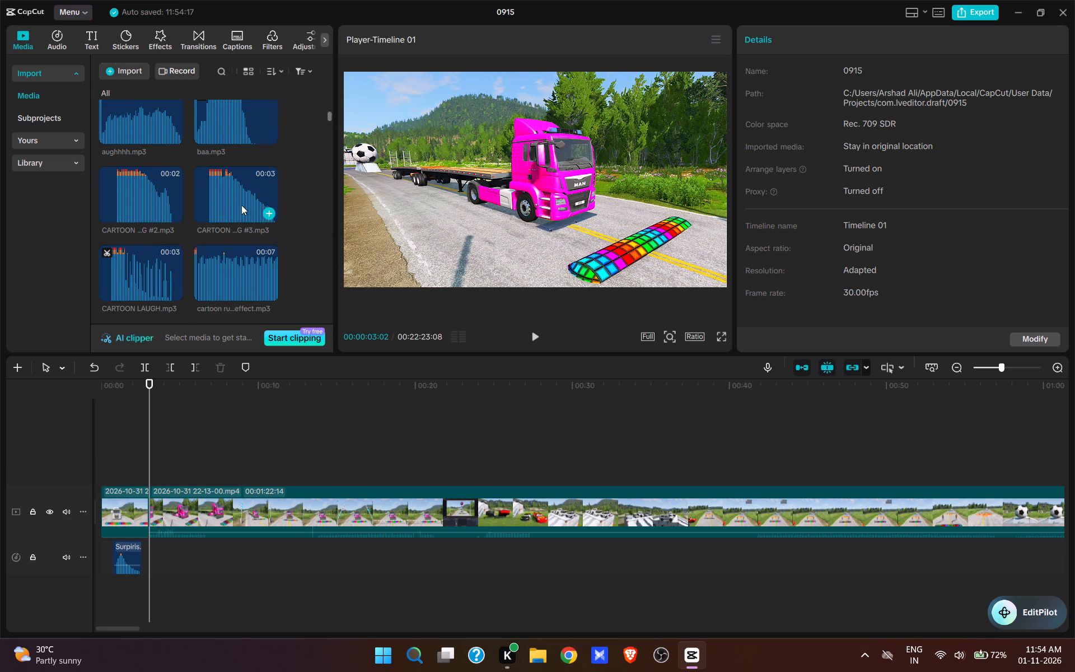
{"action": "left_click", "coordinate": [235, 276]}
{"action": "scroll", "coordinate": [235, 274], "scroll_direction": "down", "scroll_amount": 2}
{"action": "scroll", "coordinate": [233, 226], "scroll_direction": "down", "scroll_amount": 2}
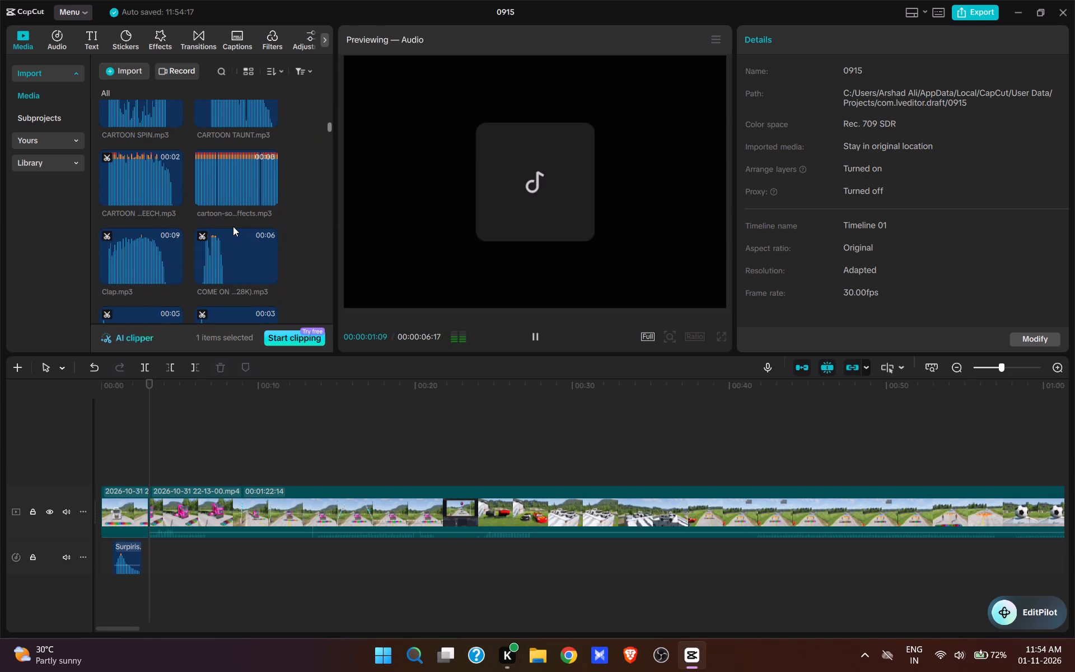
{"action": "scroll", "coordinate": [233, 226], "scroll_direction": "down", "scroll_amount": 2}
{"action": "left_click", "coordinate": [233, 197]}
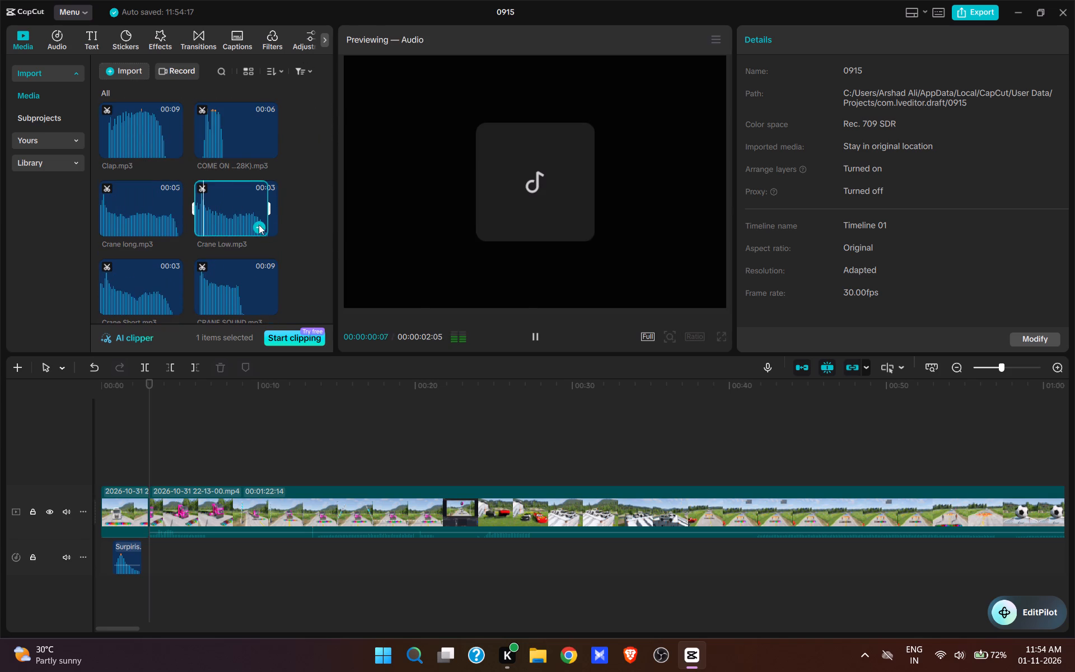
{"action": "left_click", "coordinate": [263, 229]}
Split the second video segment at 00:00:05:23, once the block has lifted the truck's front, and replay it with the crane sound.
{"action": "key", "text": "space"}
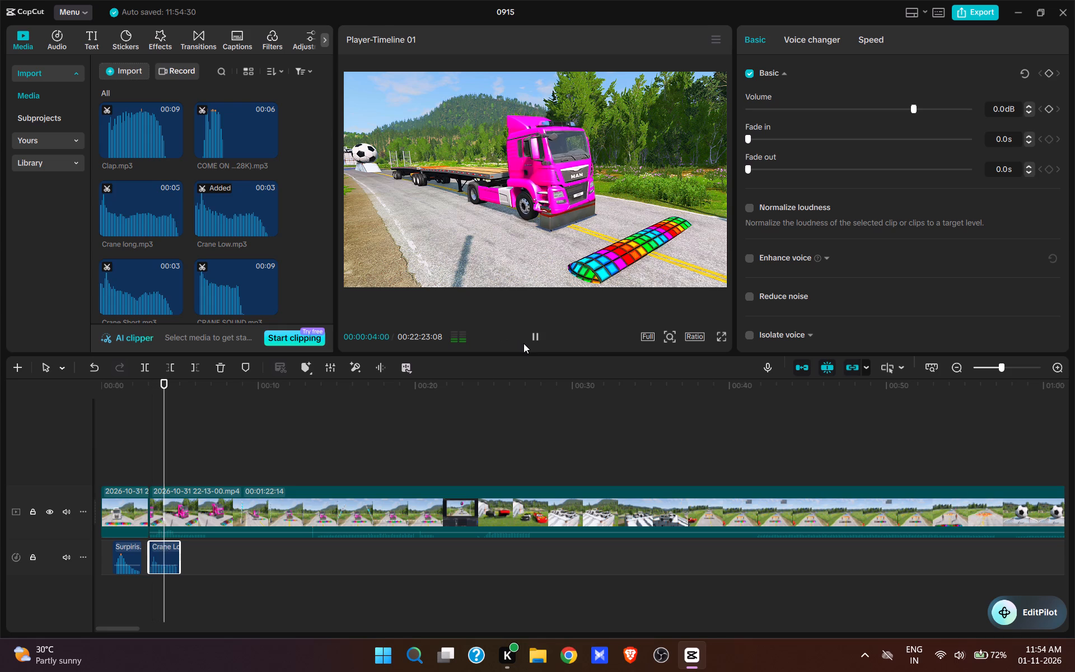
{"action": "key", "text": "space"}
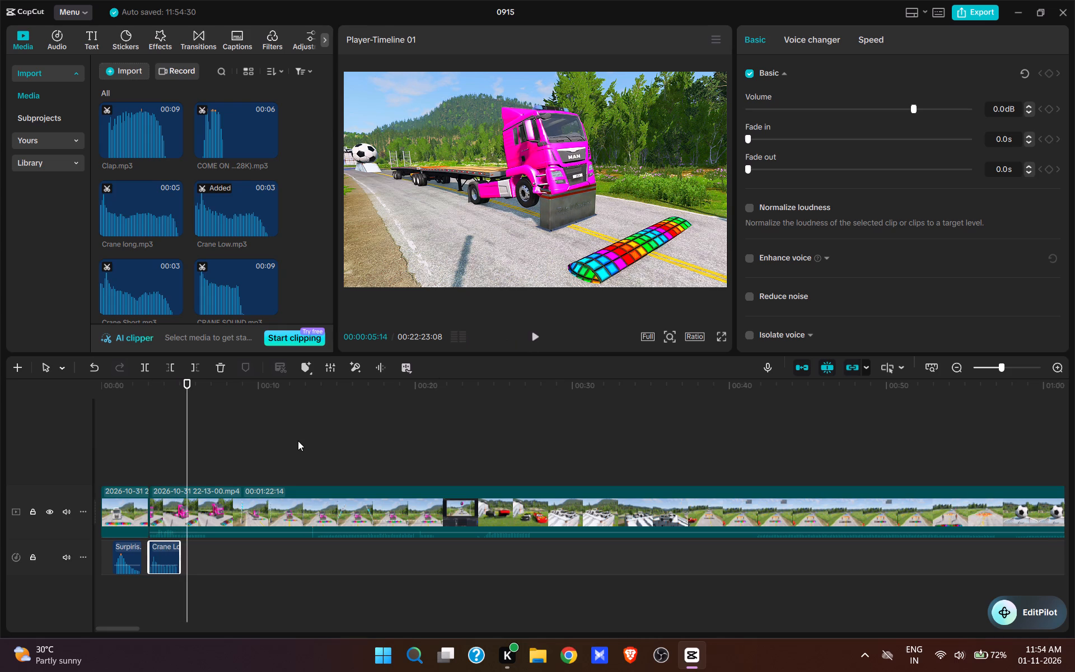
{"action": "key", "text": "space"}
{"action": "key", "text": "space"}
{"action": "type", "text": "w"}
{"action": "left_click", "coordinate": [133, 463]}
{"action": "key", "text": "space"}
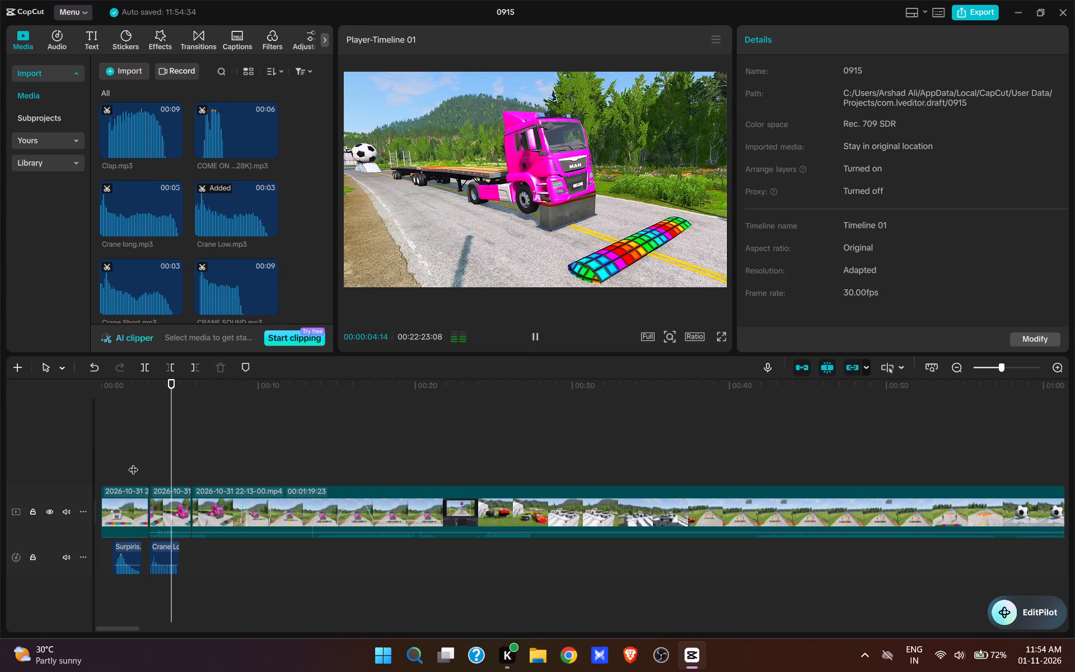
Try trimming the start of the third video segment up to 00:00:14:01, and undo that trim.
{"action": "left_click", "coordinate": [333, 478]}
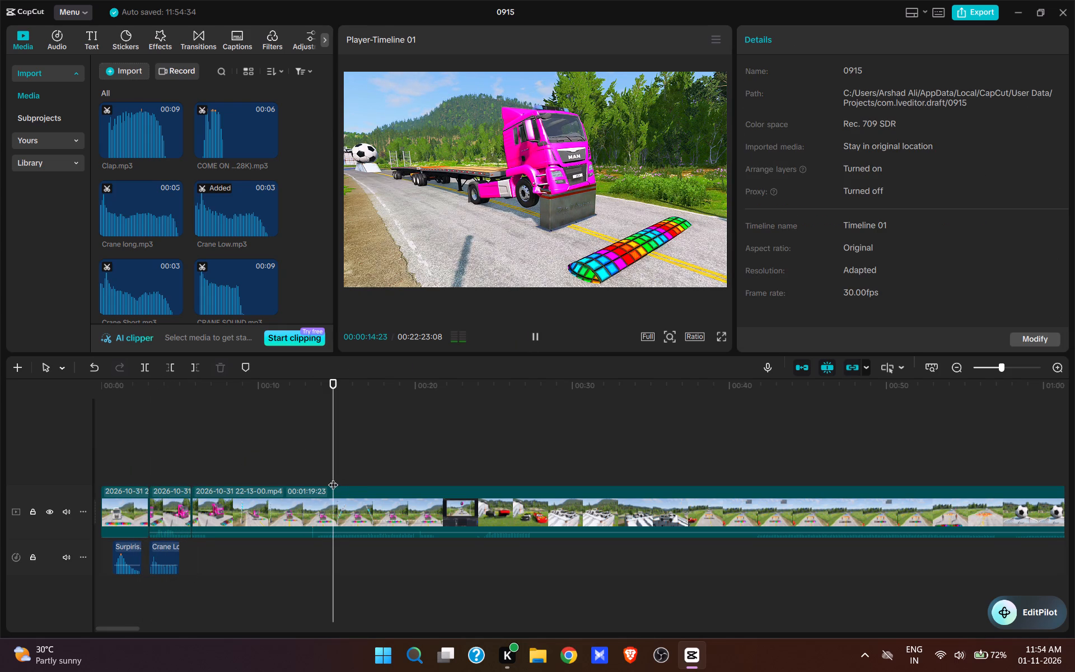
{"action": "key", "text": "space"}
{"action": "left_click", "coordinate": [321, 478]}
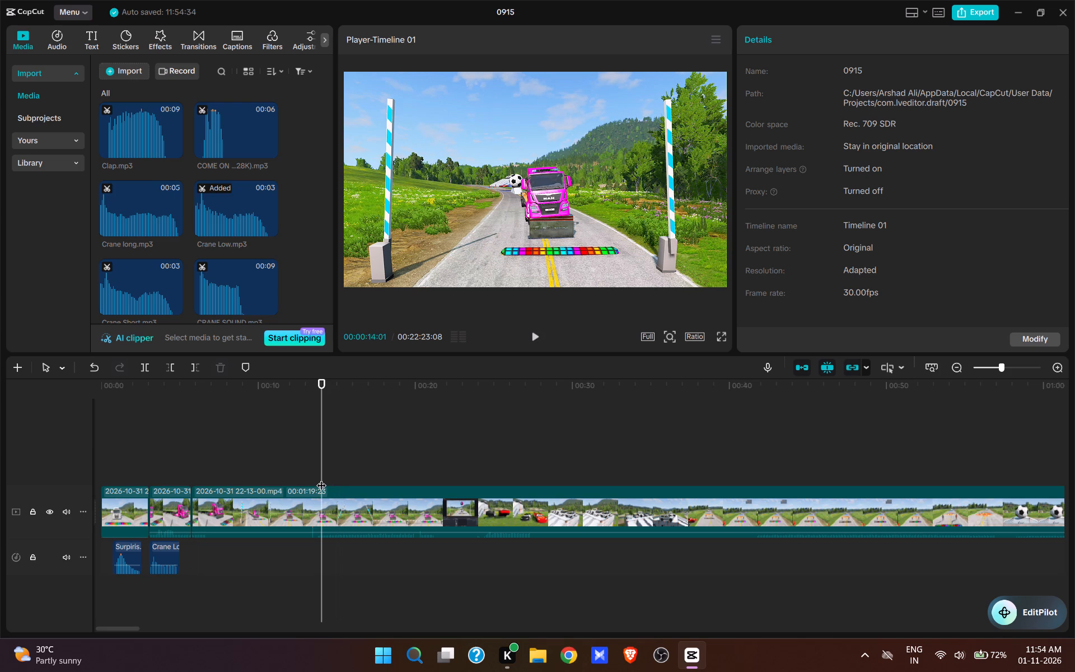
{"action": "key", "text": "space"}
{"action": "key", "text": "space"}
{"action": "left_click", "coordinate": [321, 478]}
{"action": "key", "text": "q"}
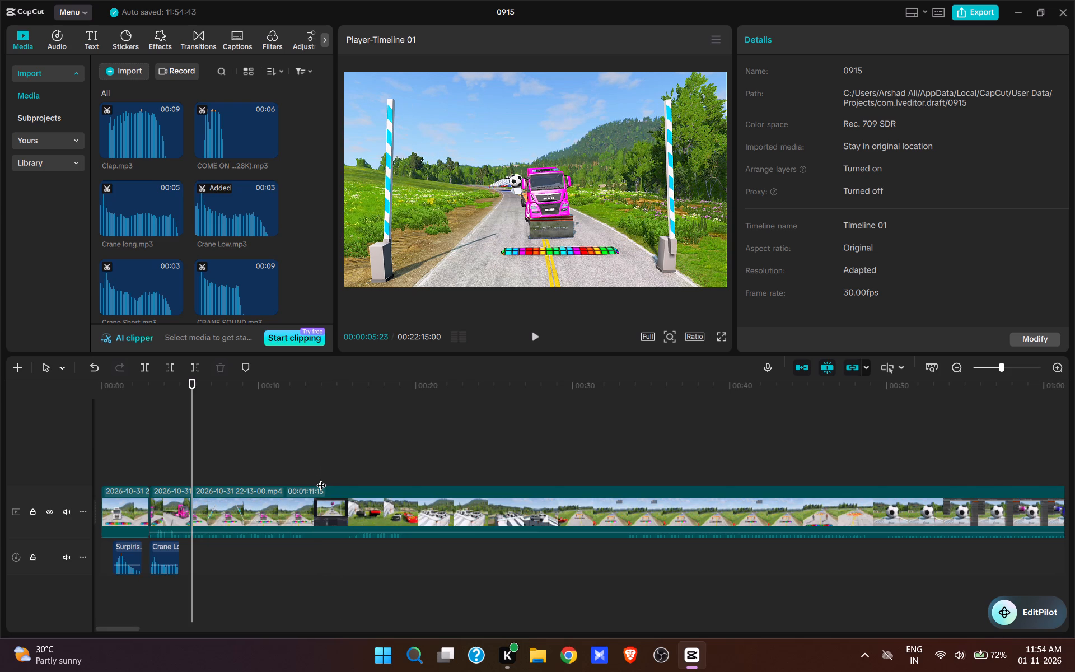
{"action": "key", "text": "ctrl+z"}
Trim about eight seconds off the start of the third segment, up to just before the striped barriers lower, and play the result.
{"action": "left_click", "coordinate": [316, 460]}
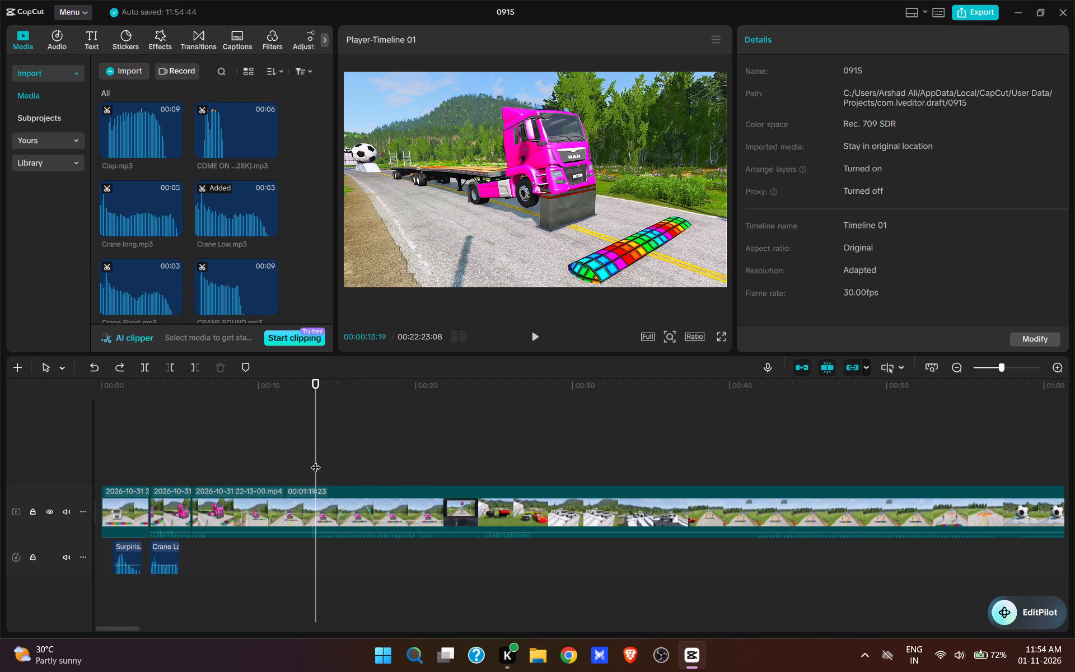
{"action": "left_click", "coordinate": [311, 460]}
{"action": "key", "text": "space"}
{"action": "key", "text": "space"}
{"action": "type", "text": "q"}
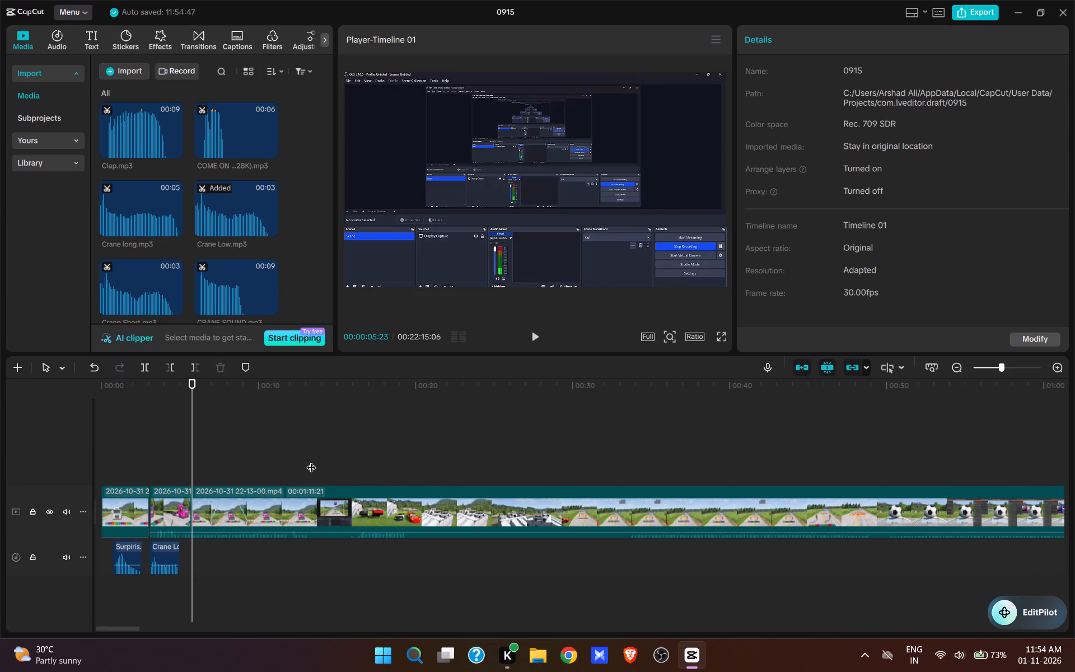
{"action": "key", "text": "space"}
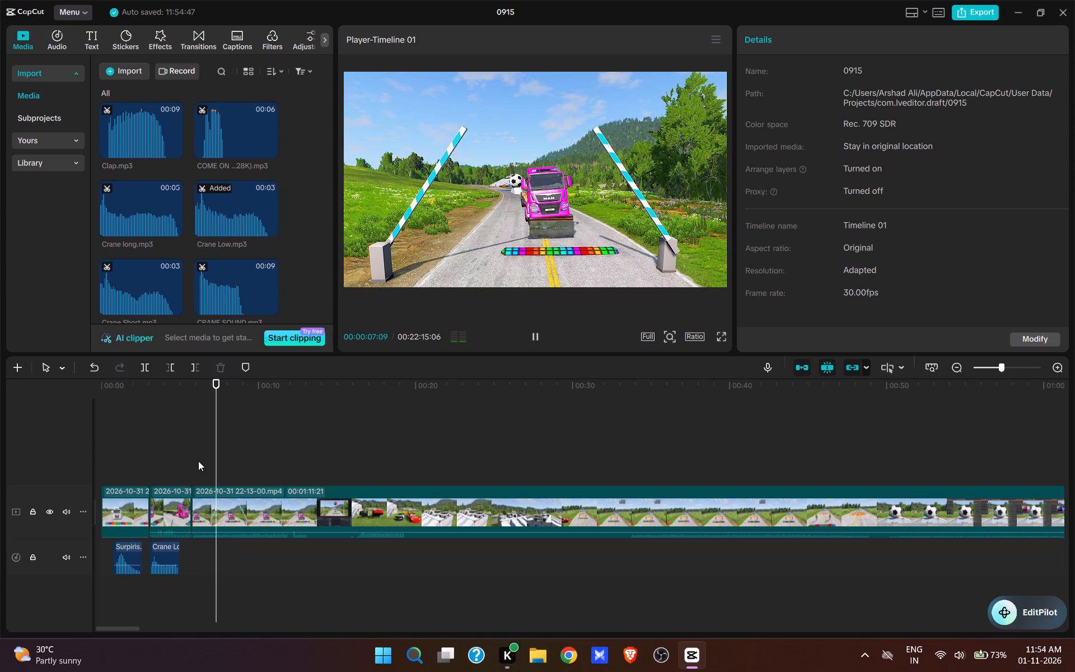
Add the ding ding 1.mp3 sound effect from the imported media at 00:00:05:23, where the barrier scene begins.
{"action": "left_click", "coordinate": [195, 461]}
{"action": "scroll", "coordinate": [218, 181], "scroll_direction": "up", "scroll_amount": 7}
{"action": "scroll", "coordinate": [218, 192], "scroll_direction": "down", "scroll_amount": 5}
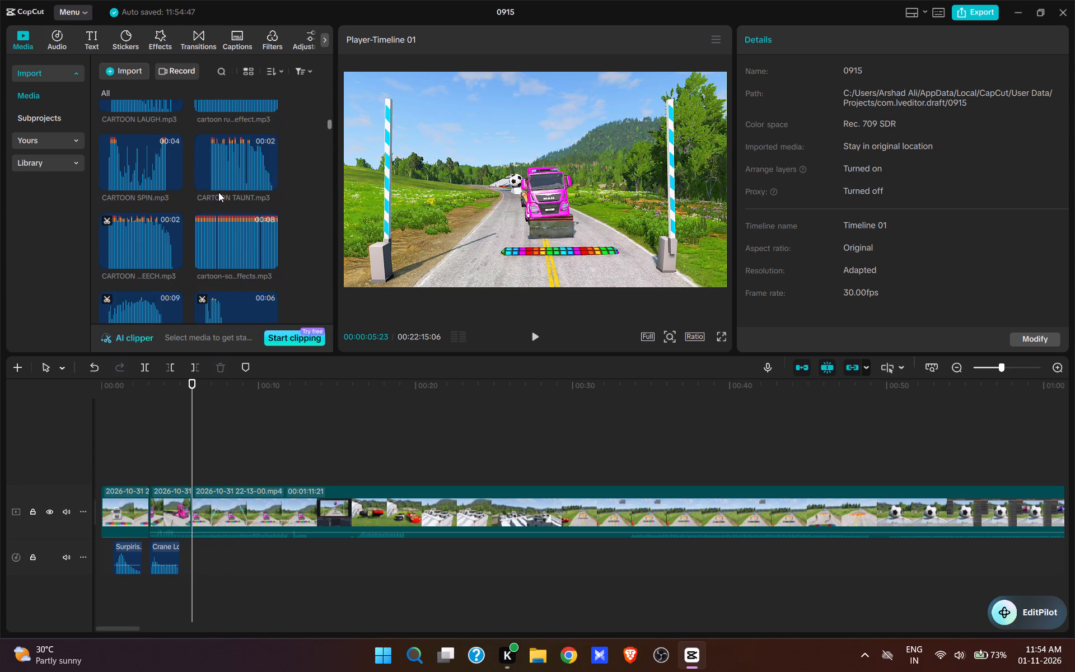
{"action": "scroll", "coordinate": [218, 192], "scroll_direction": "down", "scroll_amount": 4}
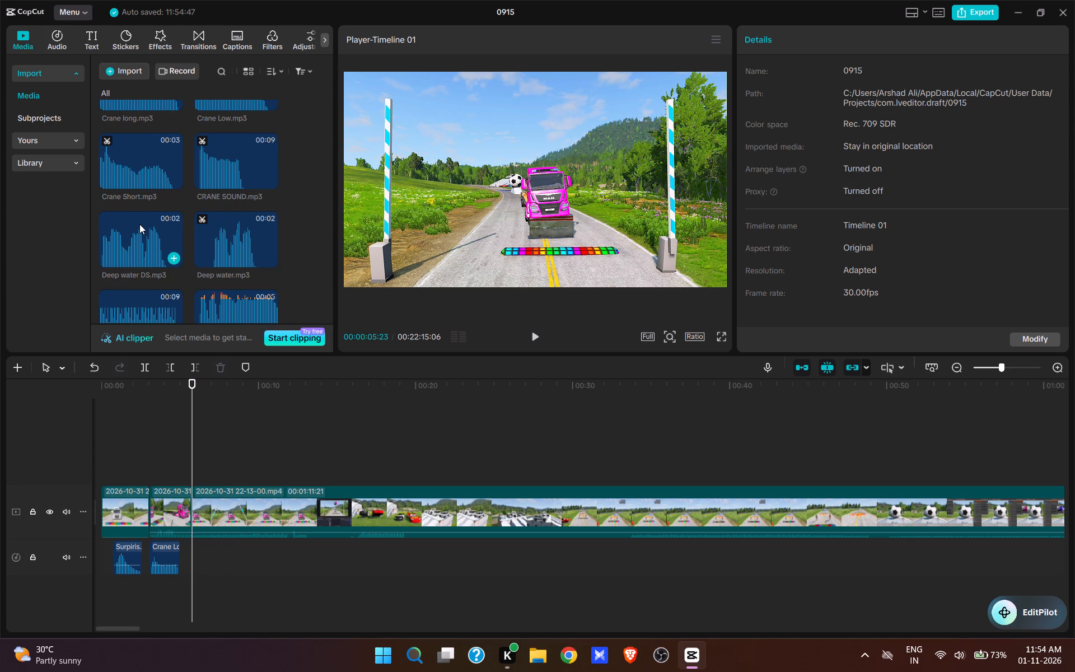
{"action": "scroll", "coordinate": [145, 225], "scroll_direction": "down", "scroll_amount": 1}
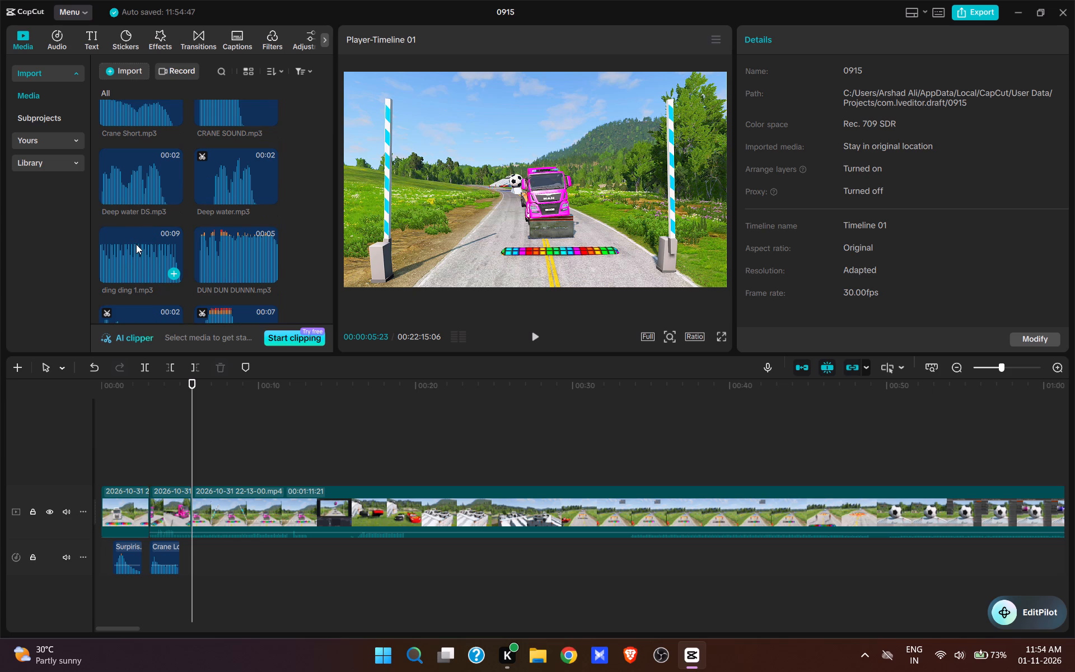
{"action": "scroll", "coordinate": [136, 244], "scroll_direction": "down", "scroll_amount": 1}
{"action": "left_click", "coordinate": [138, 197]}
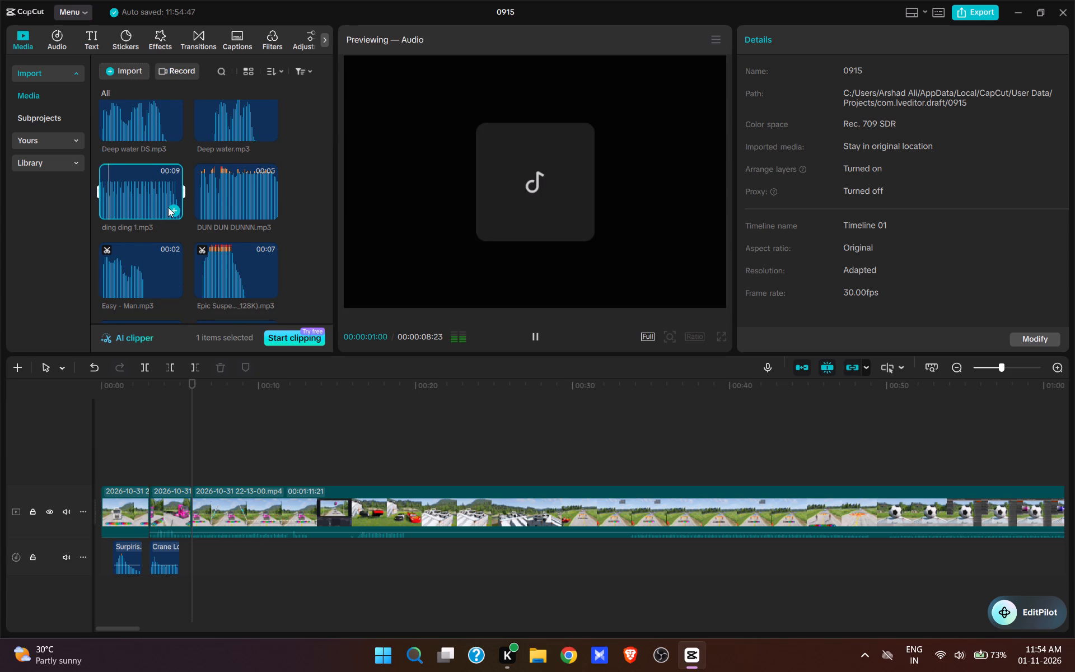
{"action": "left_click", "coordinate": [174, 212]}
Cut ding ding 1.mp3 at 00:00:09:28, when the barriers are fully lowered, and delete the remainder of the sound.
{"action": "key", "text": "space"}
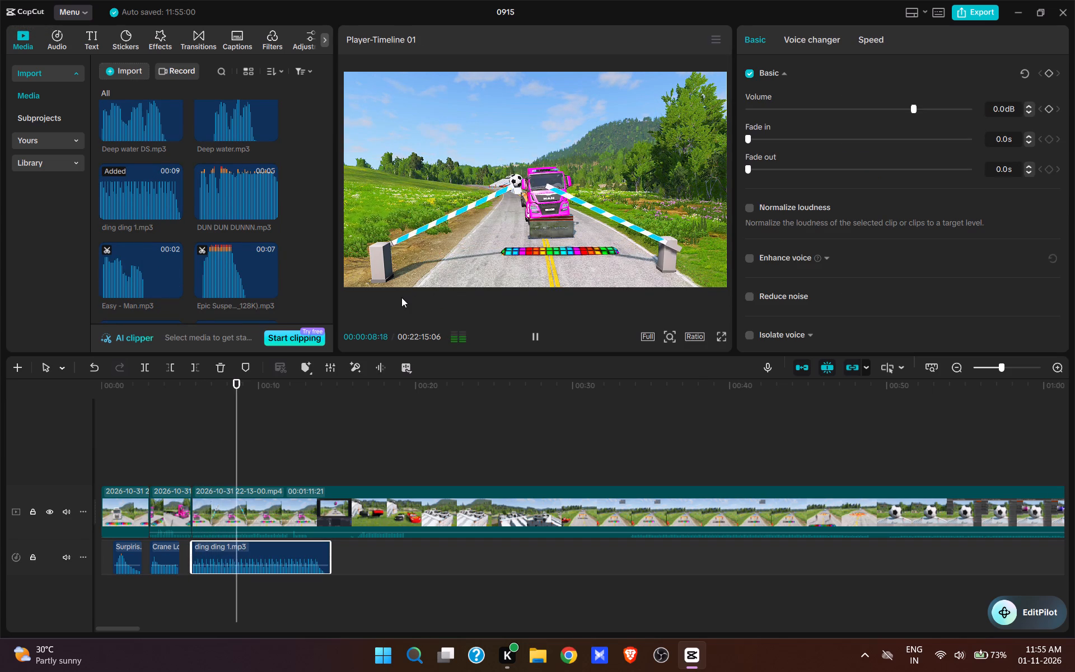
{"action": "key", "text": "space"}
{"action": "key", "text": "space"}
{"action": "key", "text": "space"}
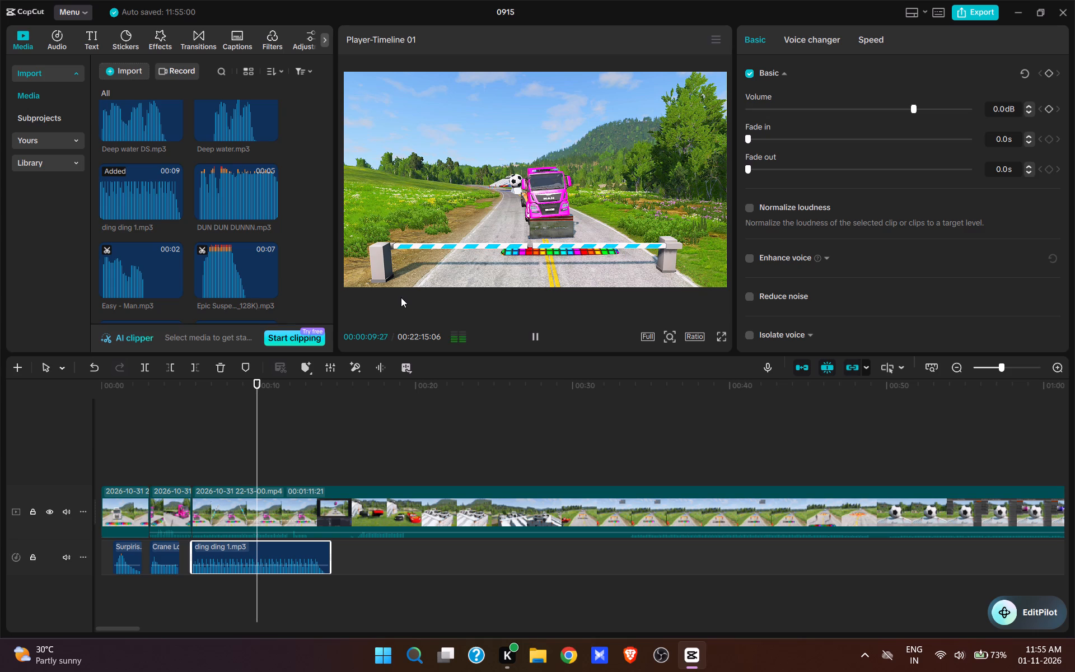
{"action": "key", "text": "w"}
{"action": "key", "text": "d"}
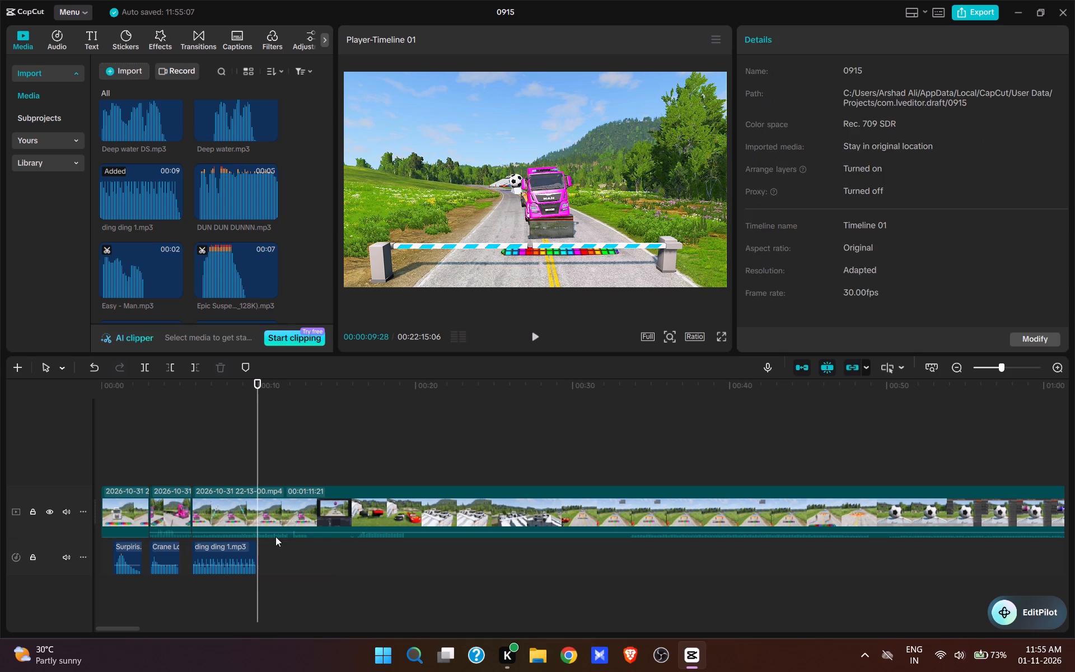
Split the barrier video segment at 00:00:09:28, matching the end of ding ding 1.mp3.
{"action": "left_click", "coordinate": [282, 506]}
{"action": "key", "text": "w"}
Play from the truck-lifting scene through the lowered barriers to check the sound effects against the video.
{"action": "left_click", "coordinate": [232, 468]}
{"action": "left_click", "coordinate": [190, 450]}
{"action": "left_click", "coordinate": [172, 446]}
{"action": "key", "text": "space"}
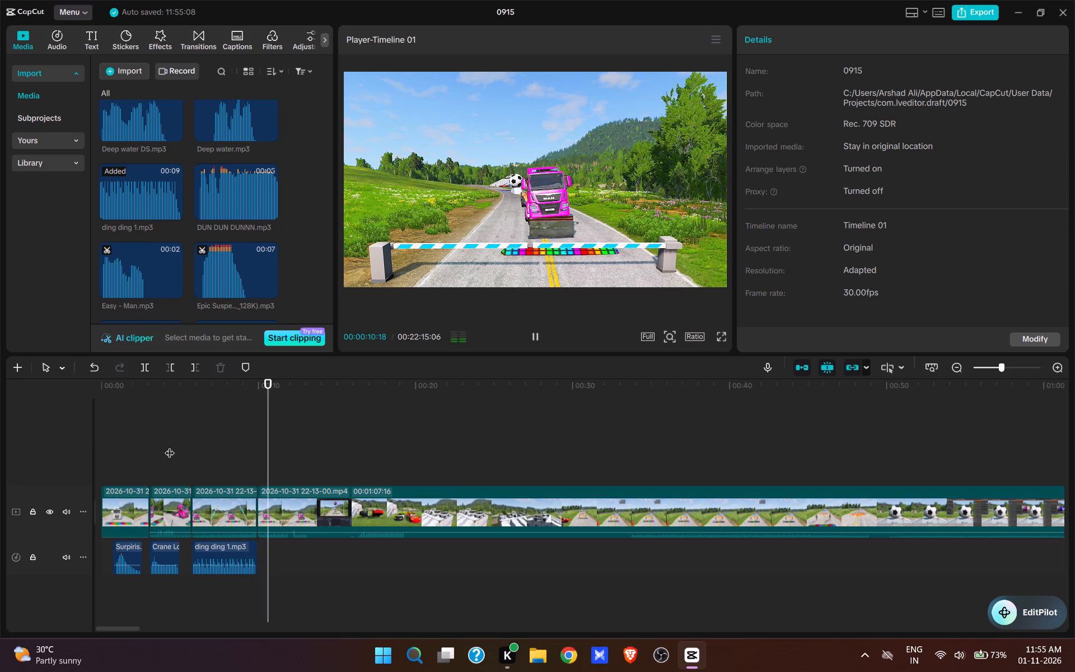
{"action": "key", "text": "space"}
Trim the start of the segment after the barrier scene up to 00:00:16:07, where the overturned cars appear.
{"action": "left_click", "coordinate": [352, 476]}
{"action": "key", "text": "space"}
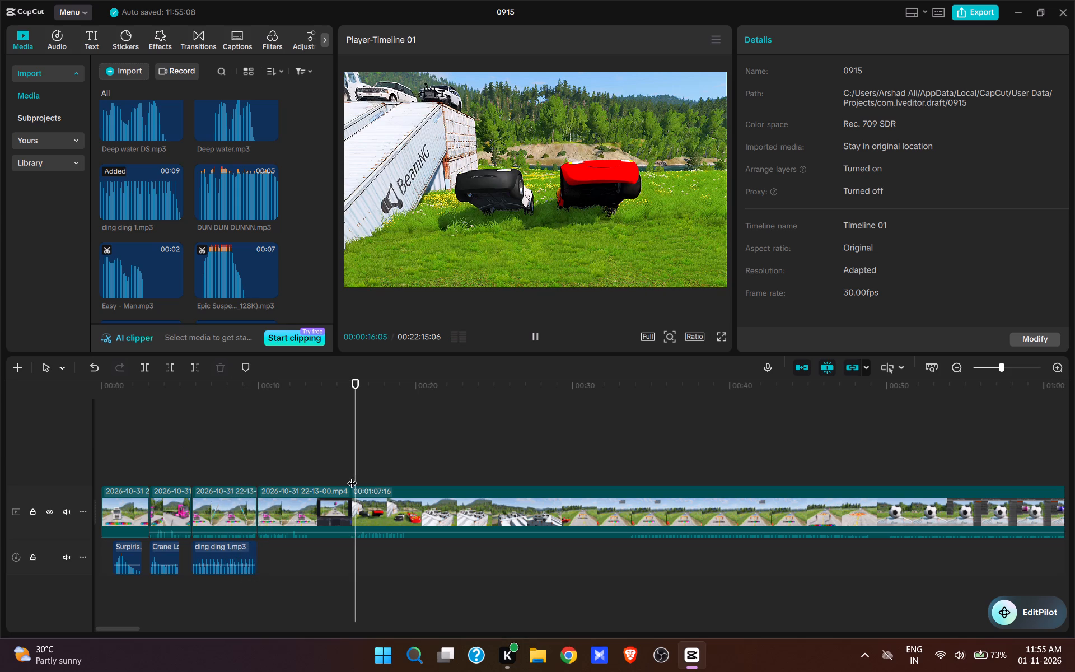
{"action": "key", "text": "space"}
{"action": "left_click", "coordinate": [356, 474]}
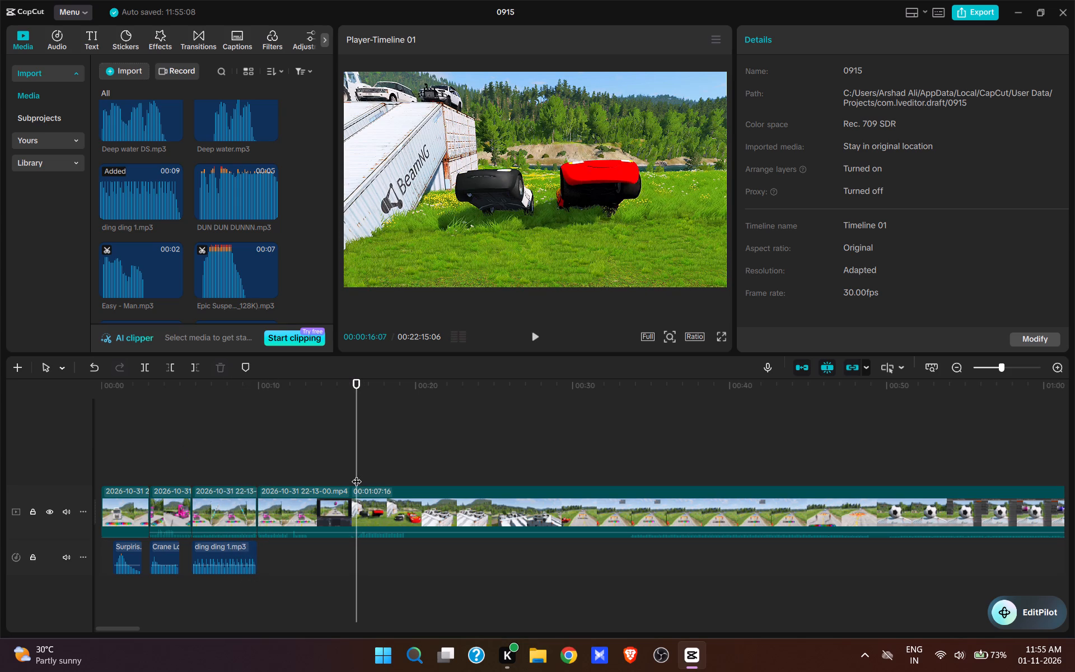
{"action": "key", "text": "q"}
Find oh-hello.mp3 among the imported sounds, preview it, and add it at 00:00:09:28 under the two-cars scene.
{"action": "scroll", "coordinate": [216, 271], "scroll_direction": "up", "scroll_amount": 8}
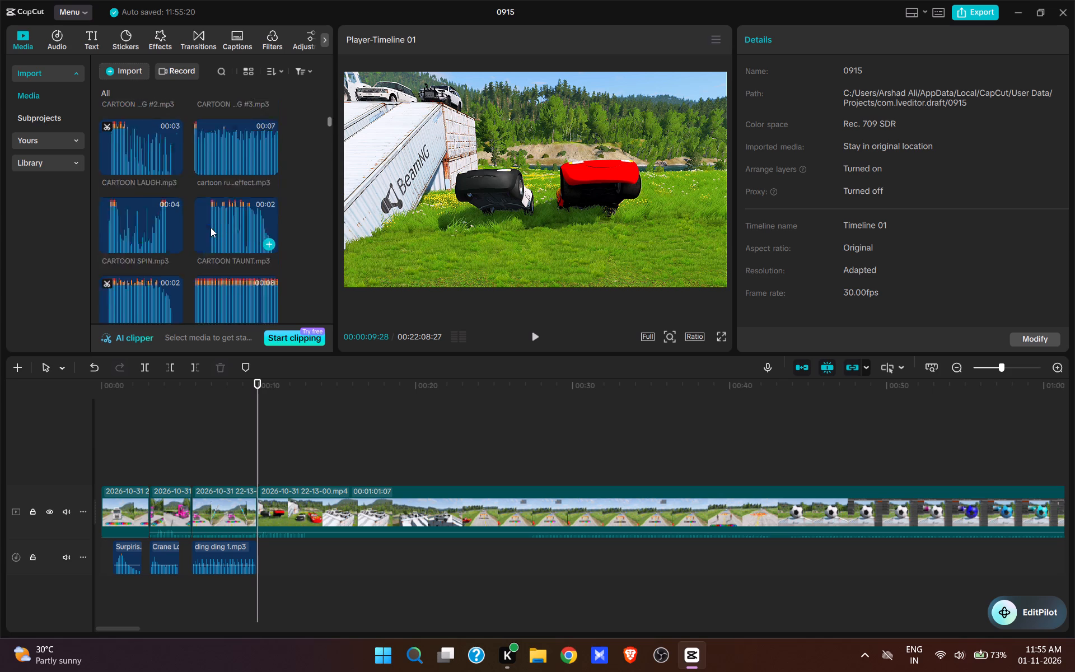
{"action": "scroll", "coordinate": [211, 227], "scroll_direction": "up", "scroll_amount": 12}
{"action": "scroll", "coordinate": [208, 194], "scroll_direction": "down", "scroll_amount": 19}
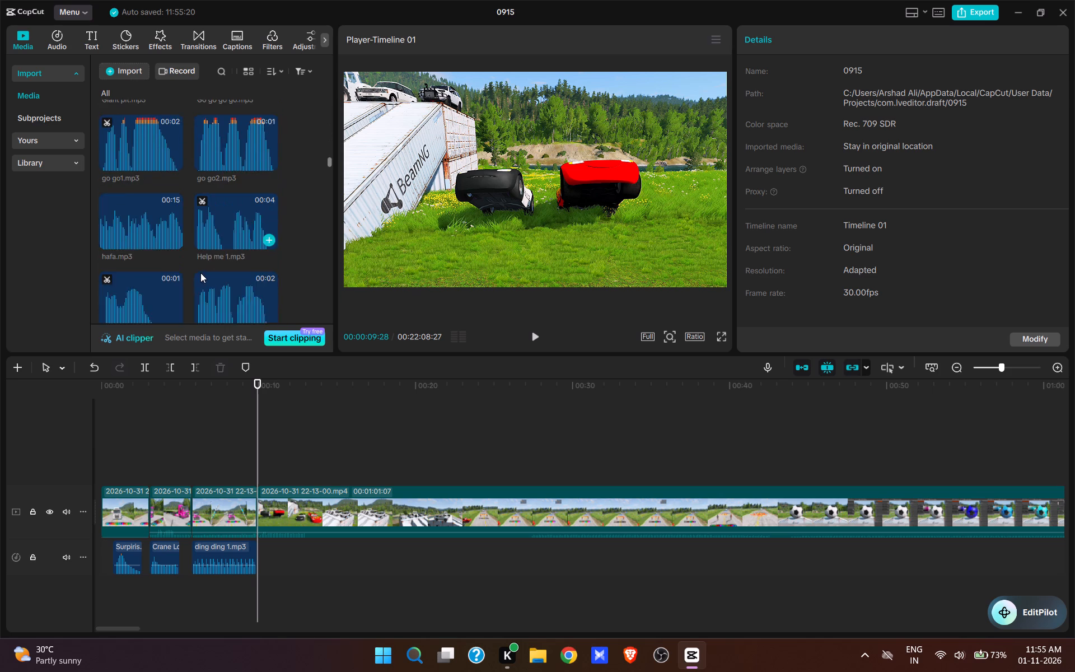
{"action": "scroll", "coordinate": [200, 273], "scroll_direction": "down", "scroll_amount": 10}
{"action": "scroll", "coordinate": [212, 198], "scroll_direction": "down", "scroll_amount": 7}
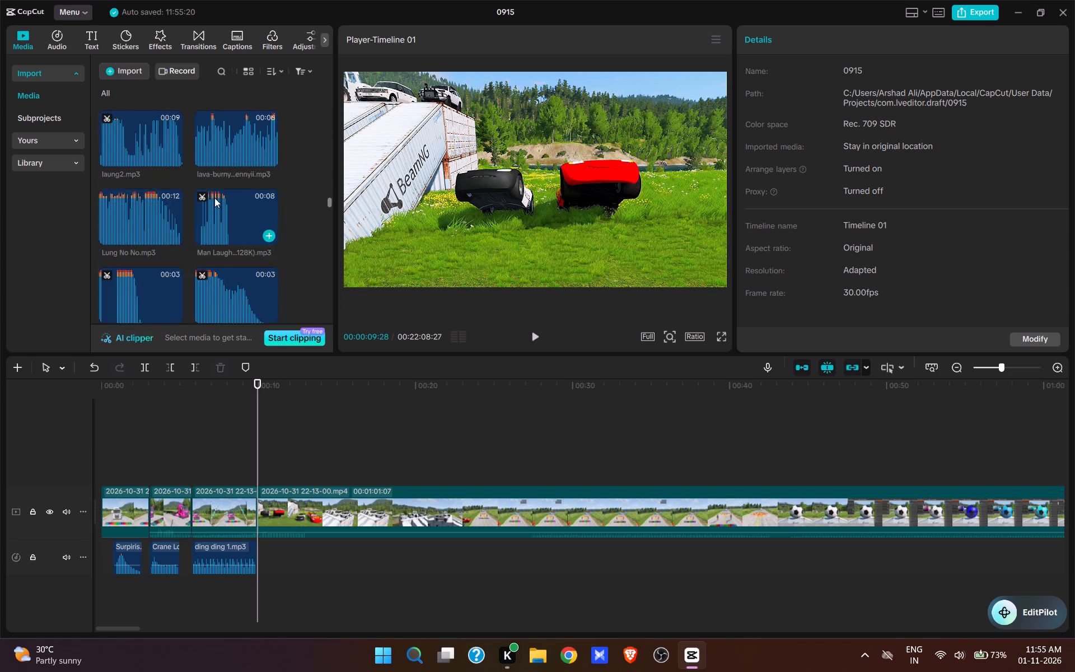
{"action": "scroll", "coordinate": [214, 198], "scroll_direction": "down", "scroll_amount": 9}
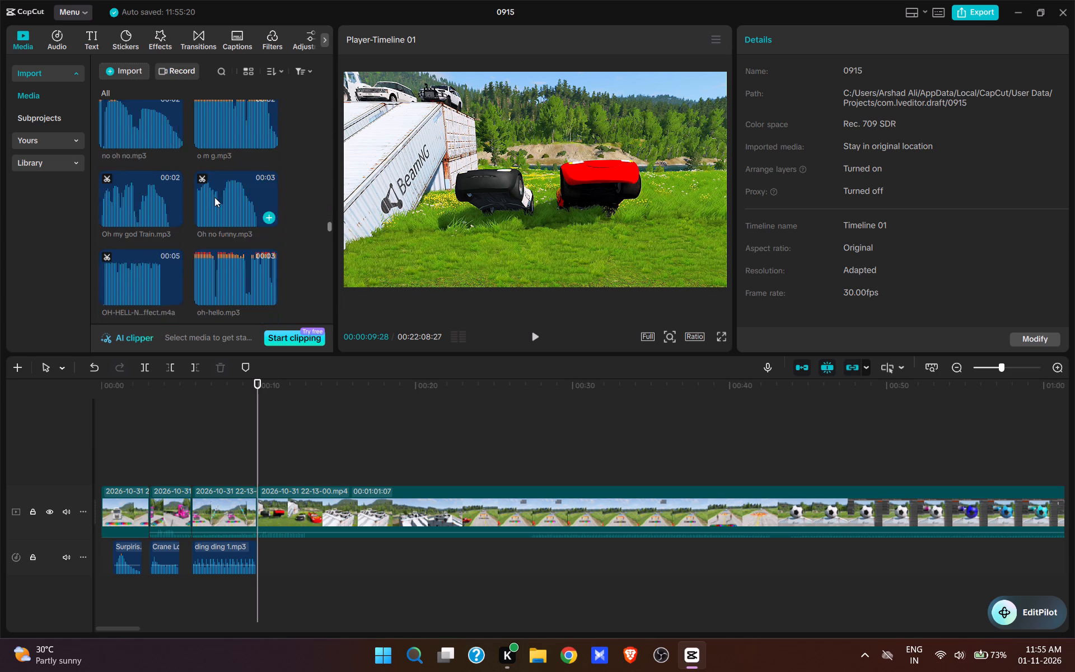
{"action": "scroll", "coordinate": [214, 197], "scroll_direction": "down", "scroll_amount": 2}
{"action": "left_click", "coordinate": [215, 178]}
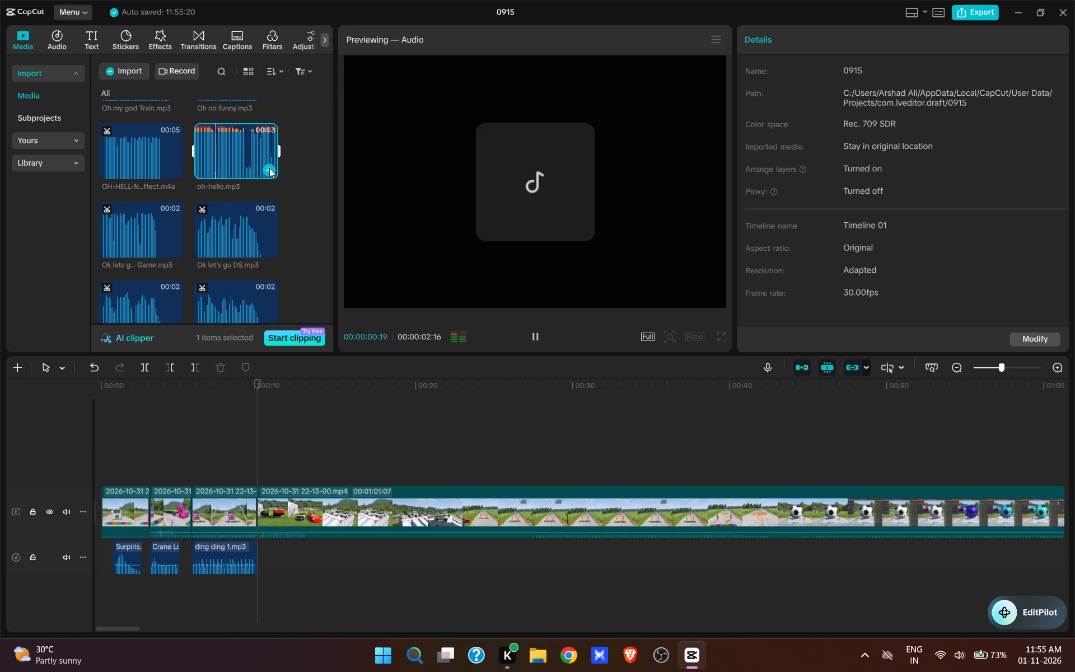
{"action": "left_click", "coordinate": [269, 168]}
Play the two-cars scene with oh-hello.mp3 and split the video at 00:00:12:24, just after the sound ends.
{"action": "key", "text": "space"}
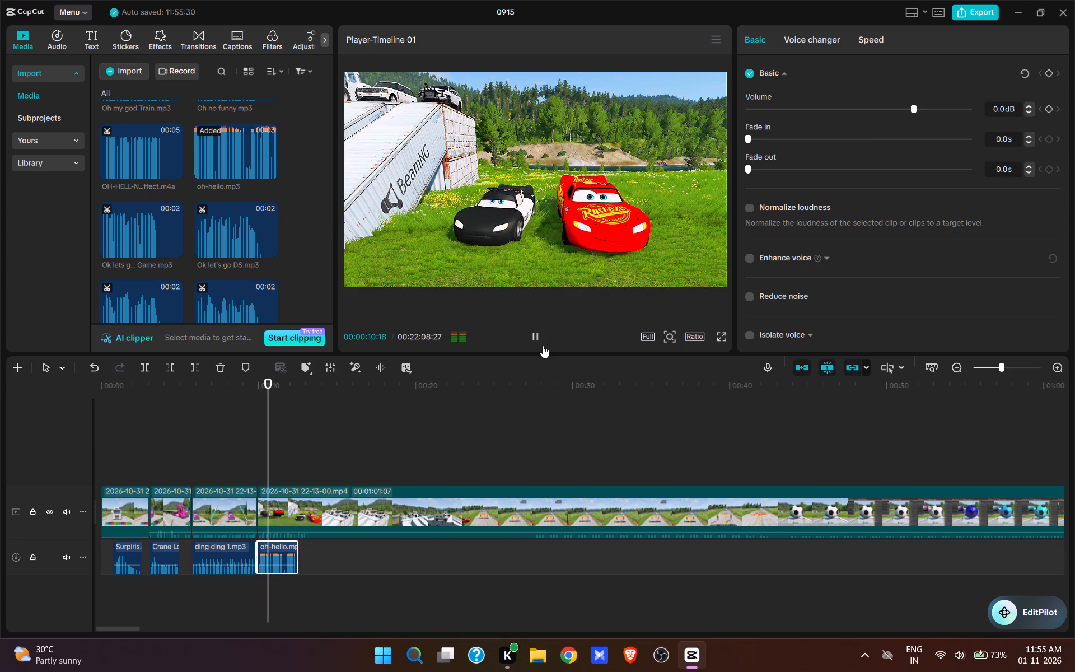
{"action": "key", "text": "space"}
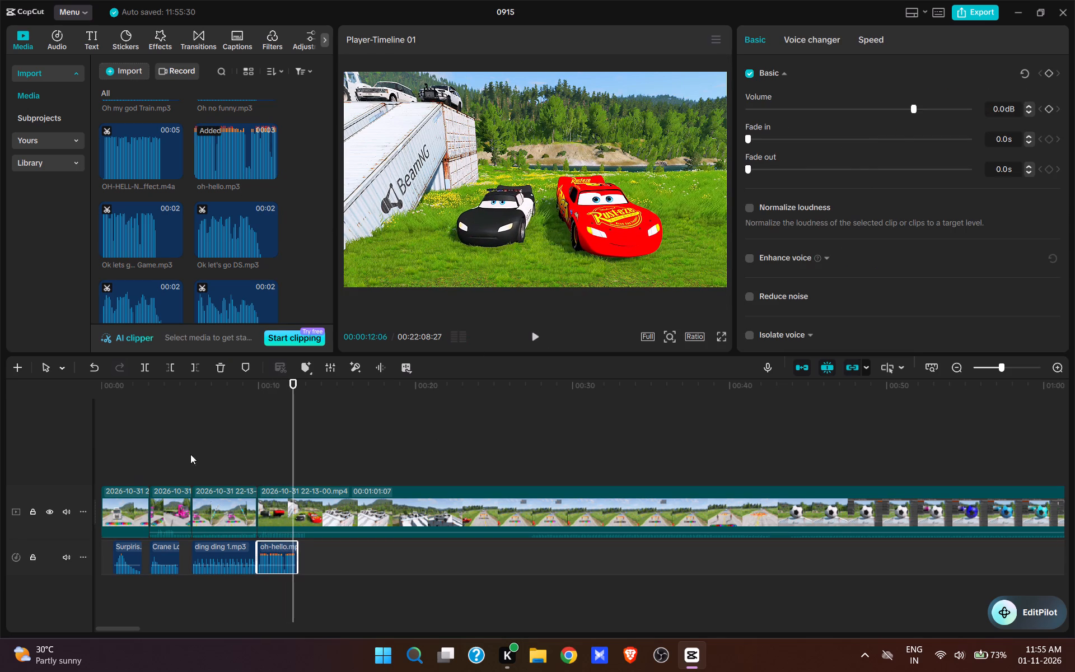
{"action": "left_click", "coordinate": [205, 455]}
{"action": "key", "text": "space"}
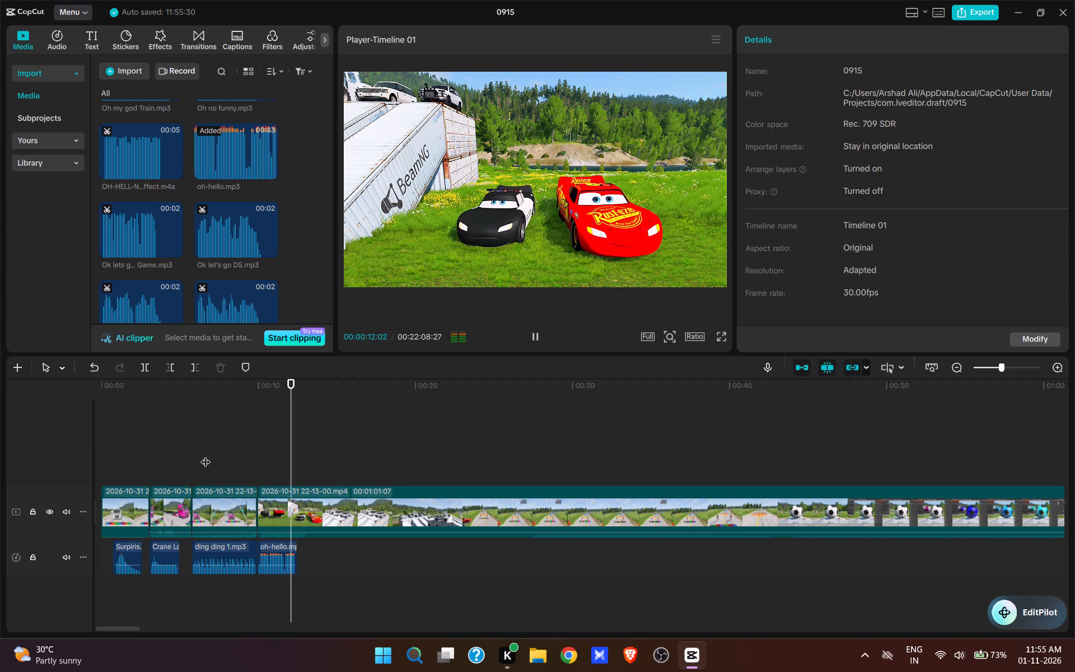
{"action": "key", "text": "space"}
{"action": "left_click", "coordinate": [248, 451]}
{"action": "key", "text": "space"}
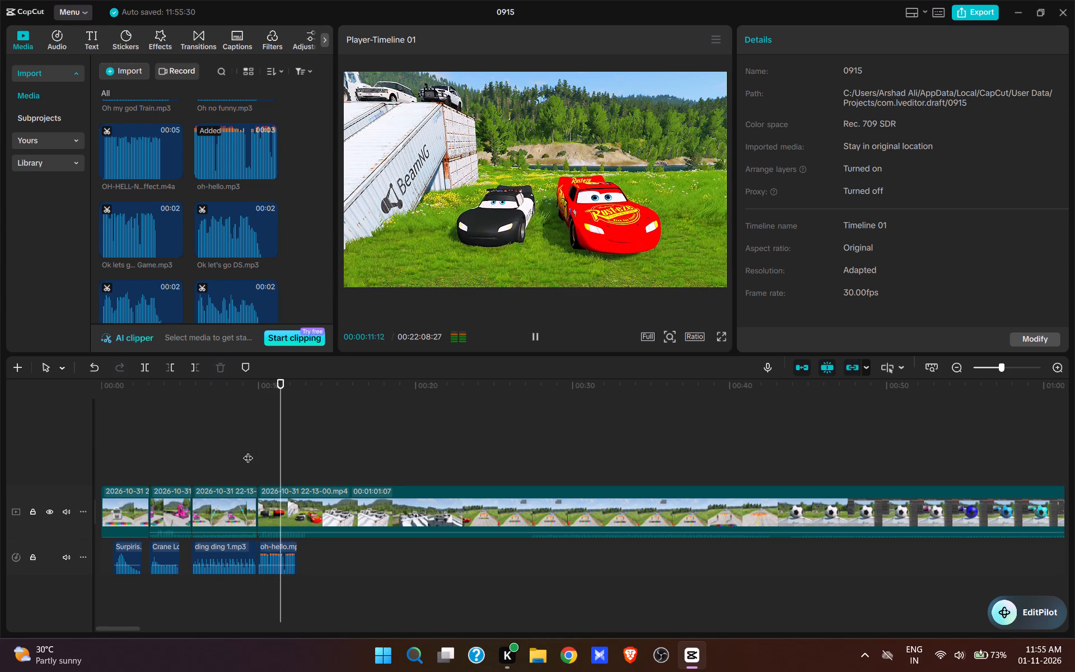
{"action": "key", "text": "space"}
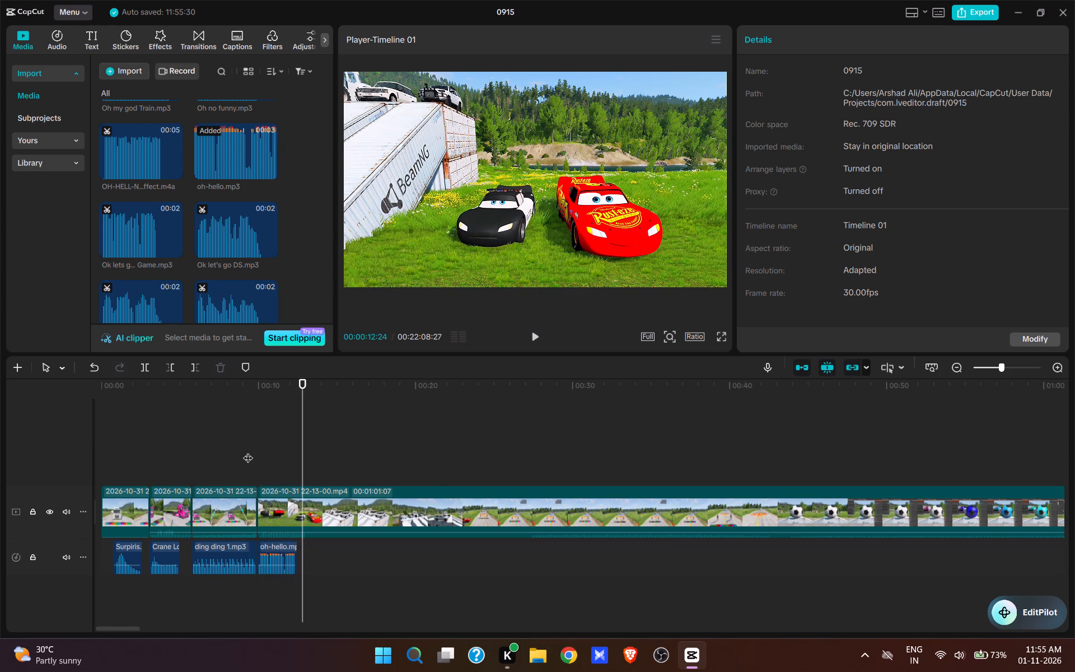
{"action": "type", "text": "w"}
Trim the start of the video segment after 00:00:12:24 up to the shot of white vehicles parked on the containers.
{"action": "left_click", "coordinate": [534, 468]}
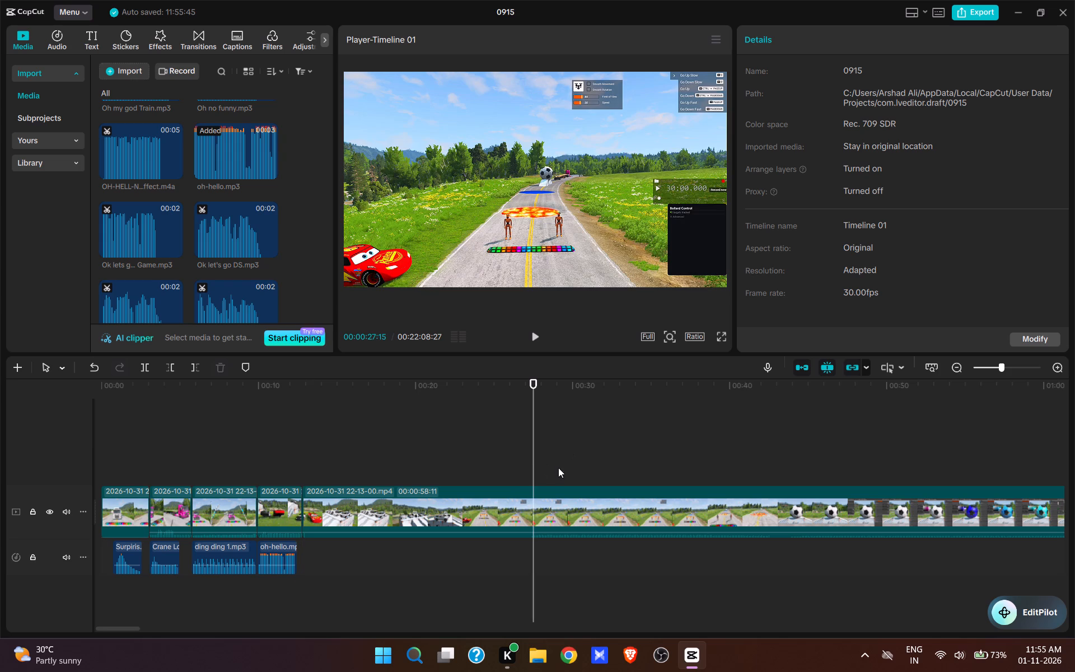
{"action": "left_click", "coordinate": [599, 484]}
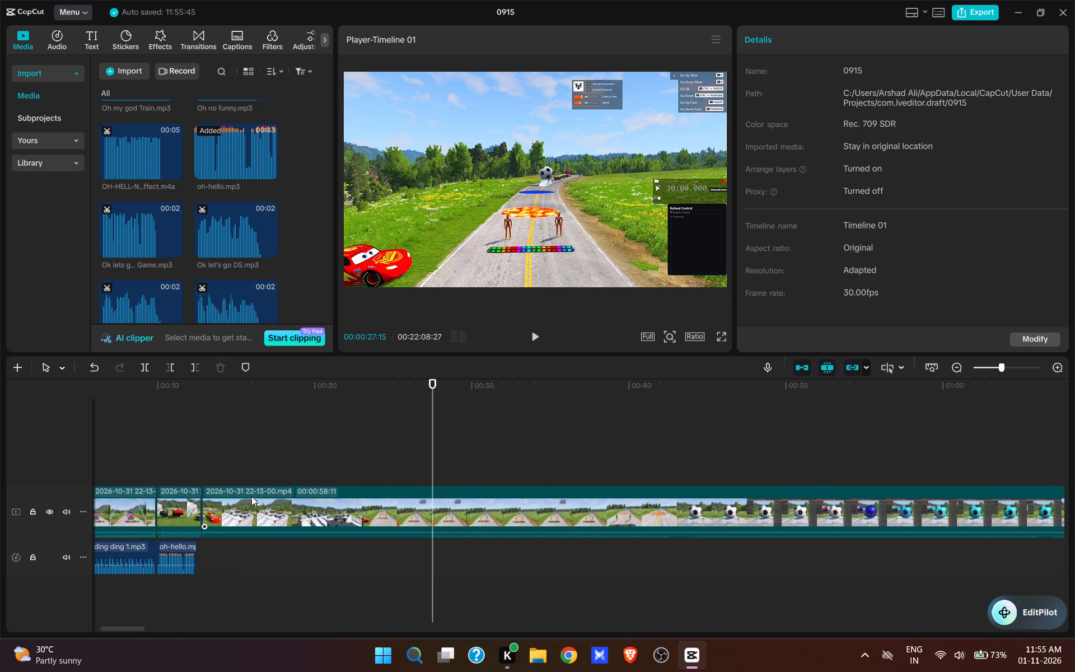
{"action": "left_click", "coordinate": [233, 480]}
{"action": "key", "text": "space"}
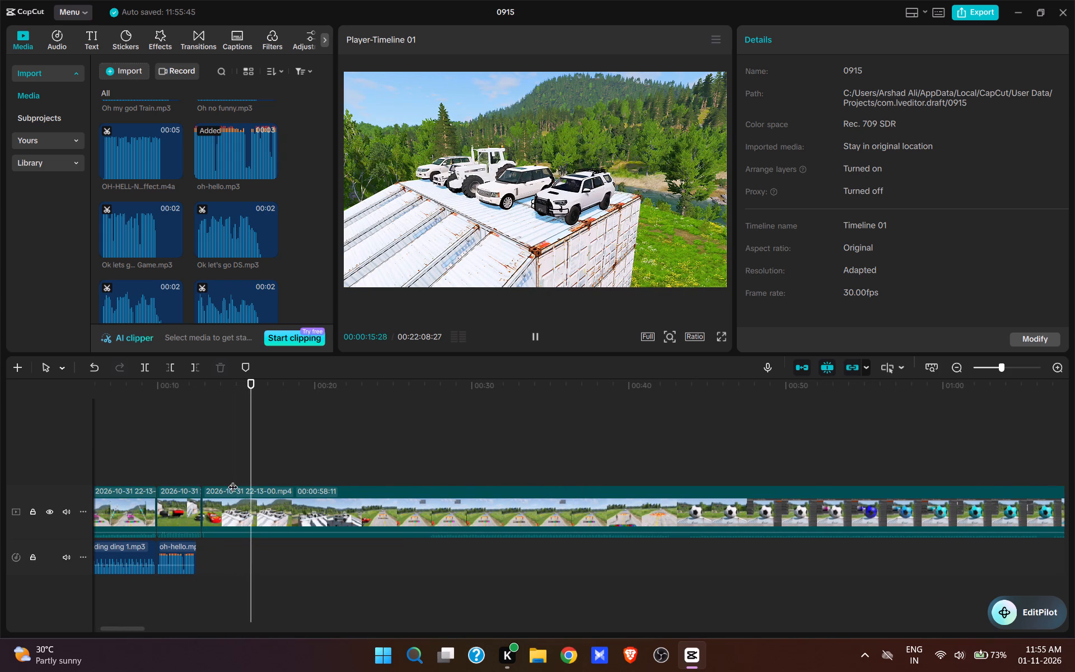
{"action": "key", "text": "space"}
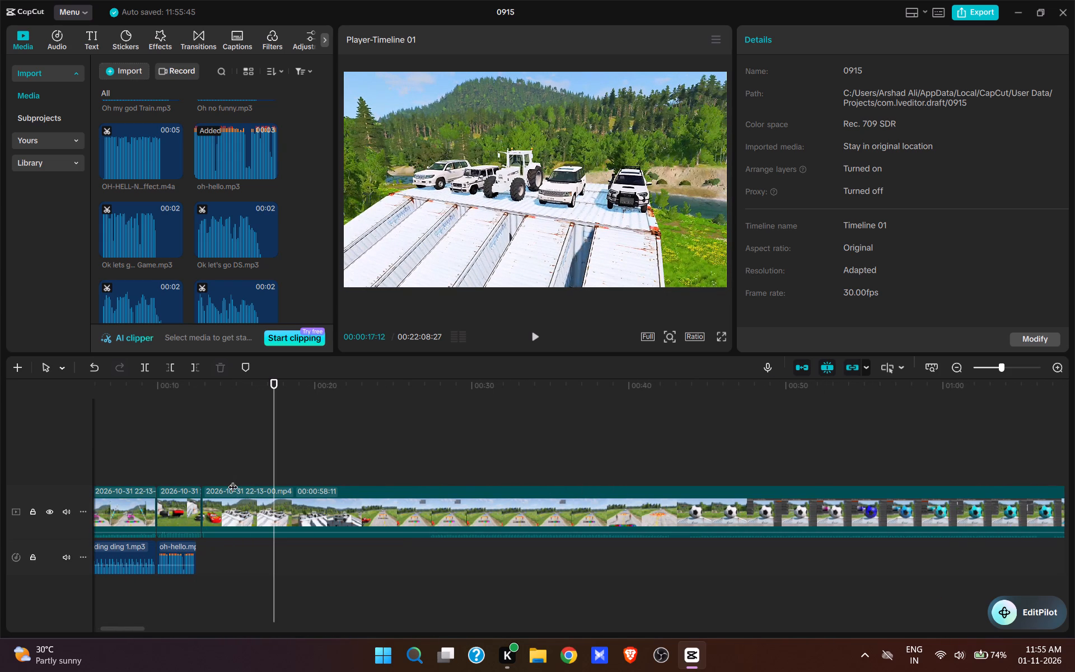
{"action": "left_click", "coordinate": [235, 480]}
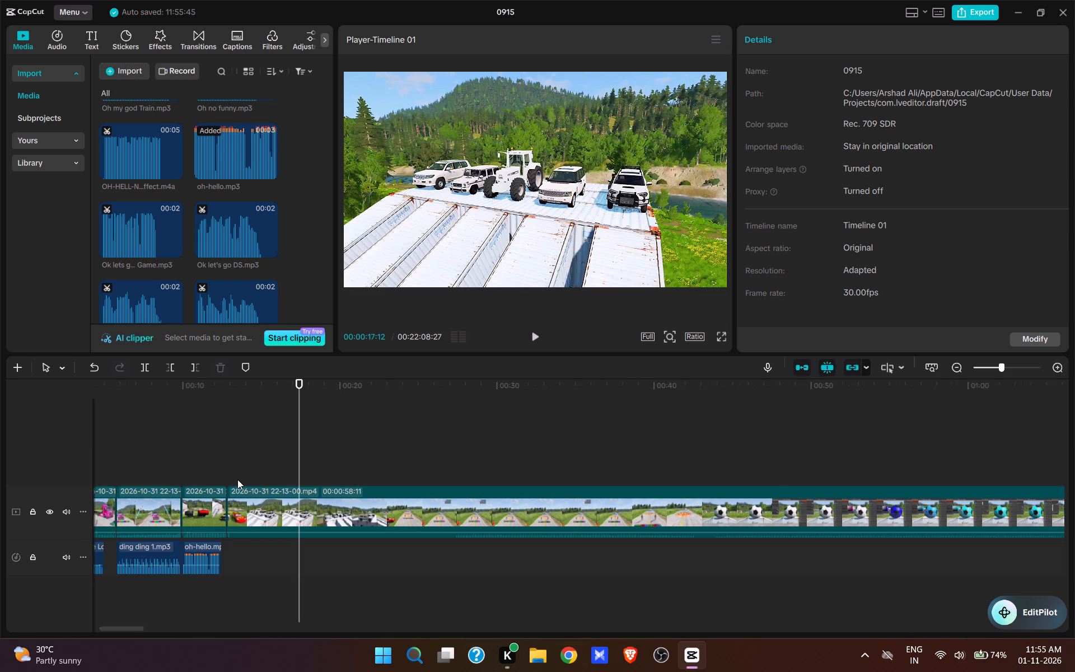
{"action": "left_click", "coordinate": [275, 474]}
{"action": "key", "text": "space"}
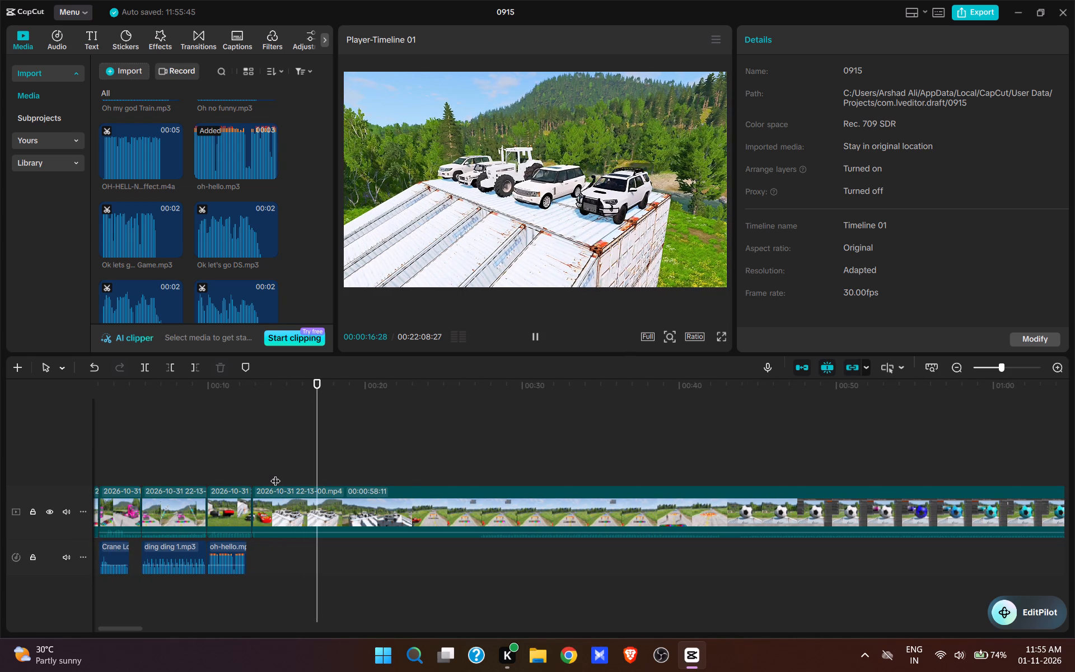
{"action": "key", "text": "space"}
{"action": "left_click", "coordinate": [312, 472]}
{"action": "type", "text": "q"}
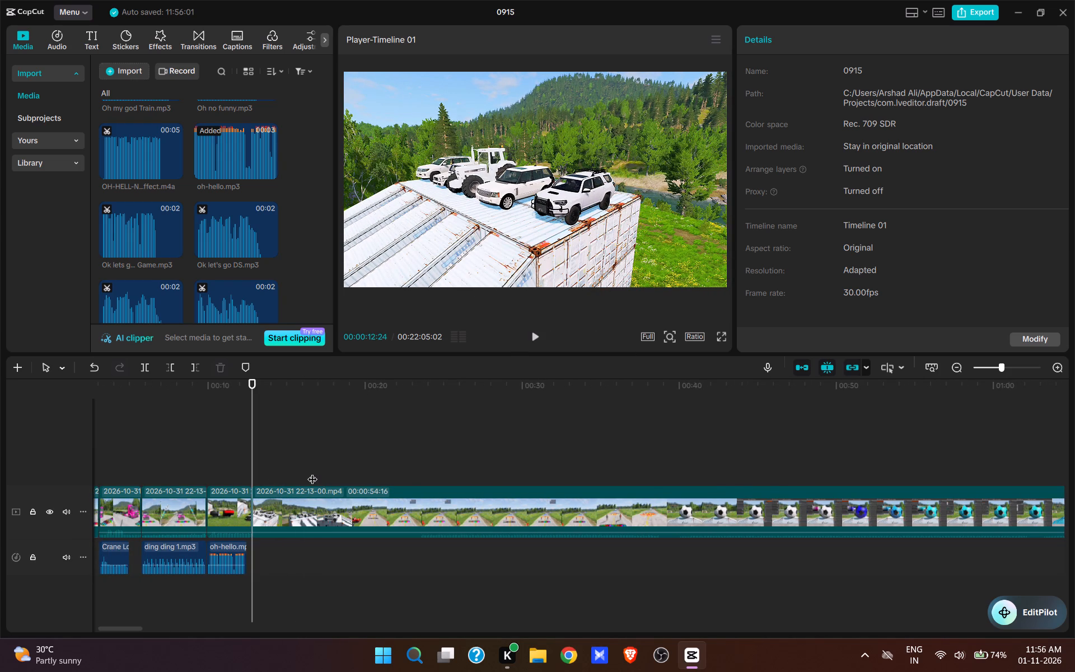
Audition horn sounds for the white-vehicles scene and add Horn Mix.mp3 at its start, 00:00:12:24.
{"action": "key", "text": "space"}
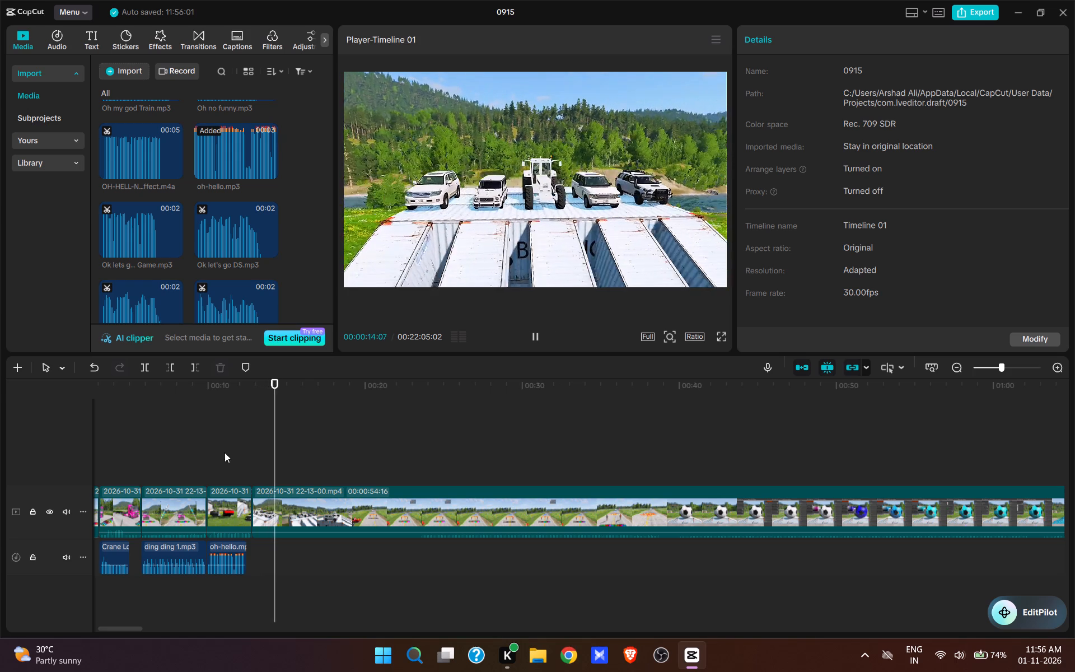
{"action": "key", "text": "space"}
{"action": "left_click", "coordinate": [246, 456]}
{"action": "left_click_drag", "start_coordinate": [246, 456], "coordinate": [251, 460]}
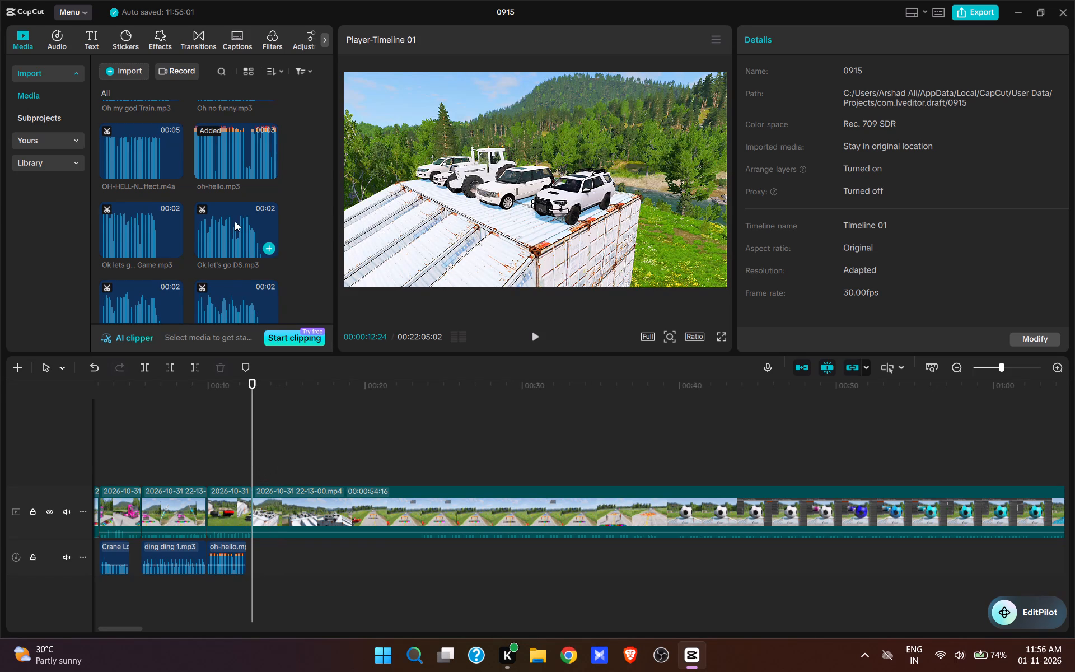
{"action": "scroll", "coordinate": [235, 221], "scroll_direction": "down", "scroll_amount": 3}
{"action": "scroll", "coordinate": [232, 221], "scroll_direction": "up", "scroll_amount": 14}
{"action": "scroll", "coordinate": [228, 271], "scroll_direction": "up", "scroll_amount": 2}
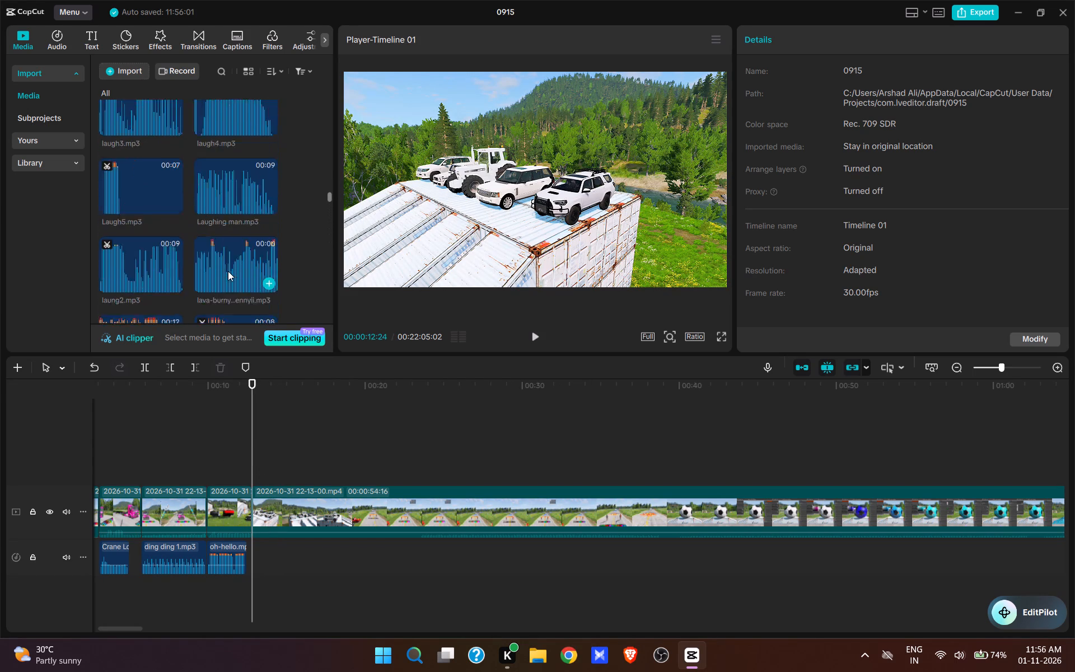
{"action": "scroll", "coordinate": [228, 271], "scroll_direction": "up", "scroll_amount": 5}
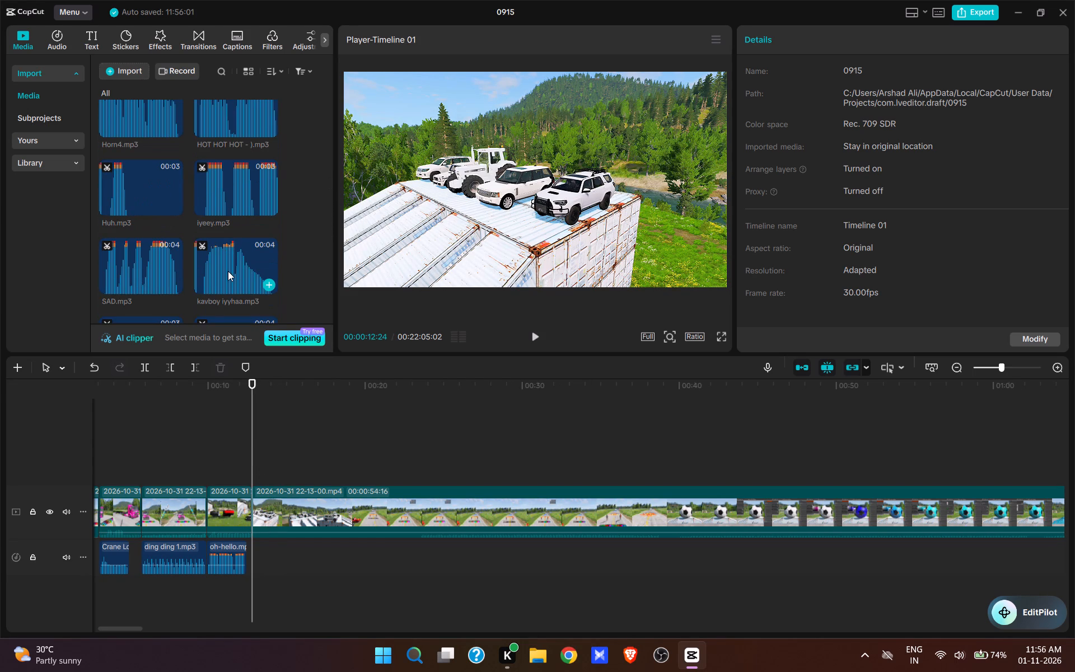
{"action": "scroll", "coordinate": [227, 272], "scroll_direction": "up", "scroll_amount": 3}
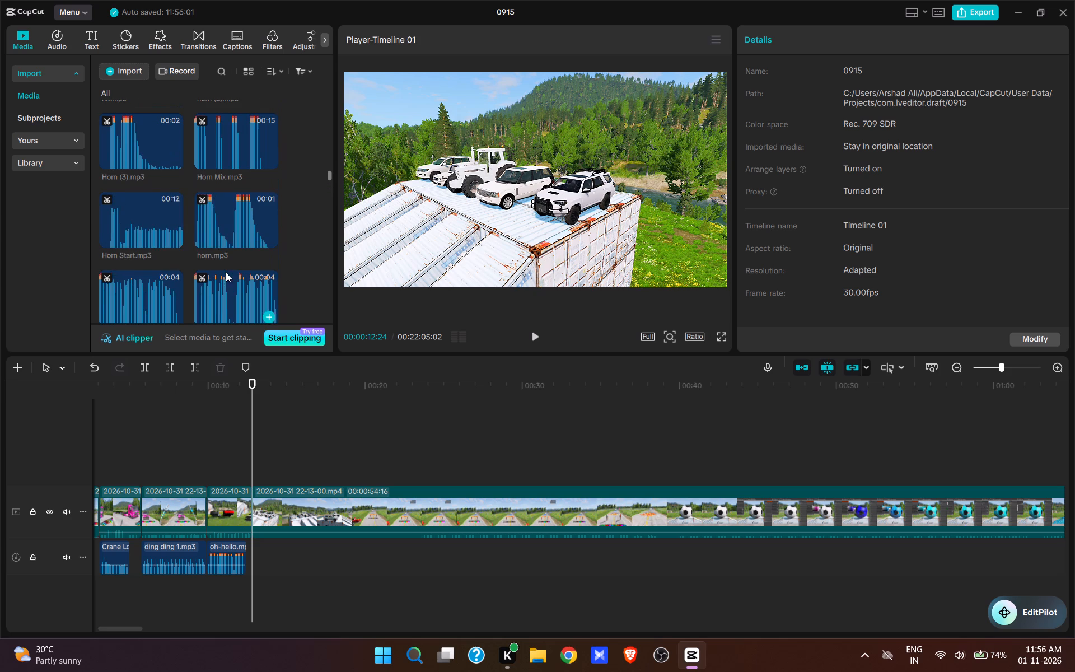
{"action": "left_click", "coordinate": [146, 133]}
{"action": "scroll", "coordinate": [234, 233], "scroll_direction": "down", "scroll_amount": 1}
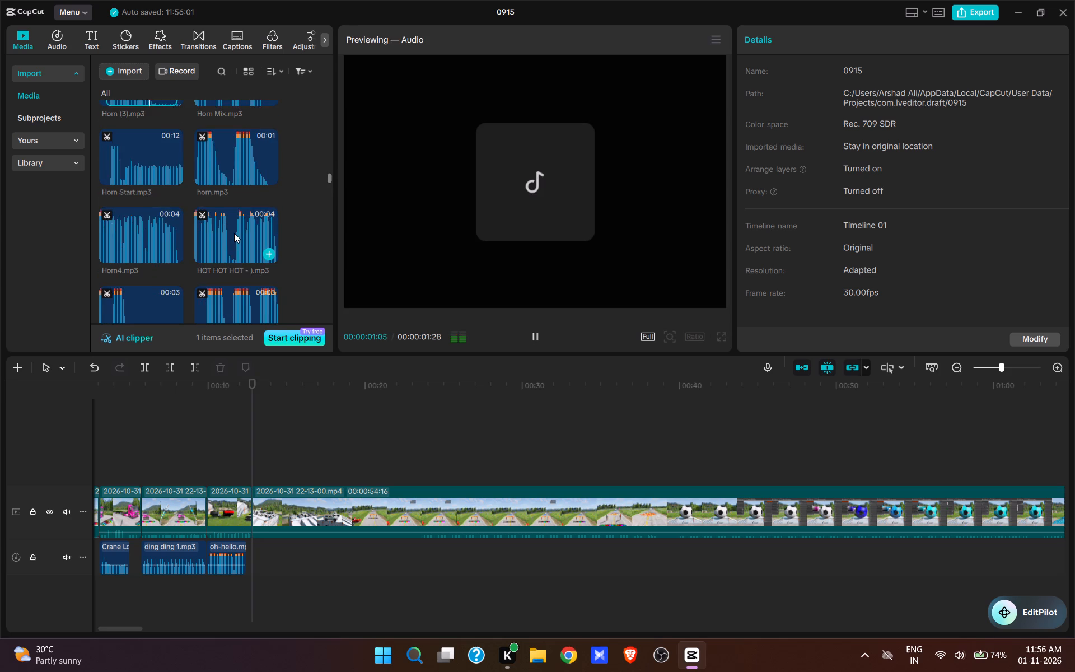
{"action": "scroll", "coordinate": [232, 227], "scroll_direction": "up", "scroll_amount": 2}
{"action": "left_click", "coordinate": [234, 206]}
{"action": "left_click", "coordinate": [255, 225]}
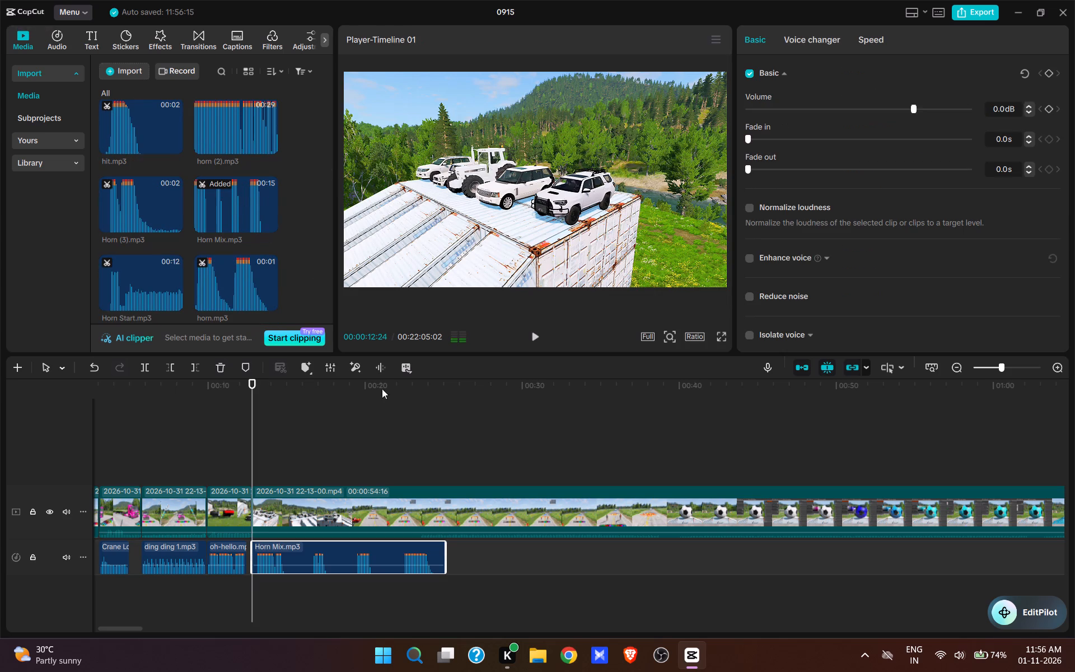
Cut the quiet gap from Horn Mix.mp3 between about 00:00:14:22 and 00:00:16:17, and move the remainder against the first piece.
{"action": "key", "text": "space"}
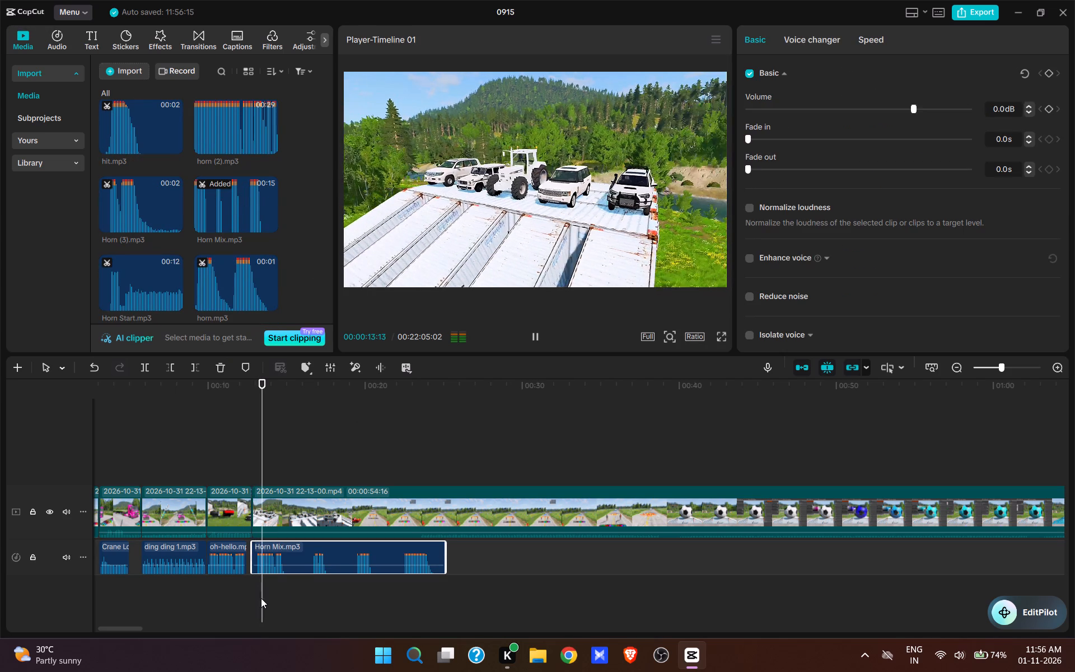
{"action": "key", "text": "space"}
{"action": "key", "text": "space"}
{"action": "key", "text": "space"}
{"action": "key", "text": "space"}
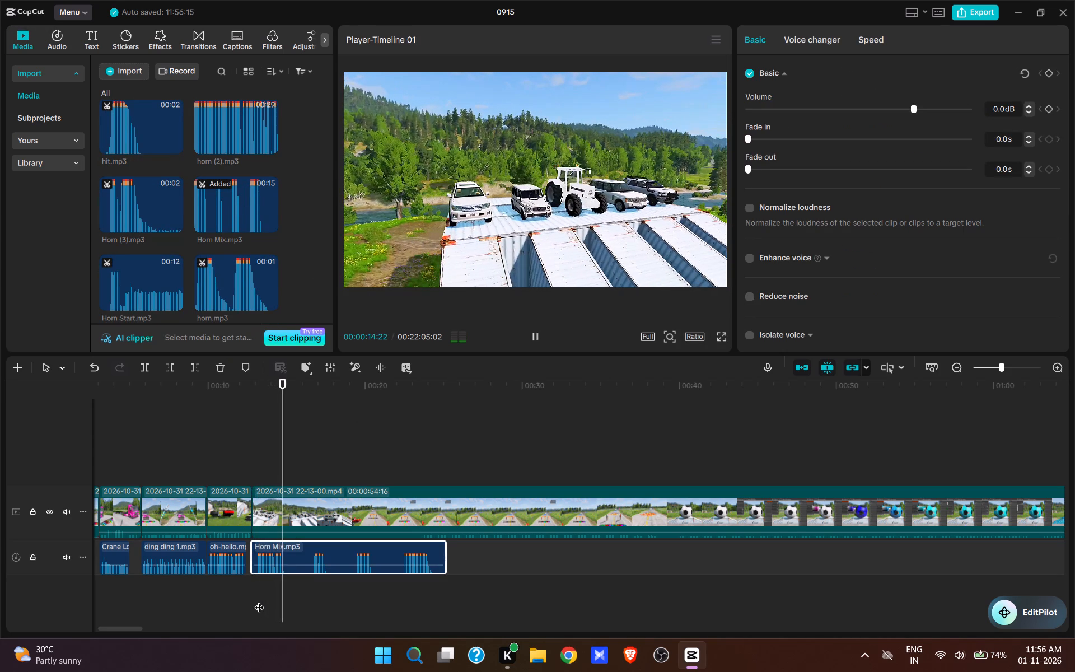
{"action": "key", "text": "space"}
{"action": "key", "text": "w"}
{"action": "left_click_drag", "start_coordinate": [287, 587], "coordinate": [321, 586]}
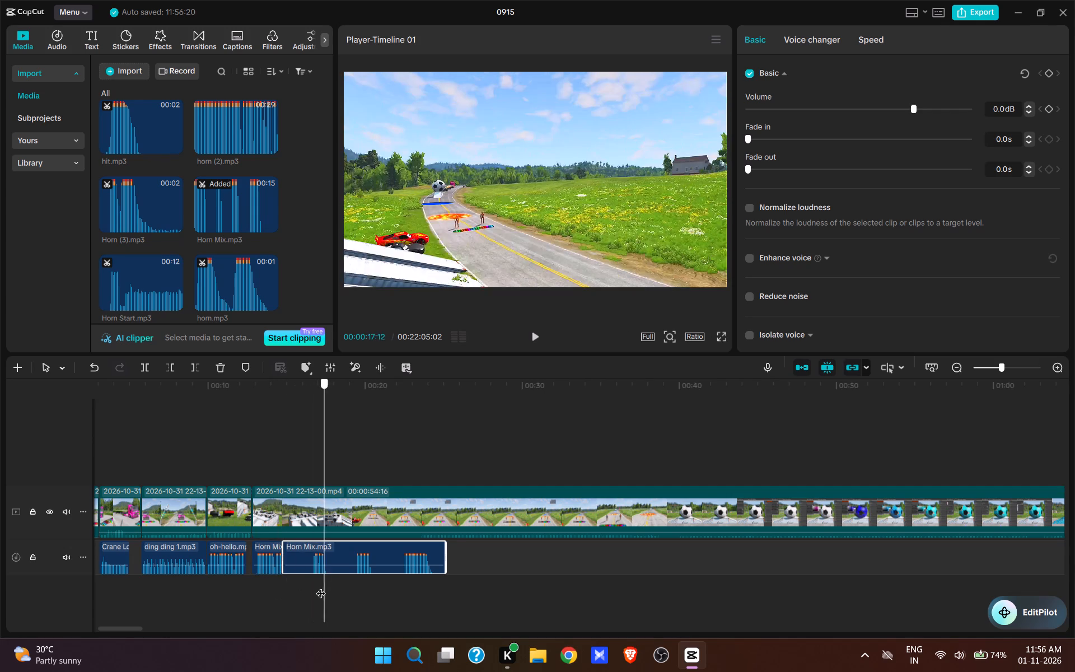
{"action": "left_click_drag", "start_coordinate": [321, 586], "coordinate": [311, 584]}
{"action": "key", "text": "q"}
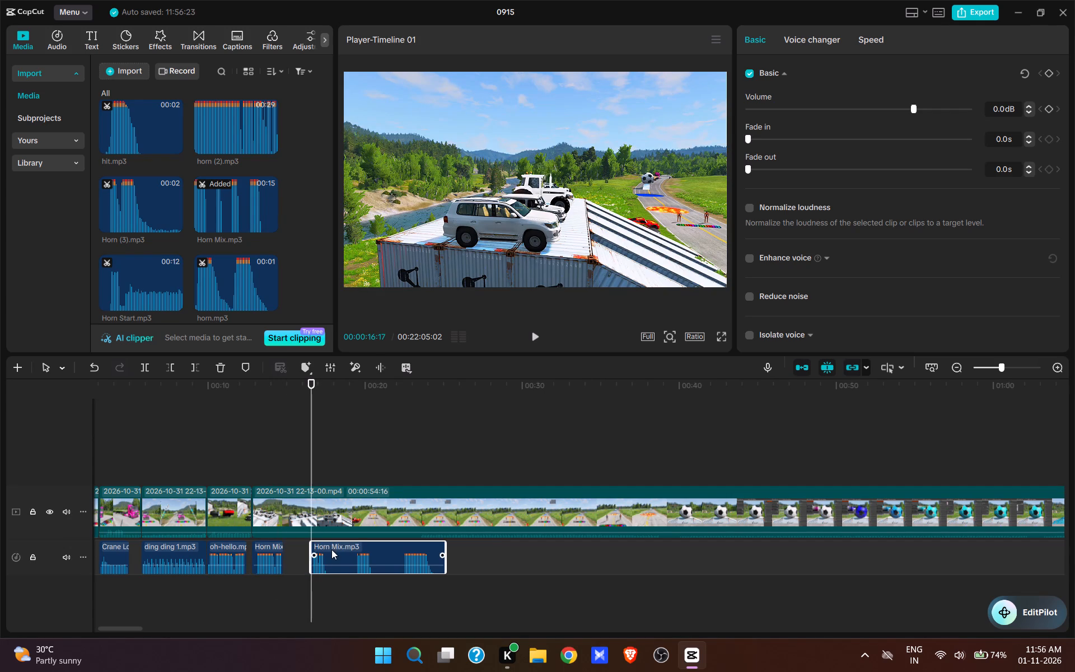
{"action": "left_click_drag", "start_coordinate": [333, 547], "coordinate": [307, 551]}
Split Horn Mix.mp3 at 00:00:15:24, trim the silence before its next horn burst, and move the remainder back to 00:00:15:24.
{"action": "left_click_drag", "start_coordinate": [310, 586], "coordinate": [306, 586]}
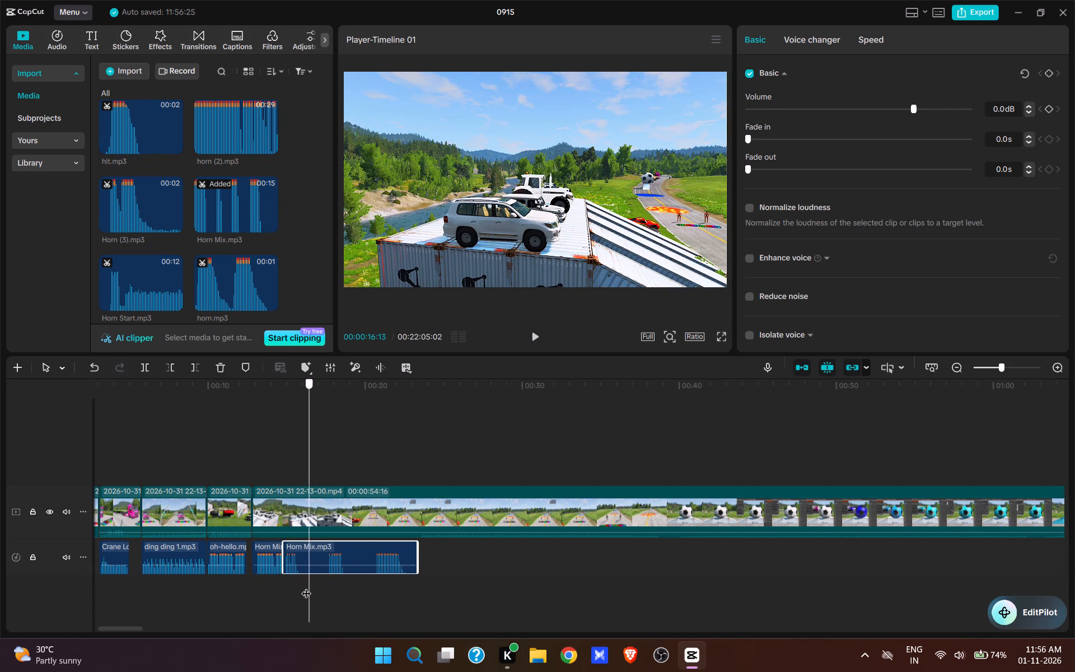
{"action": "left_click_drag", "start_coordinate": [306, 586], "coordinate": [299, 582]}
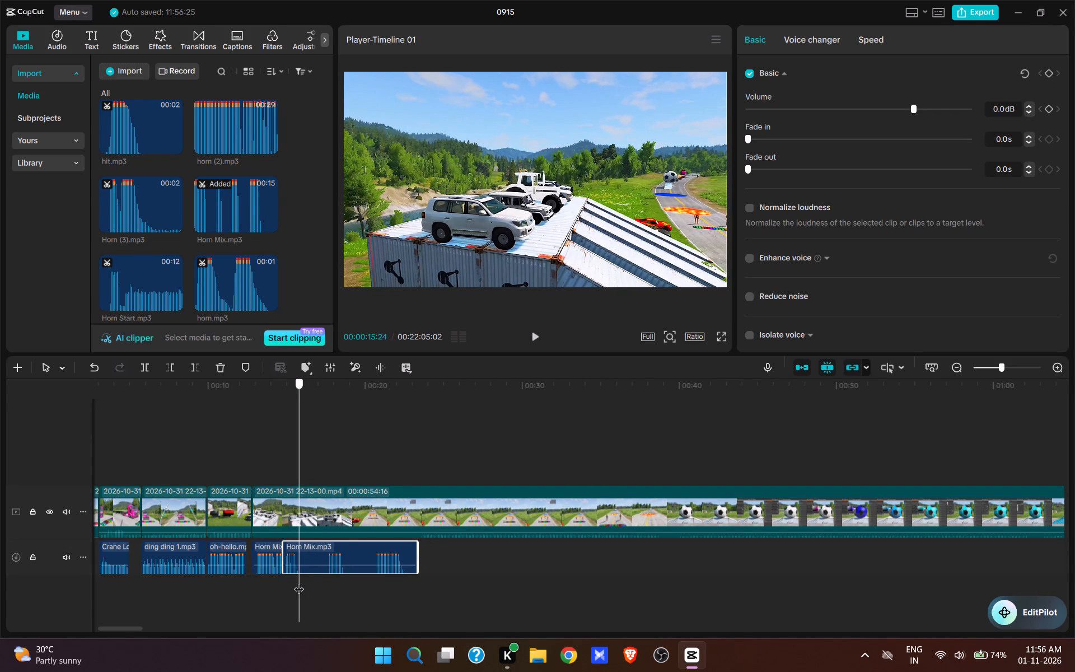
{"action": "key", "text": "w"}
{"action": "left_click_drag", "start_coordinate": [299, 582], "coordinate": [327, 586]}
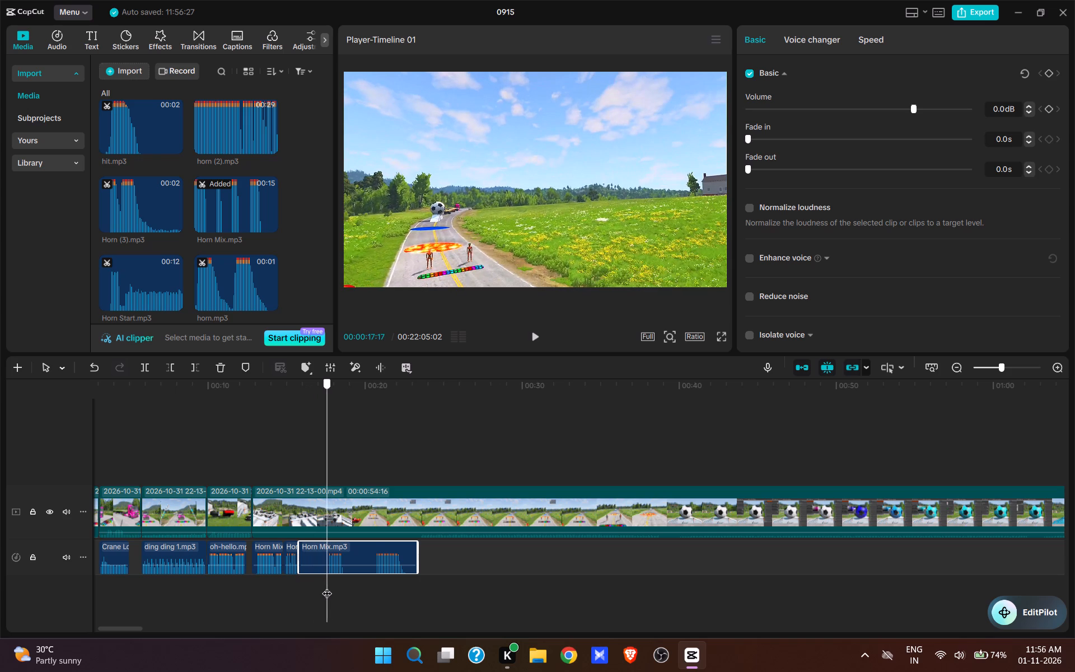
{"action": "left_click_drag", "start_coordinate": [327, 586], "coordinate": [344, 585]}
{"action": "key", "text": "q"}
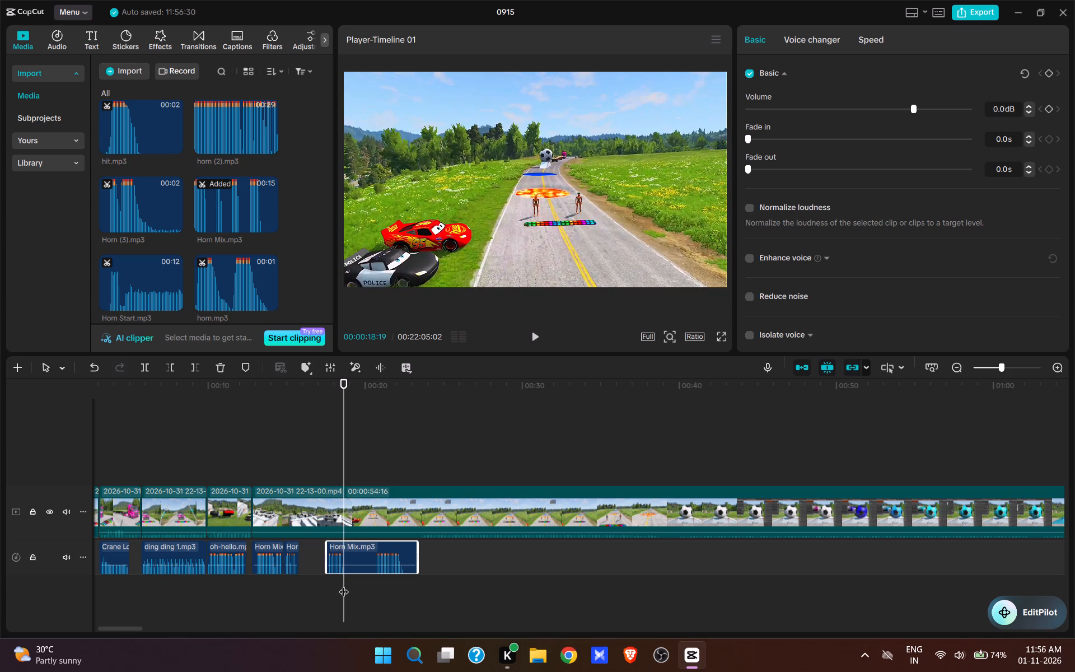
{"action": "left_click_drag", "start_coordinate": [363, 544], "coordinate": [338, 547]}
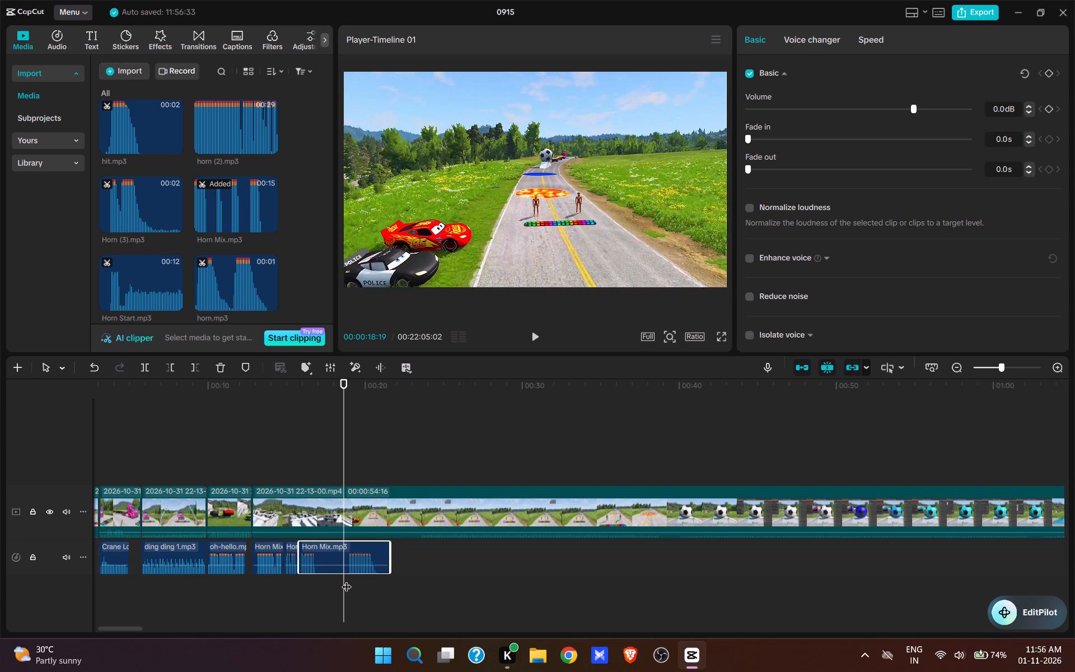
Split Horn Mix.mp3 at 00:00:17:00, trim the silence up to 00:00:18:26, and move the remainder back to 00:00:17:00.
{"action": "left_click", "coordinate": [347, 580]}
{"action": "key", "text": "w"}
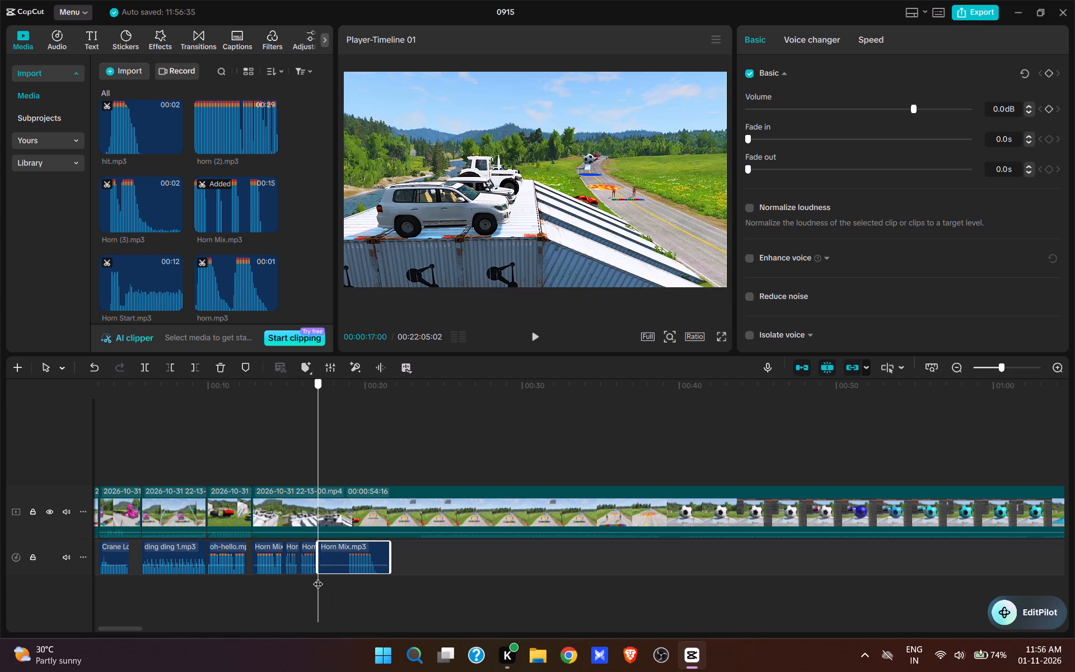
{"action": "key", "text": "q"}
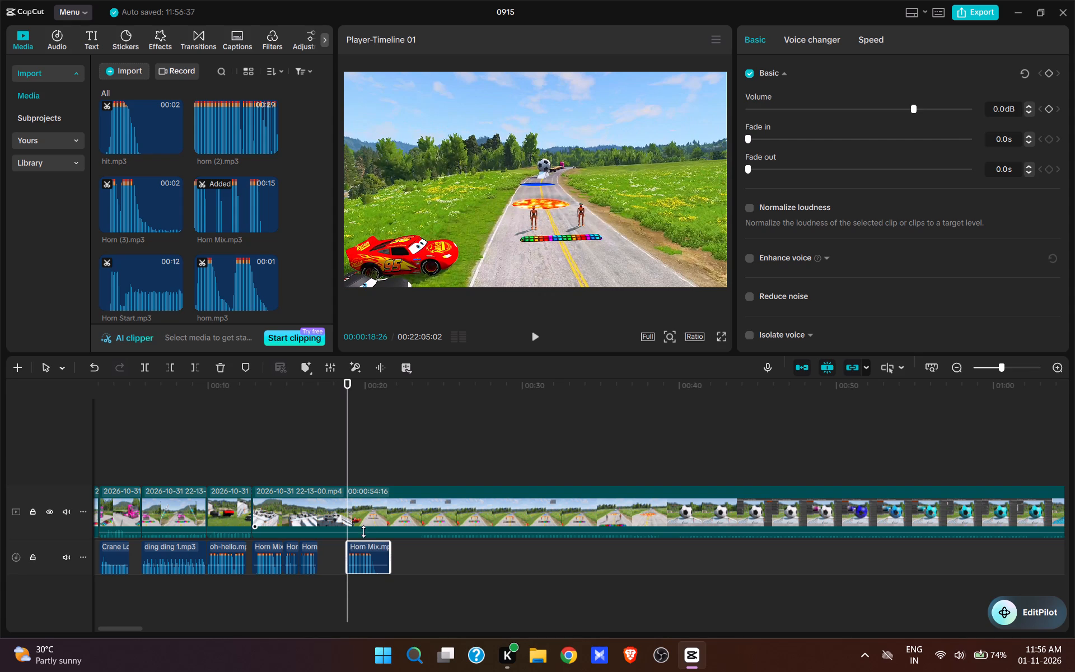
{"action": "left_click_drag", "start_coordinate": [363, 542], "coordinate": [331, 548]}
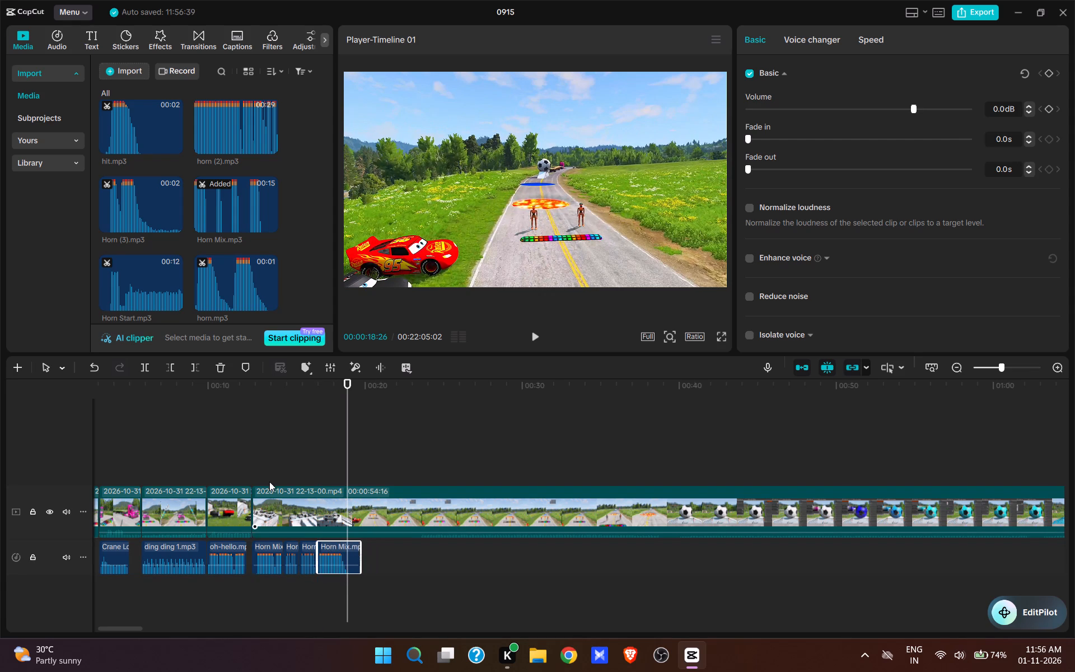
Play back the white-vehicles scene from around 00:00:12:24 to check how the tightened horn sounds fit the picture.
{"action": "left_click", "coordinate": [258, 469]}
{"action": "left_click_drag", "start_coordinate": [258, 469], "coordinate": [252, 469]}
{"action": "key", "text": "space"}
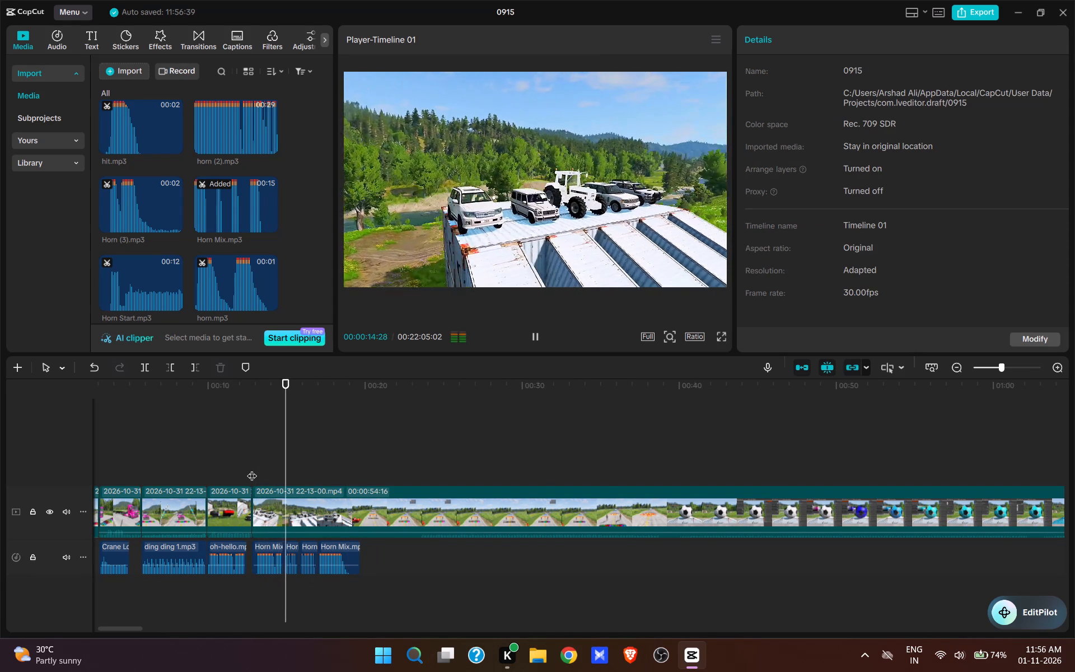
{"action": "key", "text": "space"}
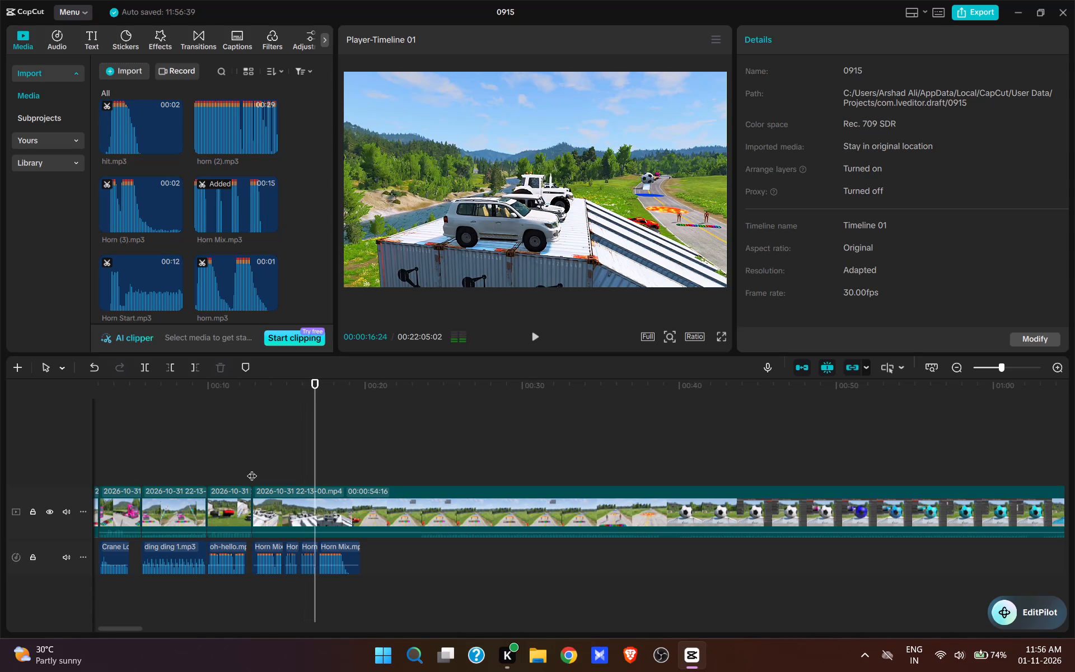
{"action": "key", "text": "space"}
{"action": "key", "text": "space"}
{"action": "left_click", "coordinate": [253, 464]}
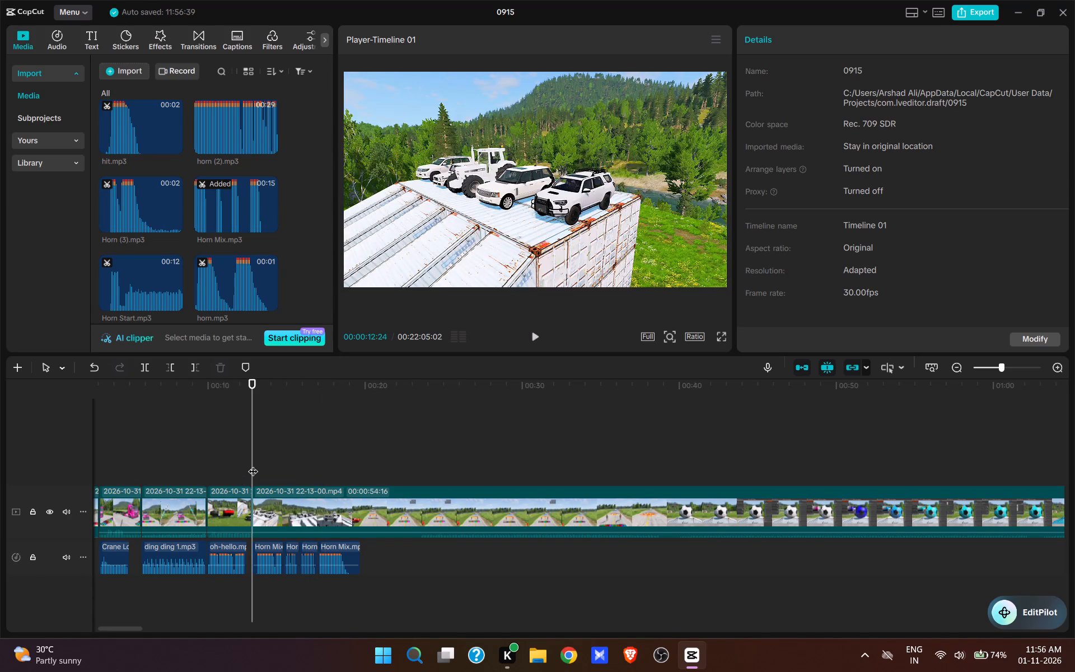
{"action": "key", "text": "space"}
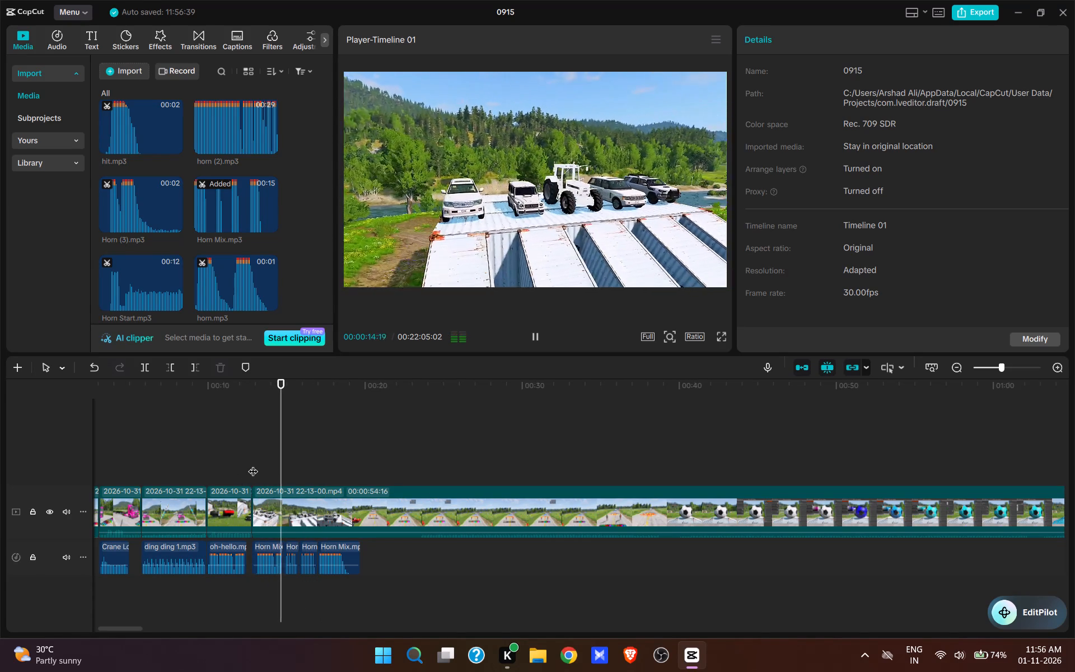
{"action": "key", "text": "space"}
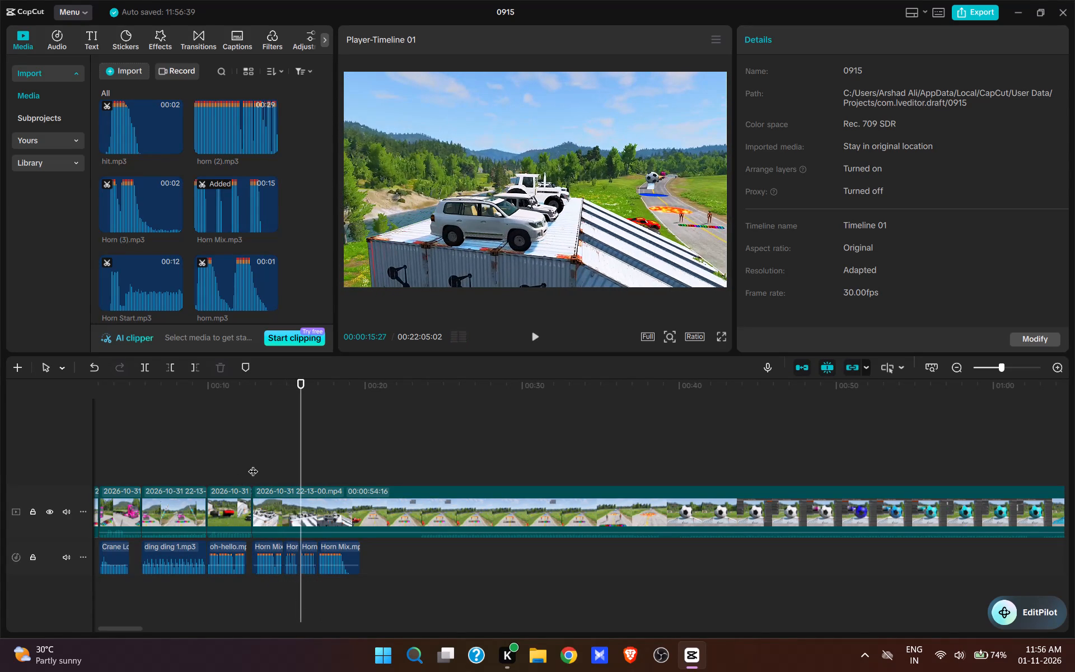
{"action": "key", "text": "space"}
{"action": "key", "text": "space"}
{"action": "left_click", "coordinate": [225, 473]}
{"action": "key", "text": "space"}
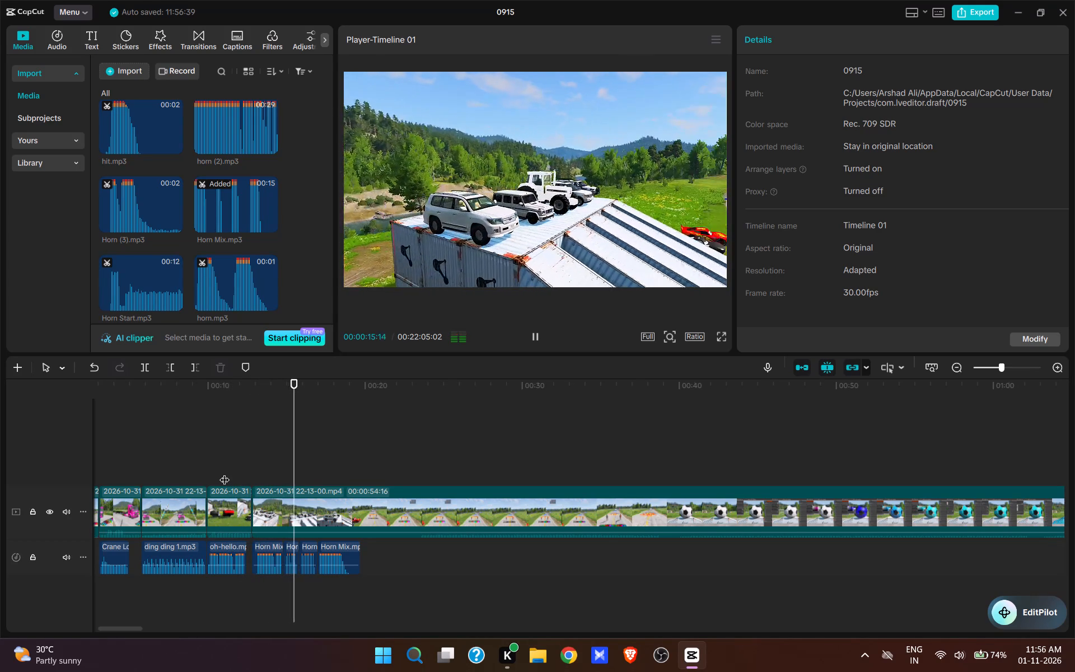
{"action": "key", "text": "space"}
Delete the two Horn Mix.mp3 pieces that follow 00:00:15:24.
{"action": "left_click", "coordinate": [300, 474]}
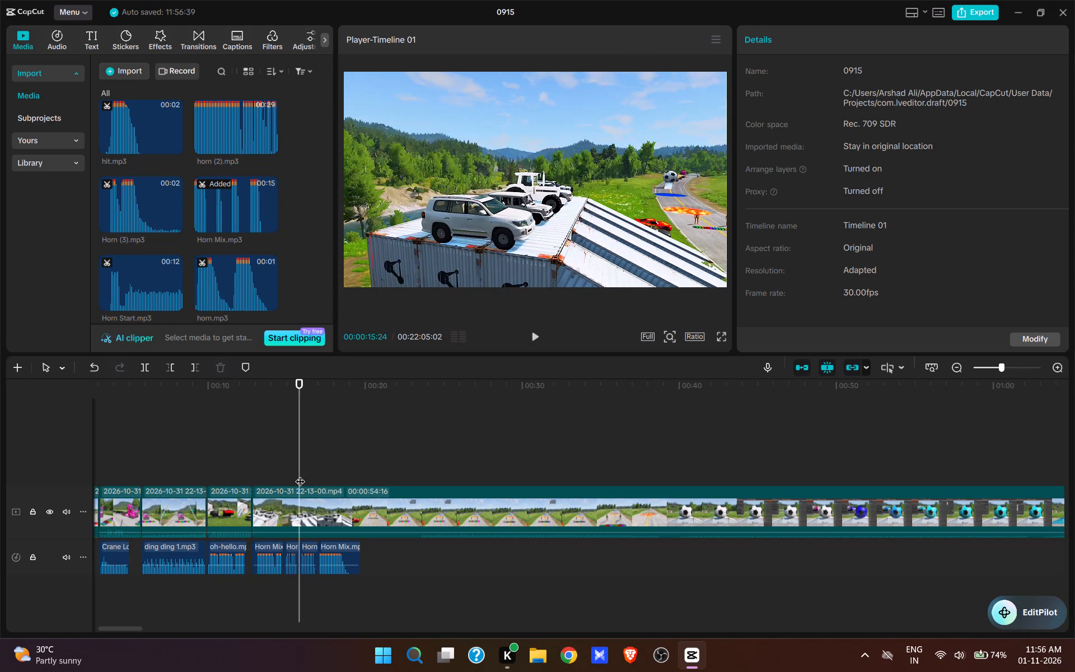
{"action": "left_click", "coordinate": [312, 550]}
{"action": "key", "text": "d"}
{"action": "left_click", "coordinate": [324, 560]}
{"action": "key", "text": "d"}
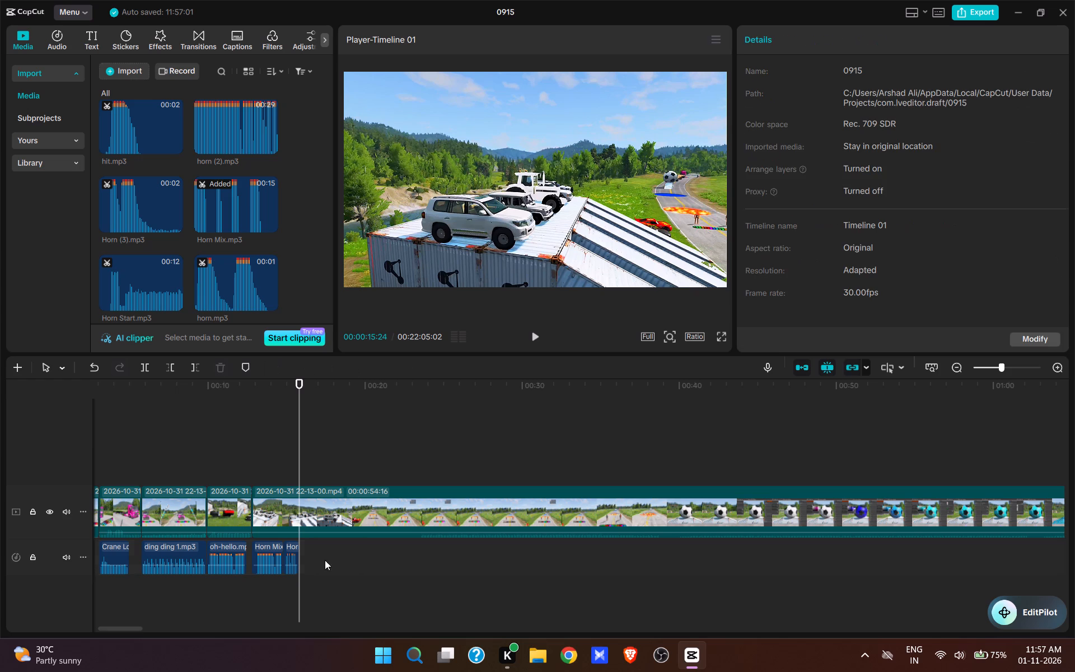
Replay the white-vehicles scene and split the video at 00:00:15:24, where the horn audio ends.
{"action": "left_click", "coordinate": [264, 459]}
{"action": "key", "text": "space"}
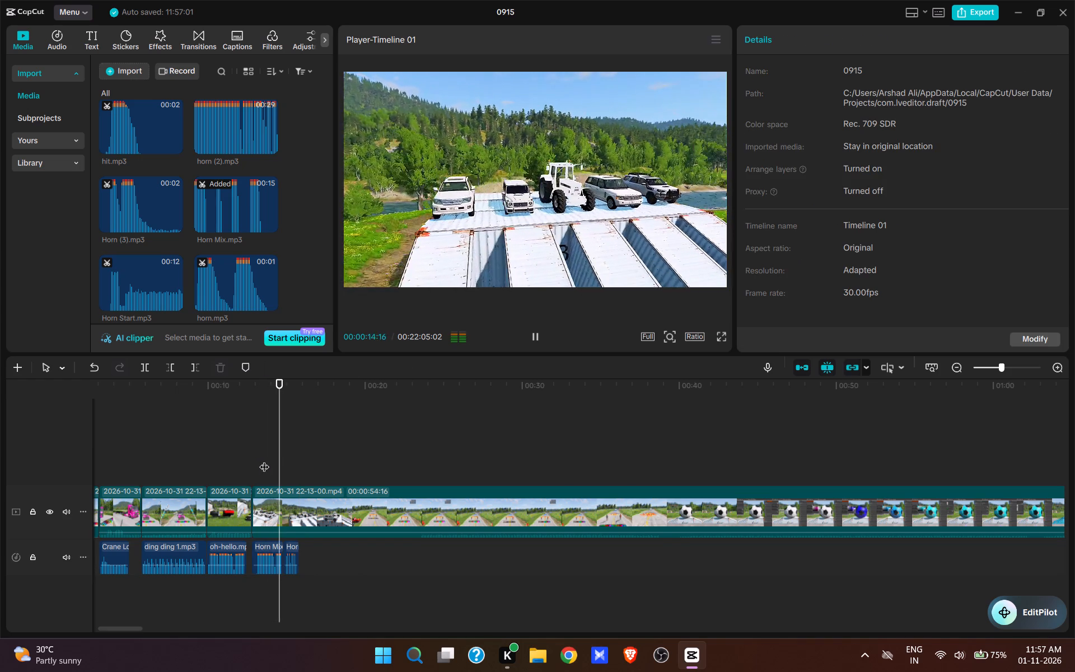
{"action": "key", "text": "space"}
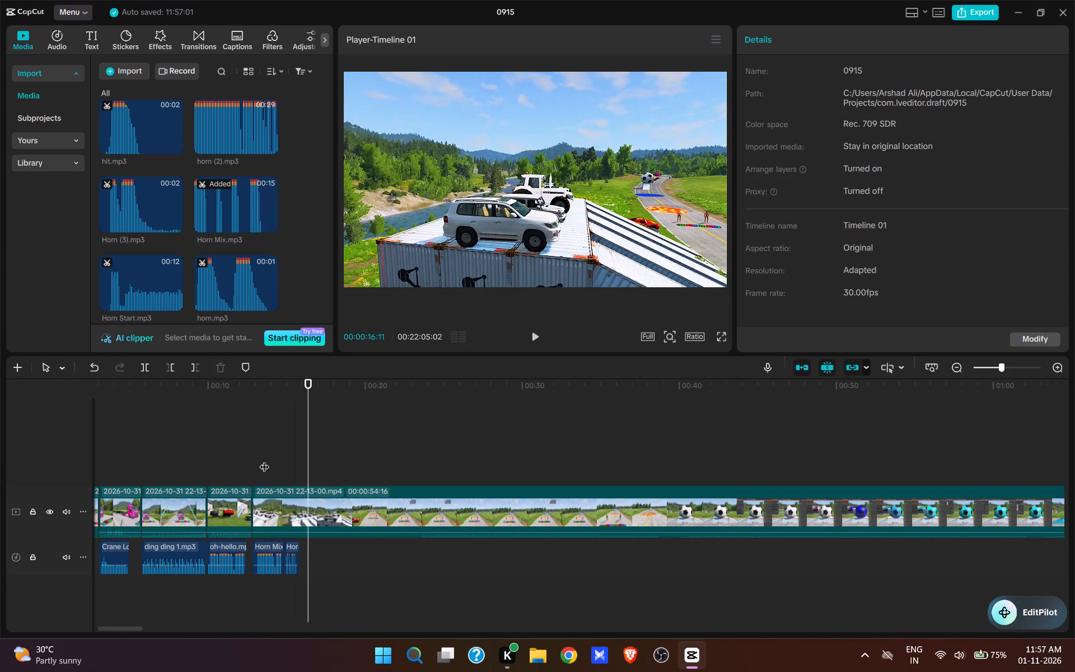
{"action": "left_click", "coordinate": [246, 466]}
{"action": "left_click", "coordinate": [220, 469]}
{"action": "key", "text": "space"}
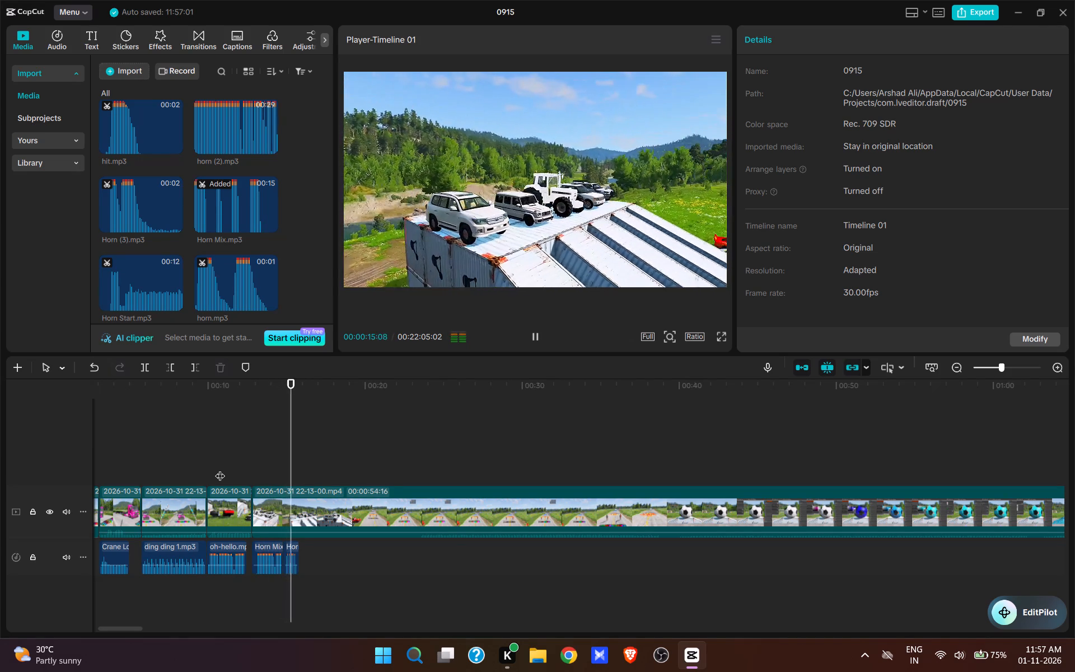
{"action": "key", "text": "space"}
{"action": "key", "text": "space"}
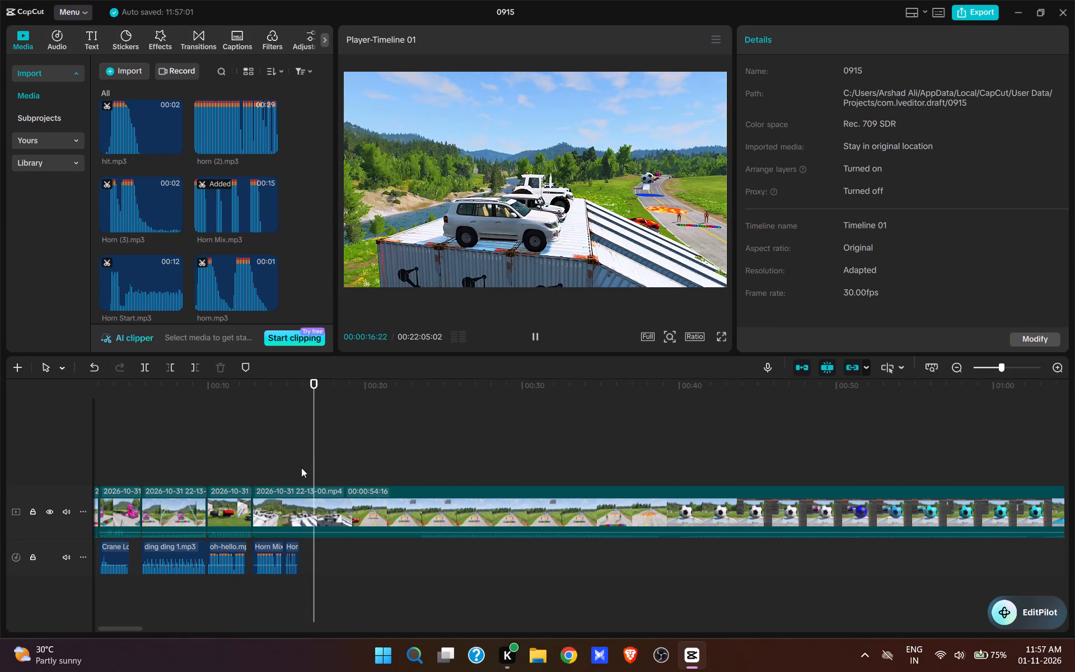
{"action": "left_click", "coordinate": [302, 468]}
{"action": "key", "text": "w"}
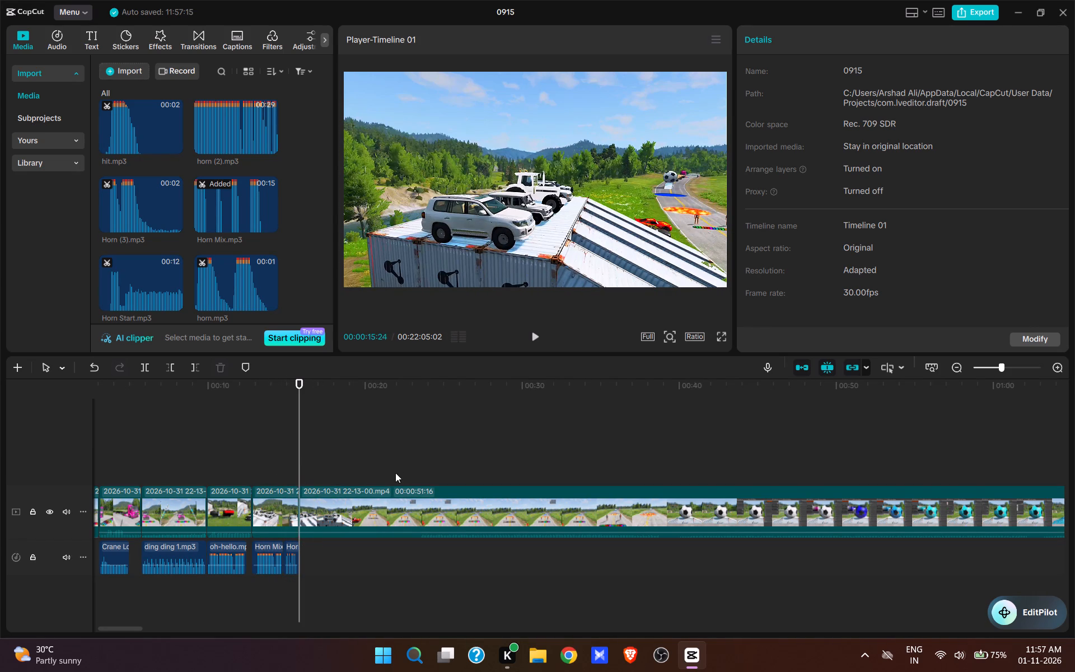
Trim the start of the video segment after 00:00:15:24, removing footage up to the clean road shot at about 00:00:33:20.
{"action": "left_click", "coordinate": [392, 473]}
{"action": "key", "text": "space"}
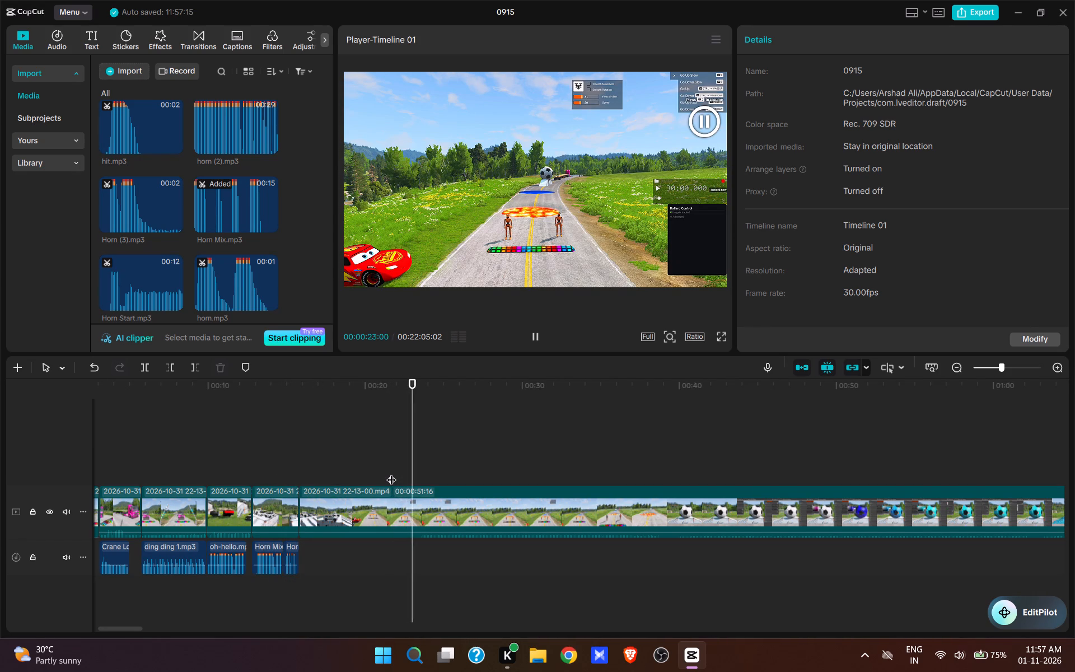
{"action": "key", "text": "space"}
{"action": "key", "text": "space"}
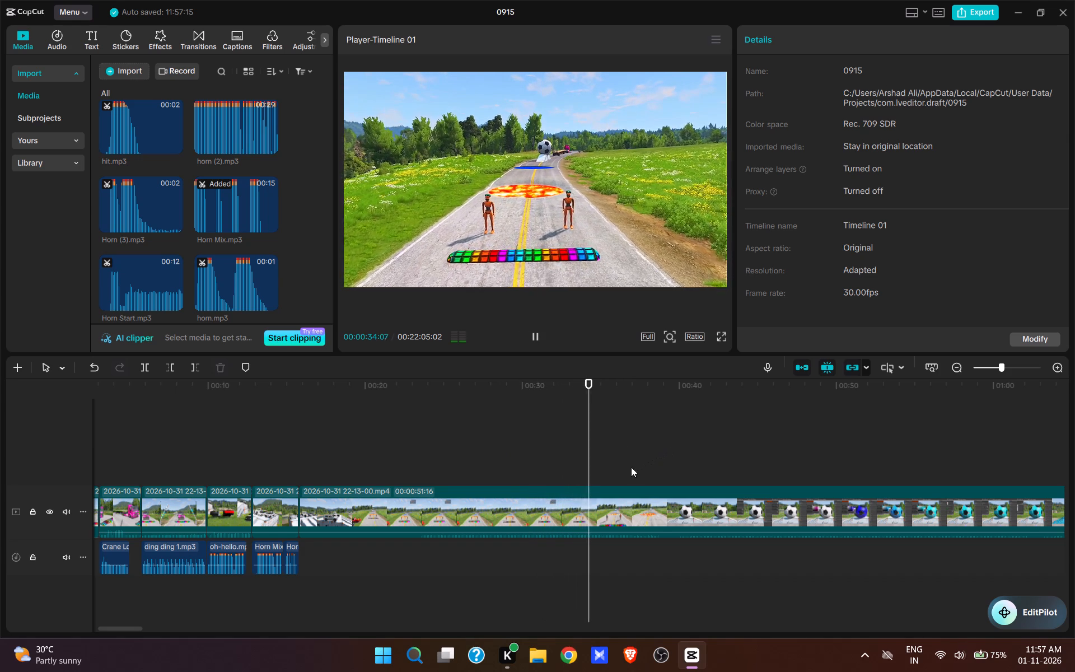
{"action": "left_click", "coordinate": [571, 469]}
{"action": "key", "text": "space"}
{"action": "key", "text": "space"}
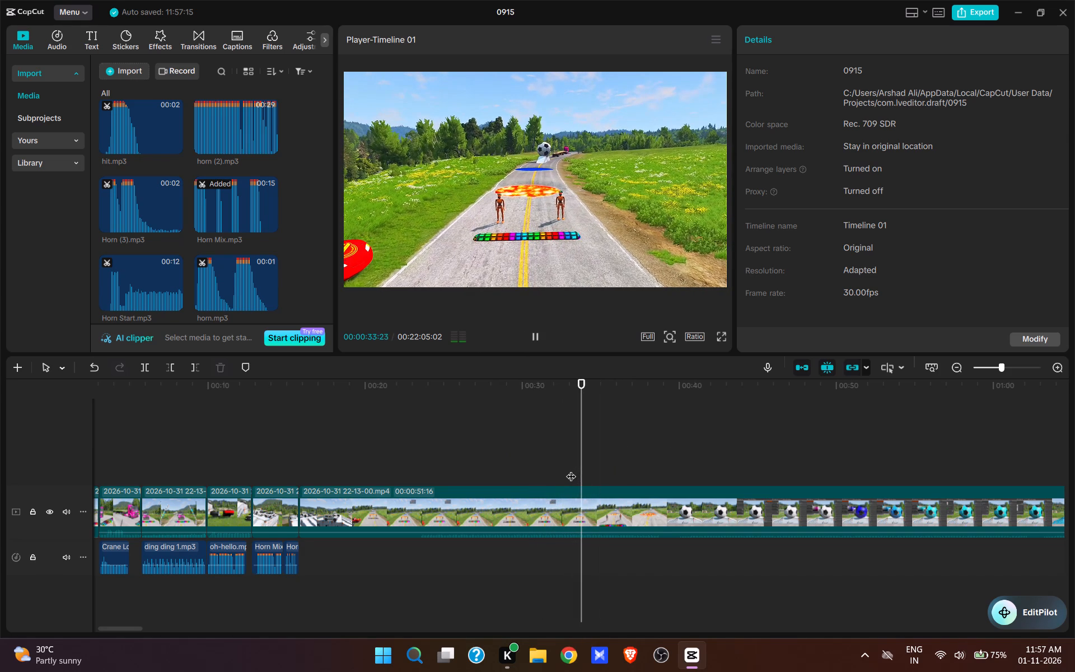
{"action": "left_click", "coordinate": [580, 472]}
{"action": "key", "text": "space"}
{"action": "left_click", "coordinate": [580, 472]}
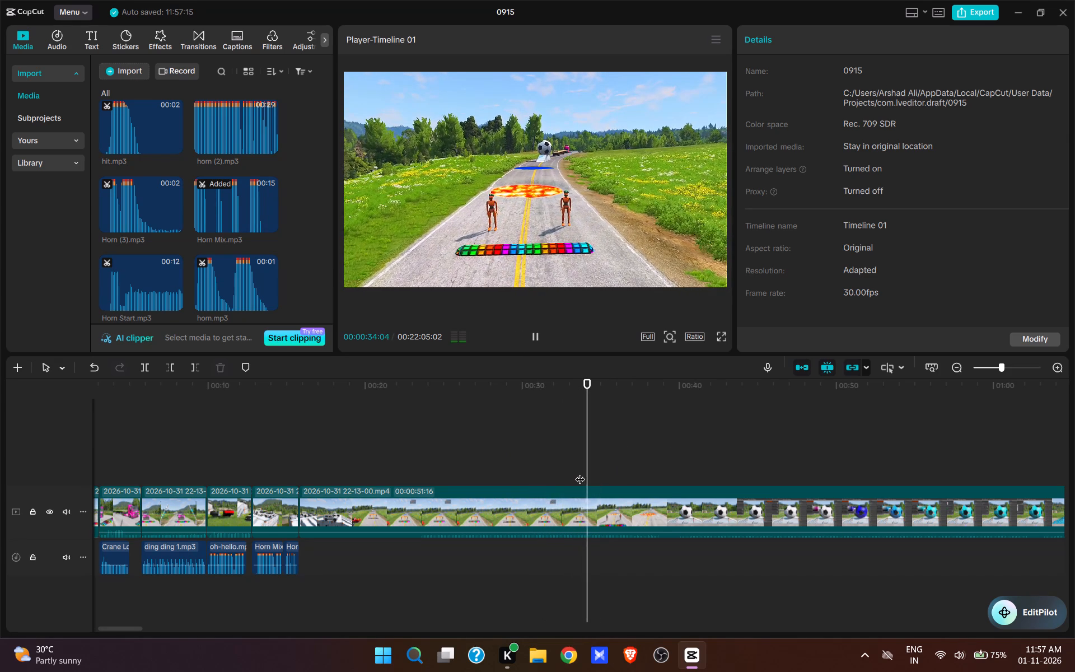
{"action": "key", "text": "q"}
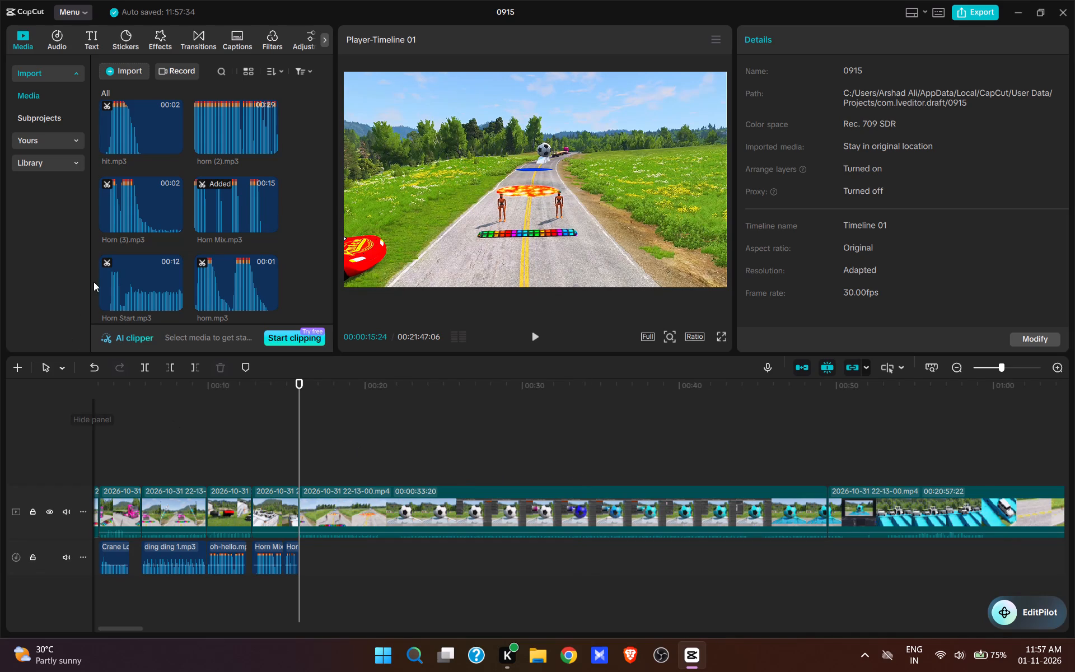
Audition Squid Game.mp3 and add it at 00:00:15:24, at the start of the road-obstacles scene.
{"action": "scroll", "coordinate": [103, 274], "scroll_direction": "down", "scroll_amount": 7}
{"action": "left_click_drag", "start_coordinate": [331, 189], "coordinate": [344, 382]}
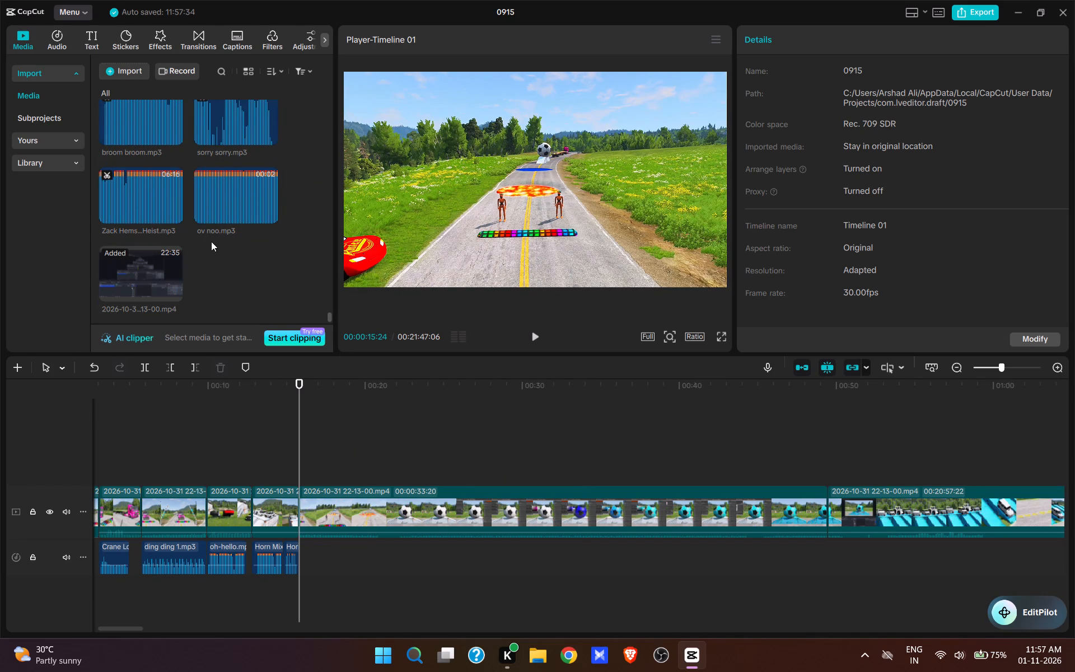
{"action": "scroll", "coordinate": [211, 241], "scroll_direction": "up", "scroll_amount": 2}
{"action": "left_click", "coordinate": [234, 178]}
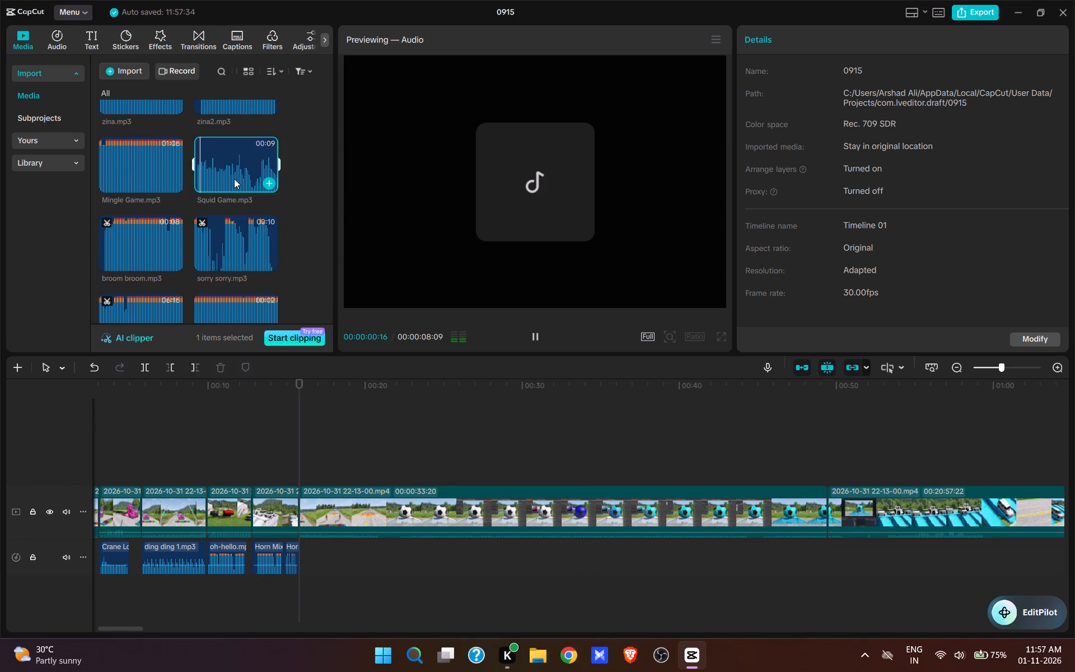
{"action": "left_click", "coordinate": [272, 184]}
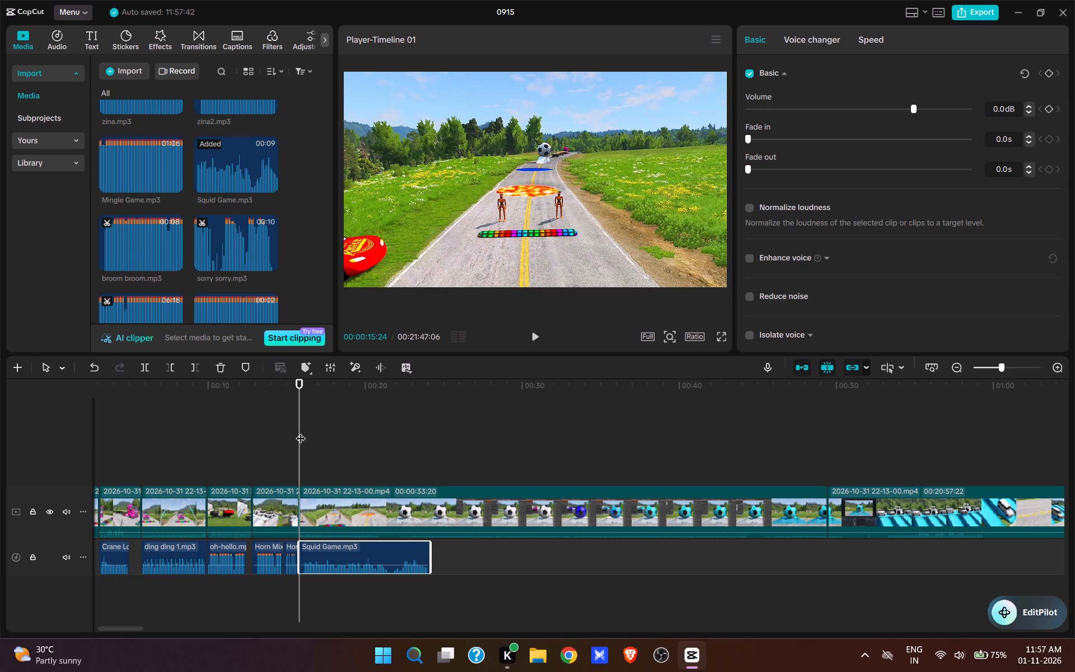
Play through the road-obstacles scene and trim the end of Squid Game.mp3 to 00:00:20:03, as the camera passes the lava.
{"action": "left_click", "coordinate": [256, 468]}
{"action": "key", "text": "space"}
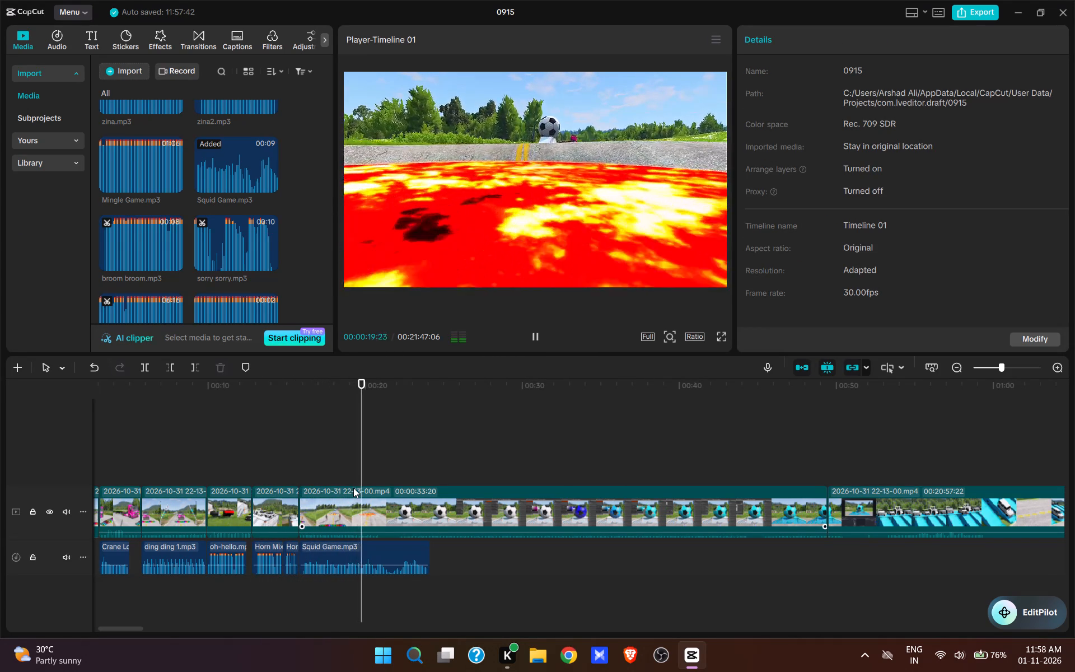
{"action": "key", "text": "space"}
{"action": "left_click", "coordinate": [368, 469]}
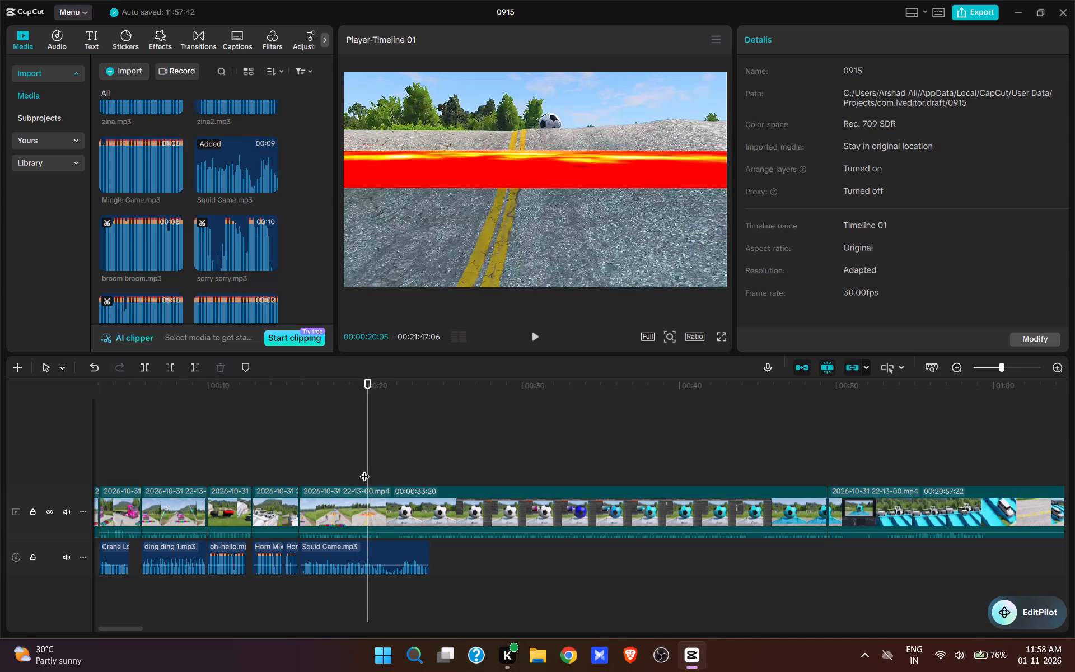
{"action": "left_click", "coordinate": [363, 469]}
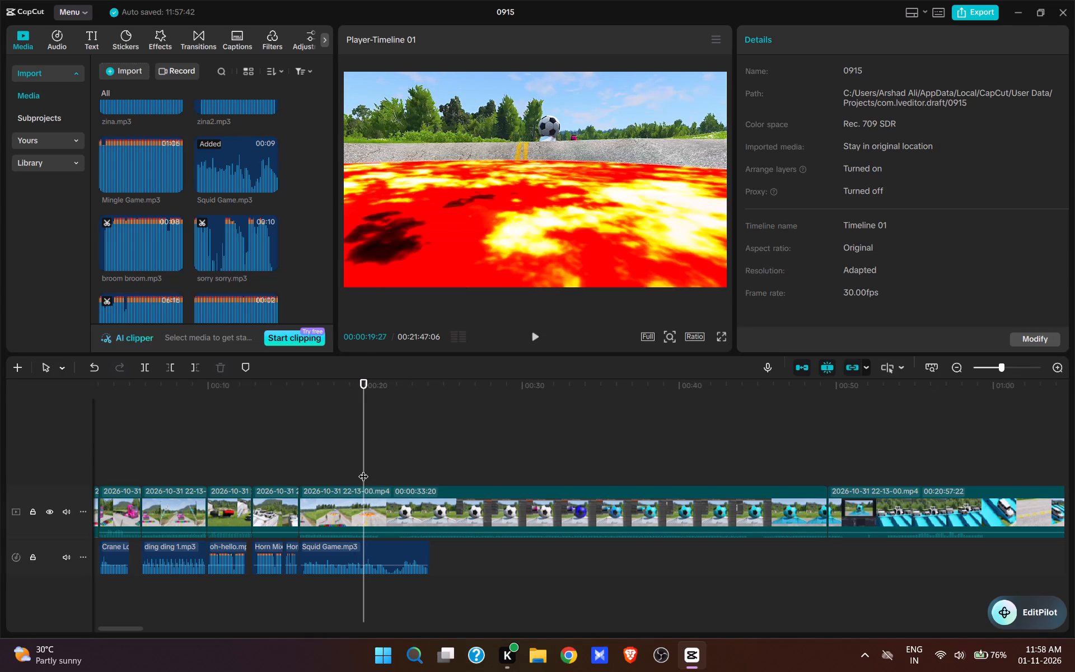
{"action": "left_click", "coordinate": [344, 464]}
{"action": "key", "text": "space"}
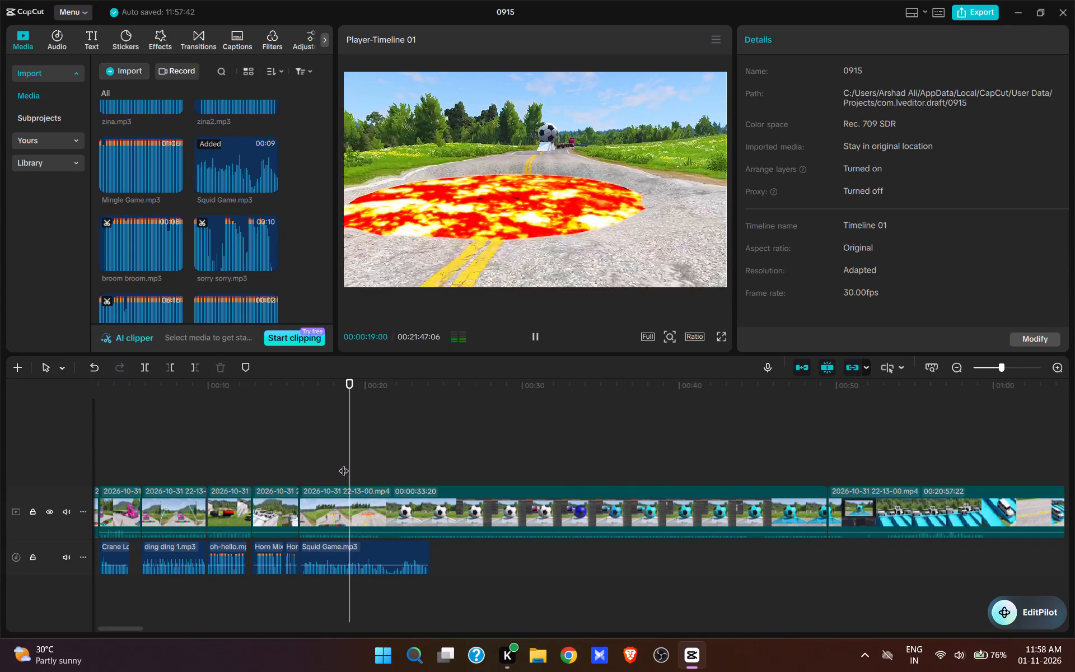
{"action": "key", "text": "space"}
{"action": "key", "text": "space"}
{"action": "key", "text": "space"}
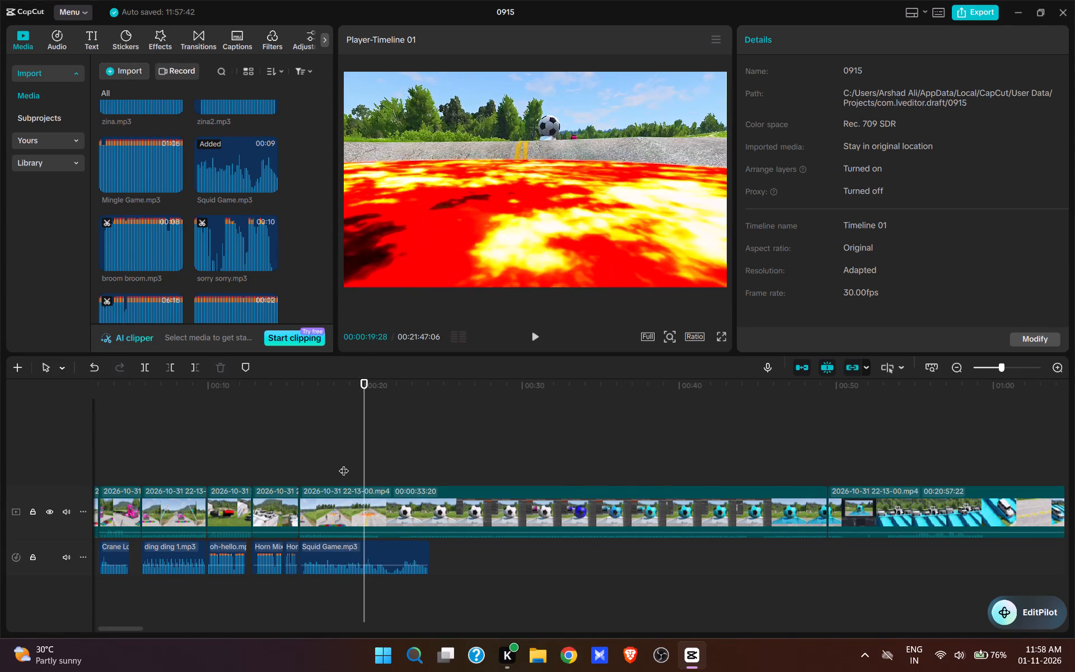
{"action": "key", "text": "space"}
{"action": "key", "text": "space"}
{"action": "left_click", "coordinate": [377, 549]}
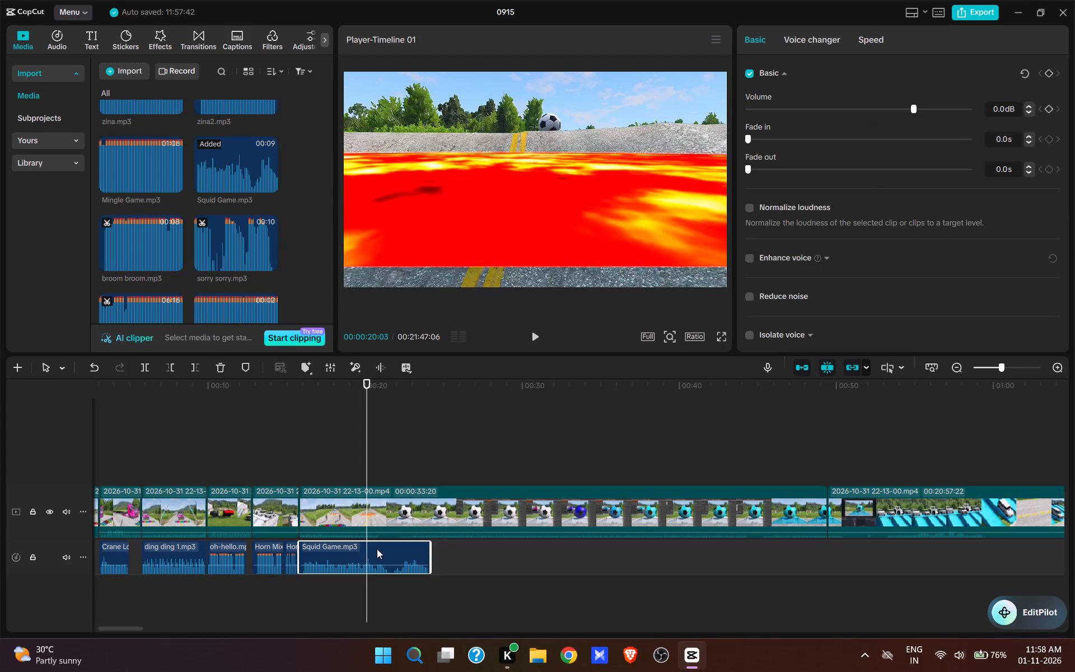
{"action": "key", "text": "e"}
Split the video at 00:00:20:03, level with the end of Squid Game.mp3.
{"action": "key", "text": "w"}
{"action": "left_click", "coordinate": [367, 498]}
{"action": "key", "text": "w"}
Replay the horn section briefly and lower the computer's sound volume slightly.
{"action": "left_click_drag", "start_coordinate": [245, 466], "coordinate": [254, 466]}
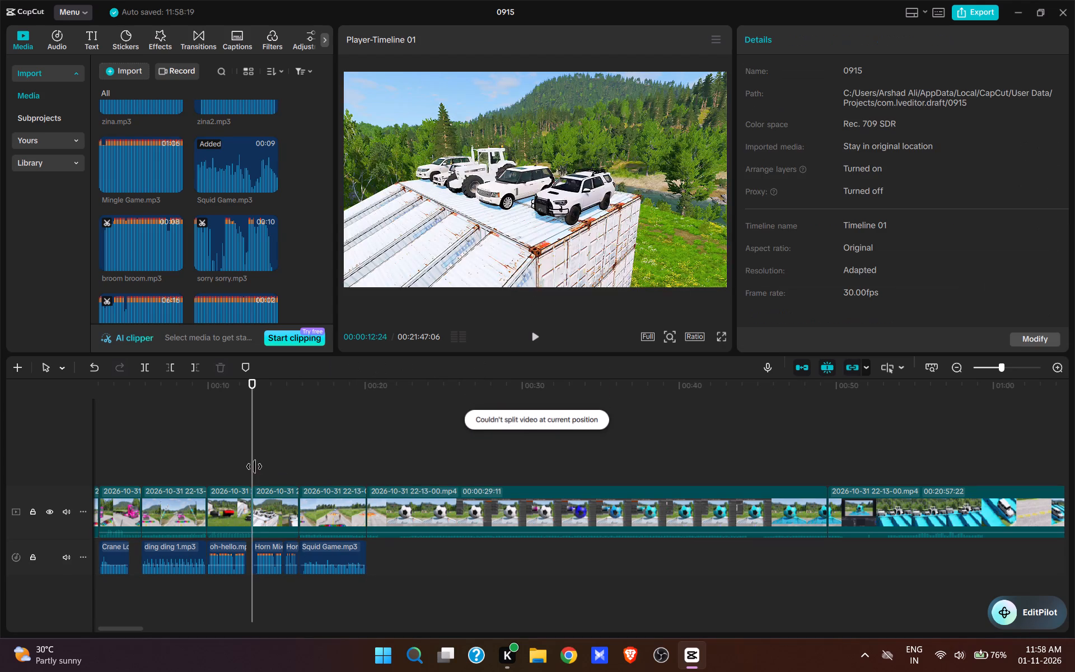
{"action": "key", "text": "space"}
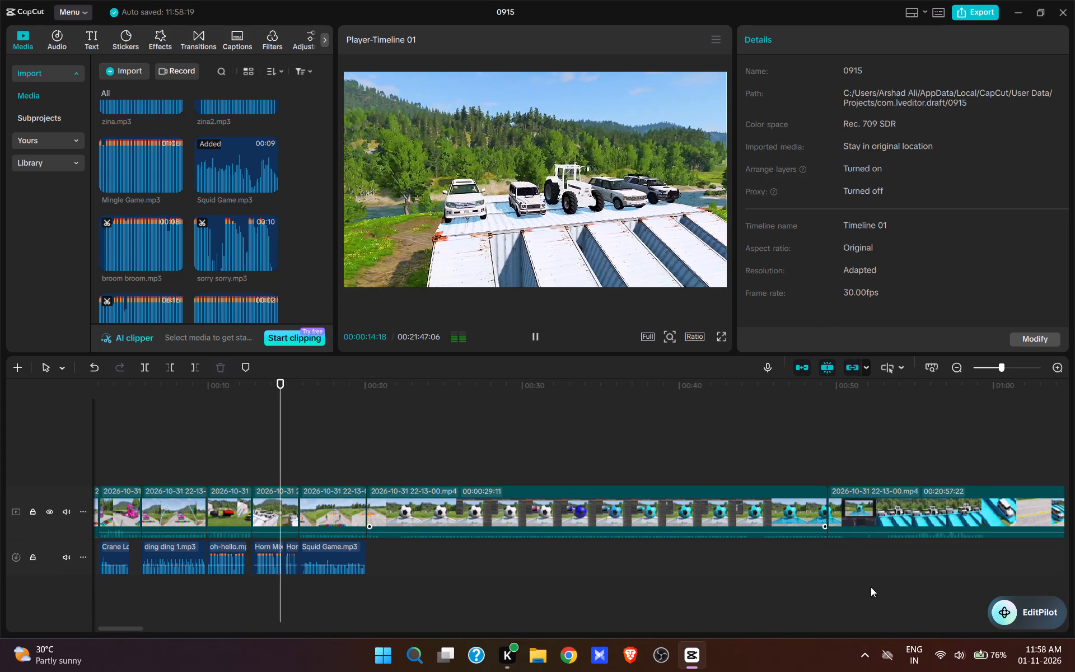
{"action": "key", "text": "space"}
{"action": "left_click", "coordinate": [953, 656]}
{"action": "left_click", "coordinate": [933, 569]}
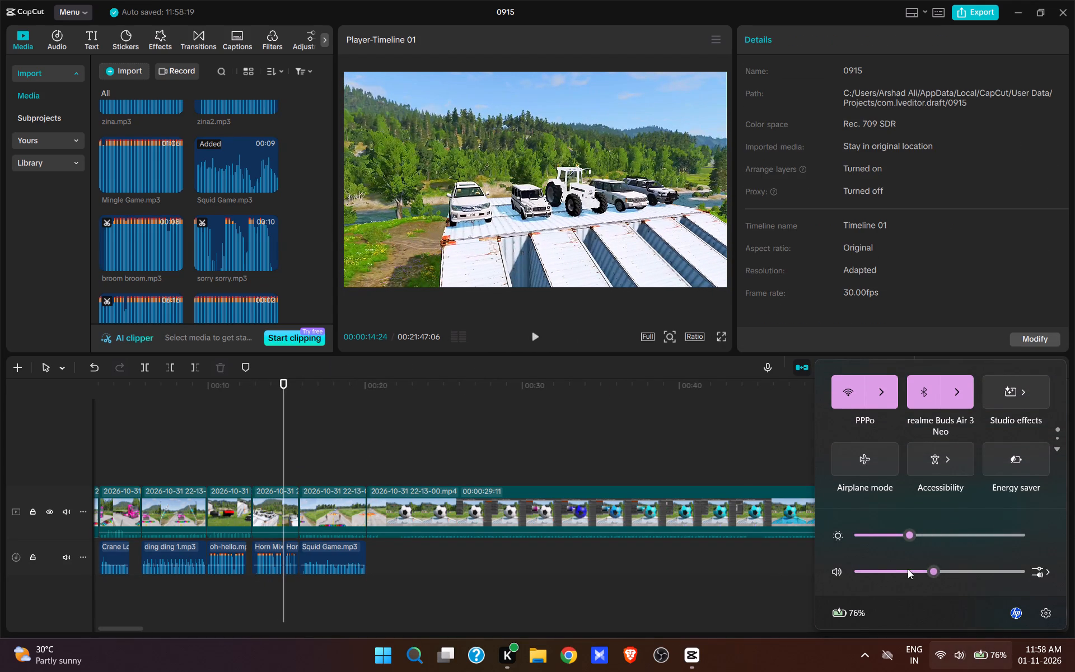
{"action": "left_click", "coordinate": [920, 568]}
{"action": "key", "text": "space"}
Cut the footage from the split after the lava shot up to 00:00:23:11, where the clean white football shot shows.
{"action": "left_click", "coordinate": [286, 442]}
{"action": "key", "text": "space"}
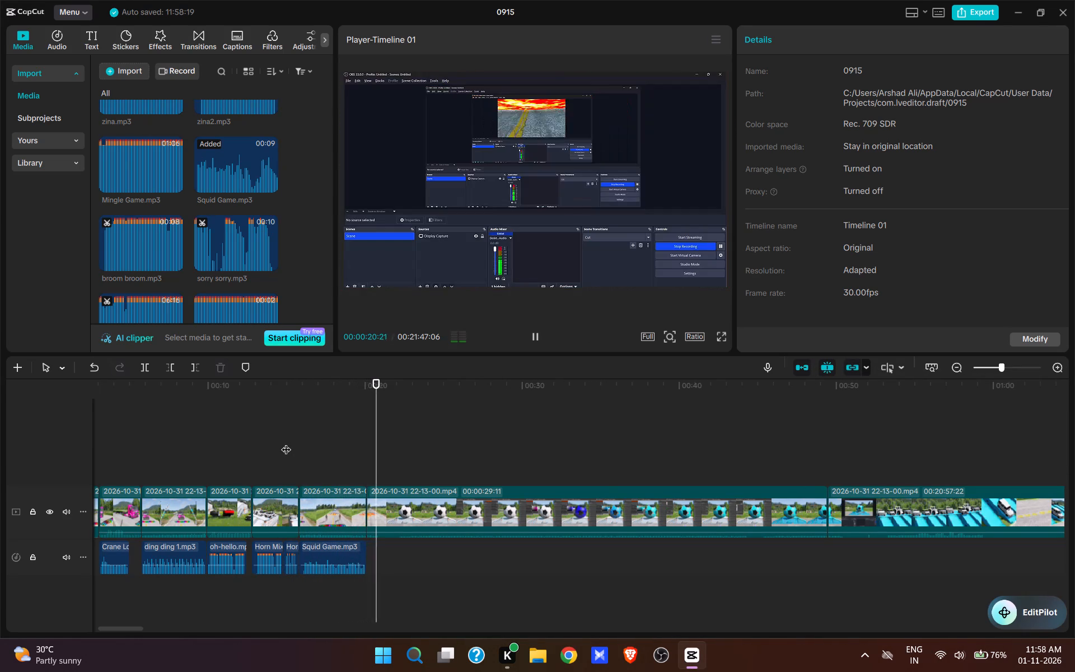
{"action": "left_click", "coordinate": [488, 472]}
{"action": "key", "text": "space"}
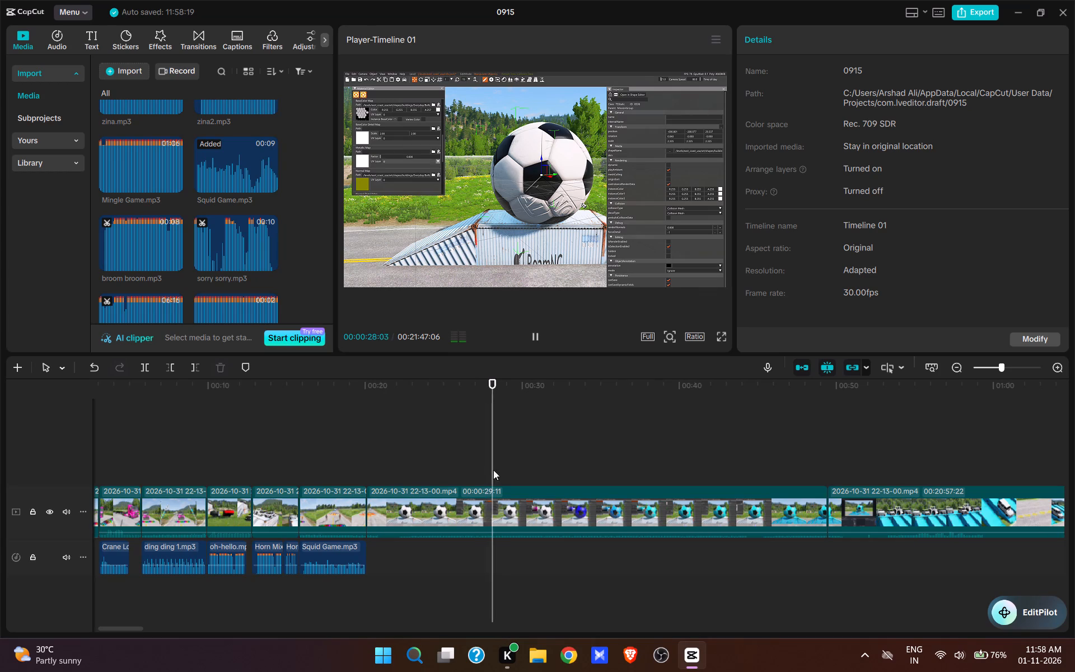
{"action": "left_click", "coordinate": [418, 471]}
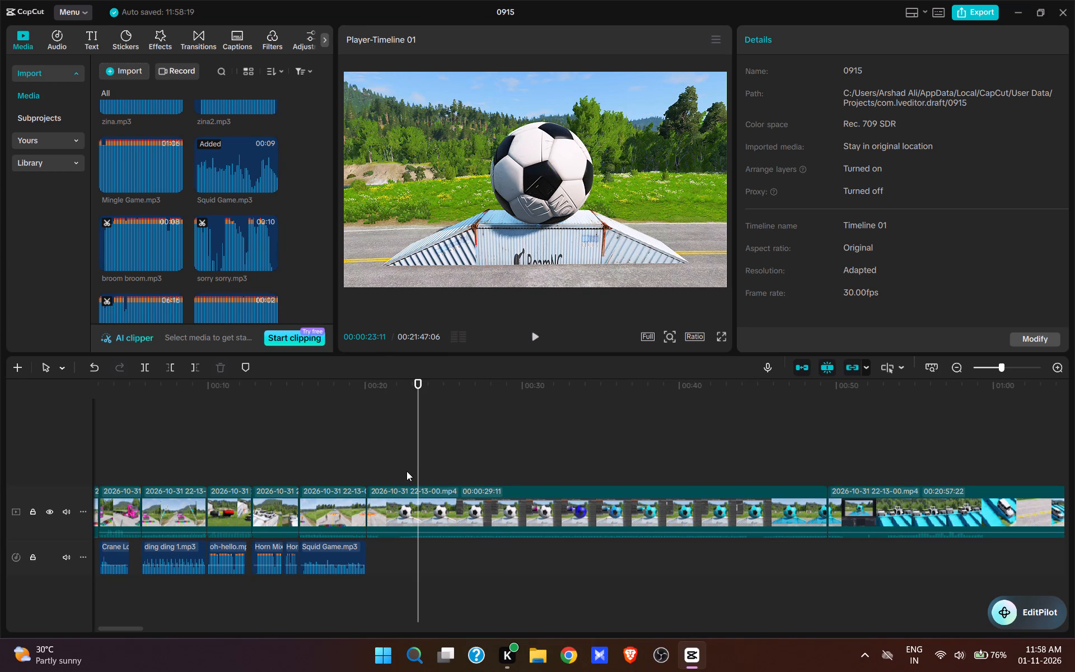
{"action": "type", "text": "q"}
Play the white football shot briefly and split the video at 00:00:20:27.
{"action": "key", "text": "space"}
{"action": "key", "text": "space"}
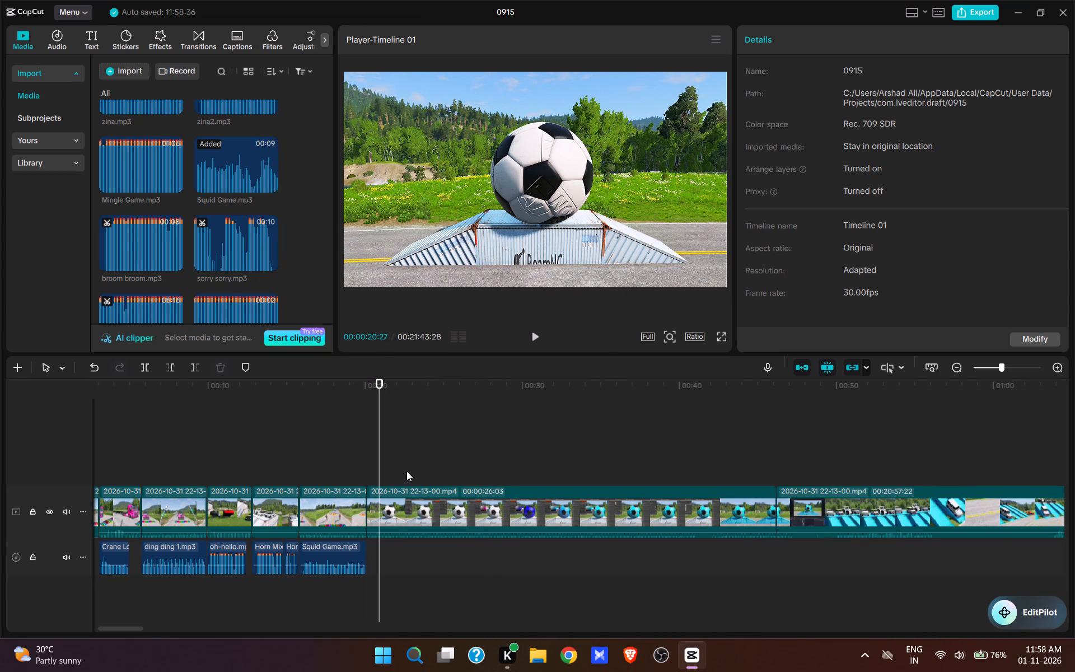
{"action": "type", "text": "w"}
Cut the recolouring footage from the 00:00:20:27 split up to 00:00:42:10, where the clean cyan football and ramp show.
{"action": "left_click", "coordinate": [576, 472]}
{"action": "key", "text": "space"}
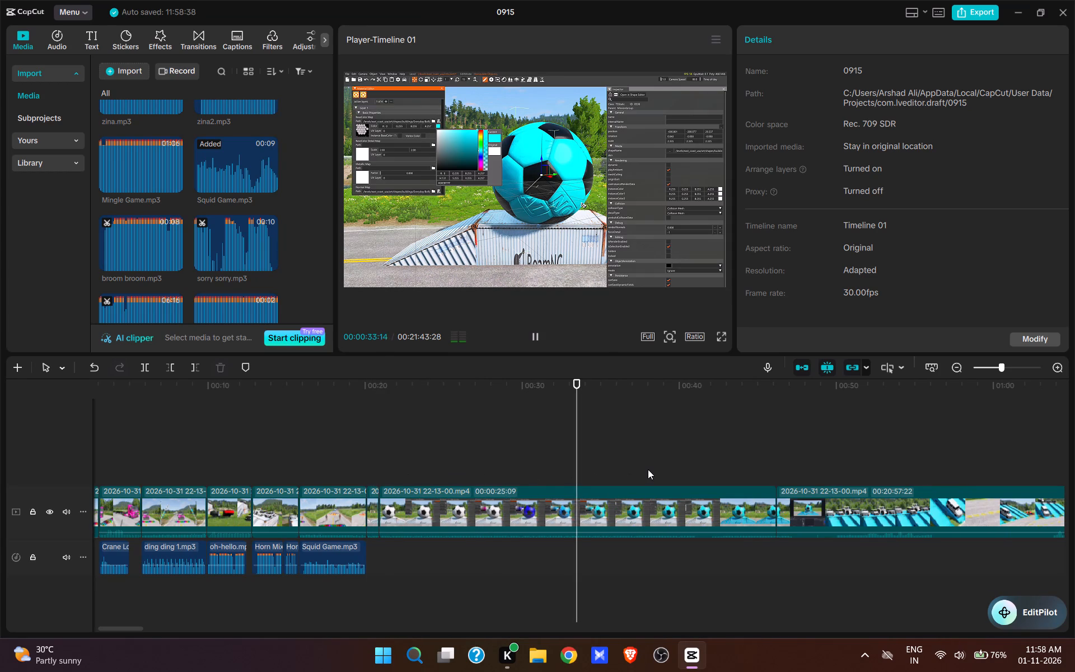
{"action": "left_click", "coordinate": [648, 469]}
{"action": "key", "text": "space"}
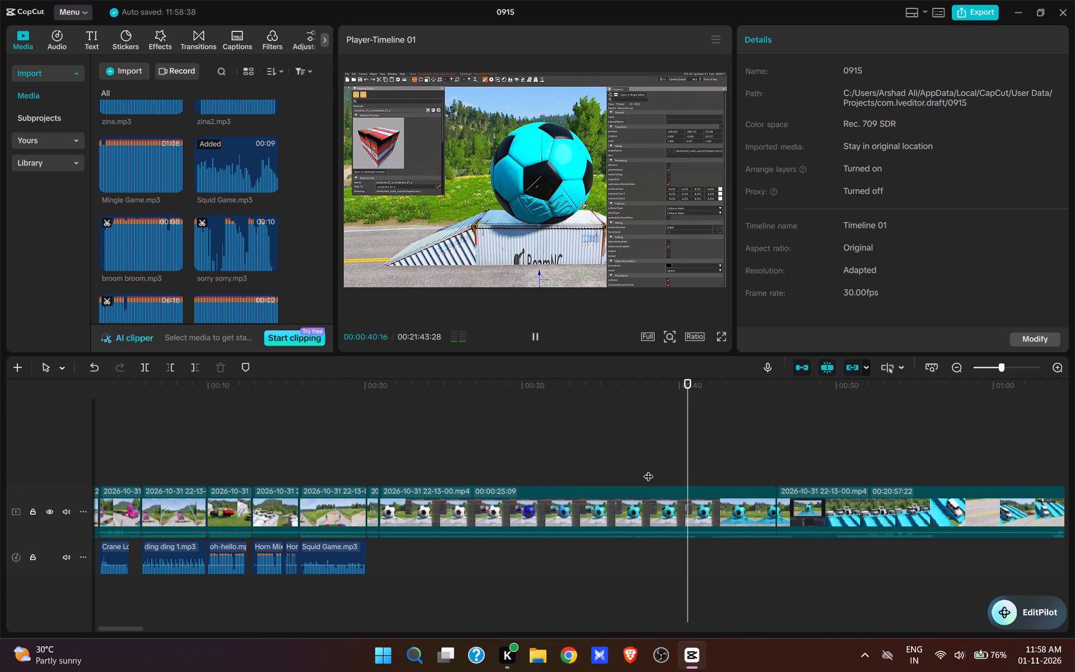
{"action": "key", "text": "space"}
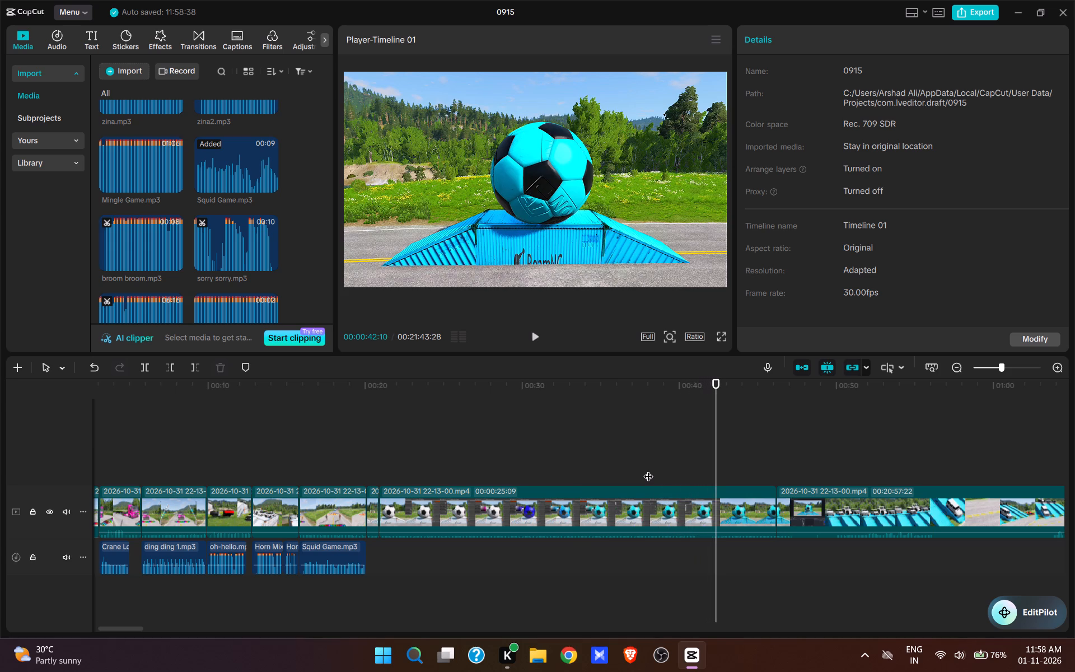
{"action": "type", "text": "q"}
Find Surpiris.mp3 in the imported media and add it at 00:00:20:18, just before the football changes colour.
{"action": "left_click", "coordinate": [375, 469]}
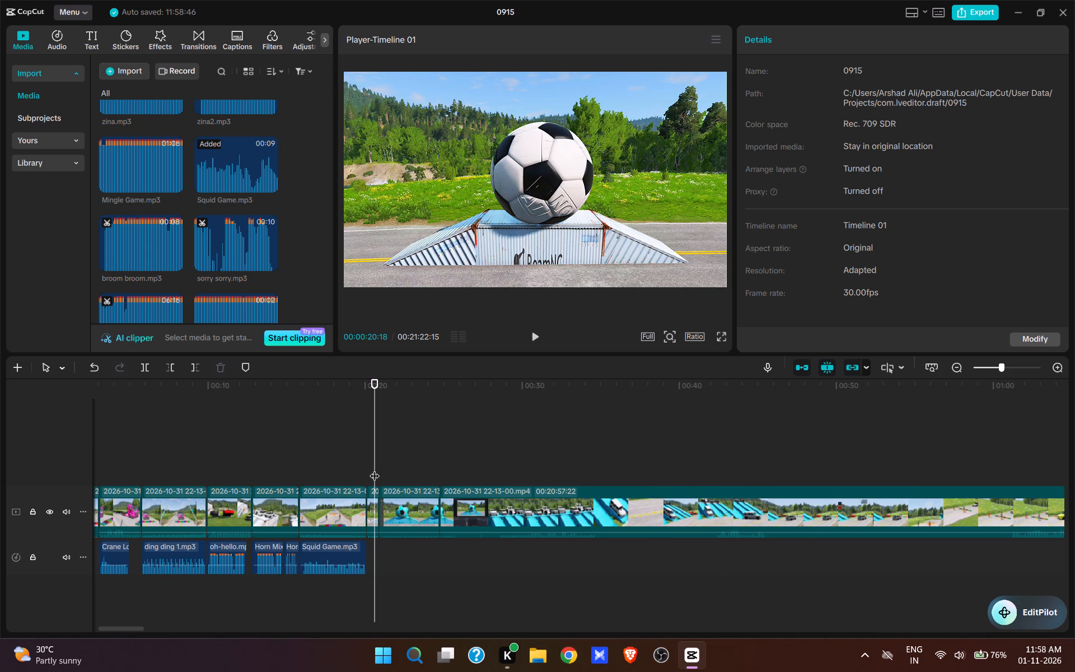
{"action": "scroll", "coordinate": [192, 214], "scroll_direction": "down", "scroll_amount": 13}
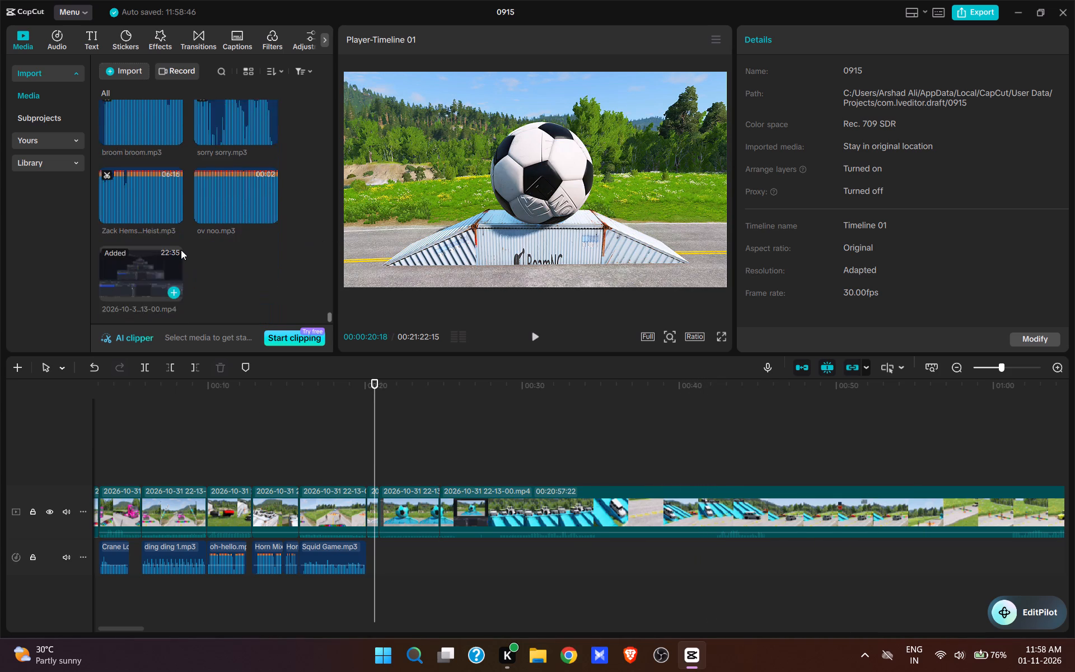
{"action": "scroll", "coordinate": [181, 250], "scroll_direction": "up", "scroll_amount": 5}
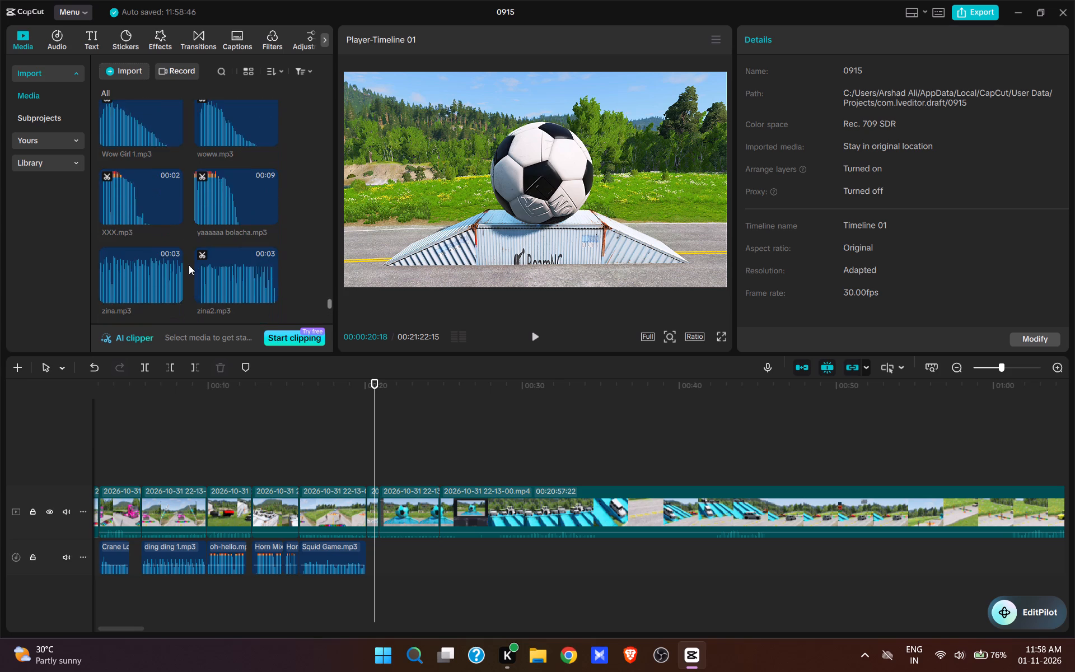
{"action": "scroll", "coordinate": [191, 284], "scroll_direction": "up", "scroll_amount": 6}
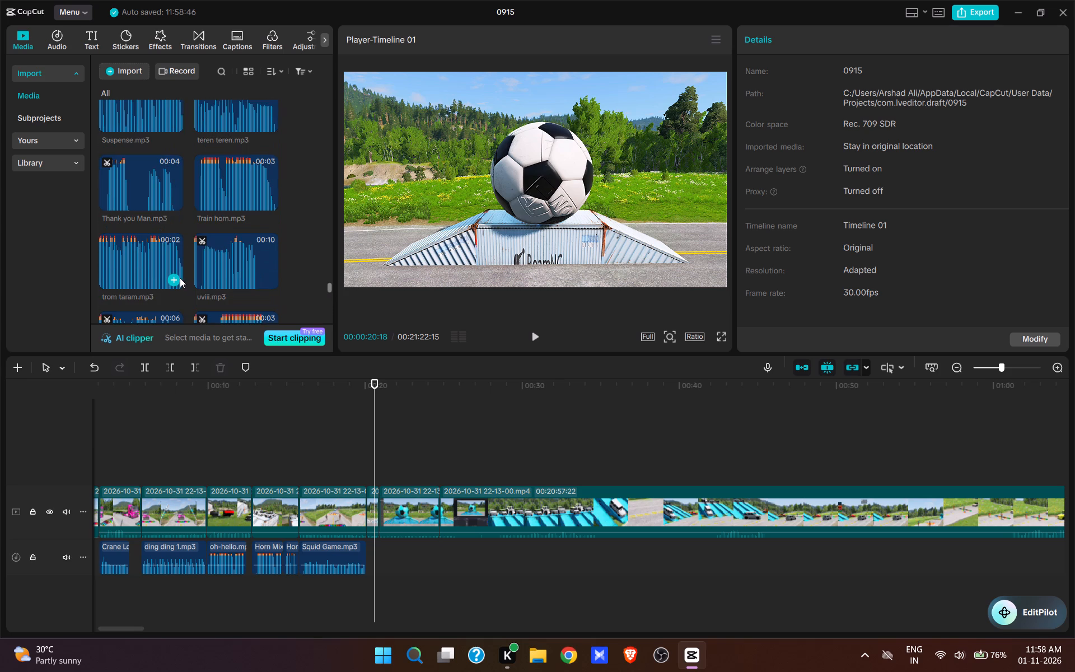
{"action": "scroll", "coordinate": [177, 267], "scroll_direction": "up", "scroll_amount": 3}
{"action": "left_click", "coordinate": [138, 226]}
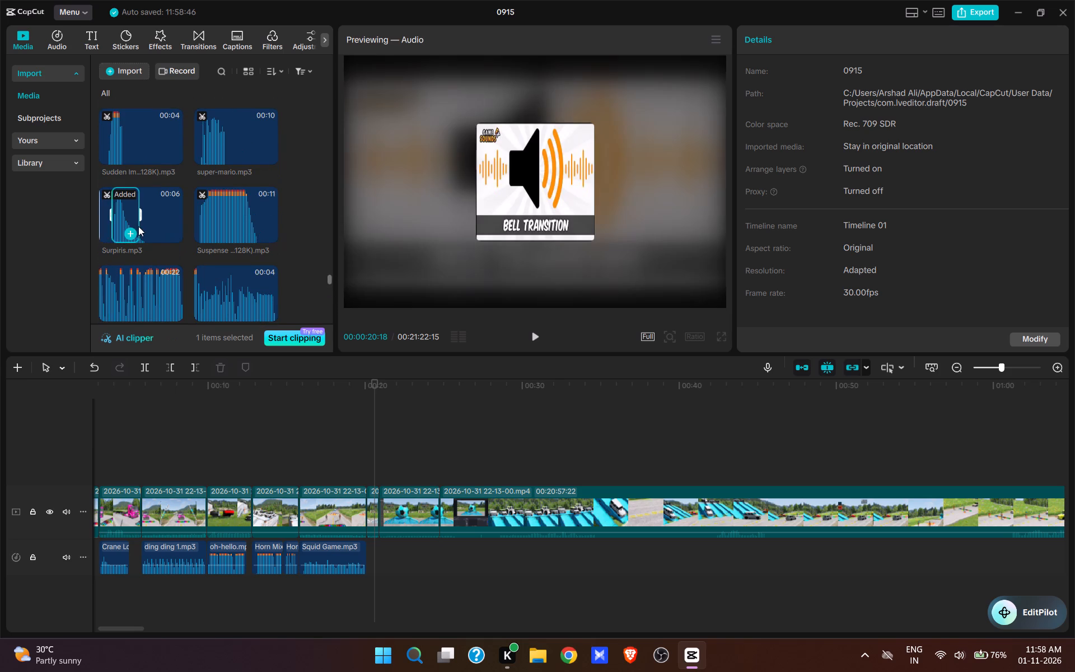
{"action": "left_click", "coordinate": [130, 234]}
Play back the football colour change and trim the cyan football clip's end to 00:00:22:14, level with Surpiris.mp3's end.
{"action": "key", "text": "space"}
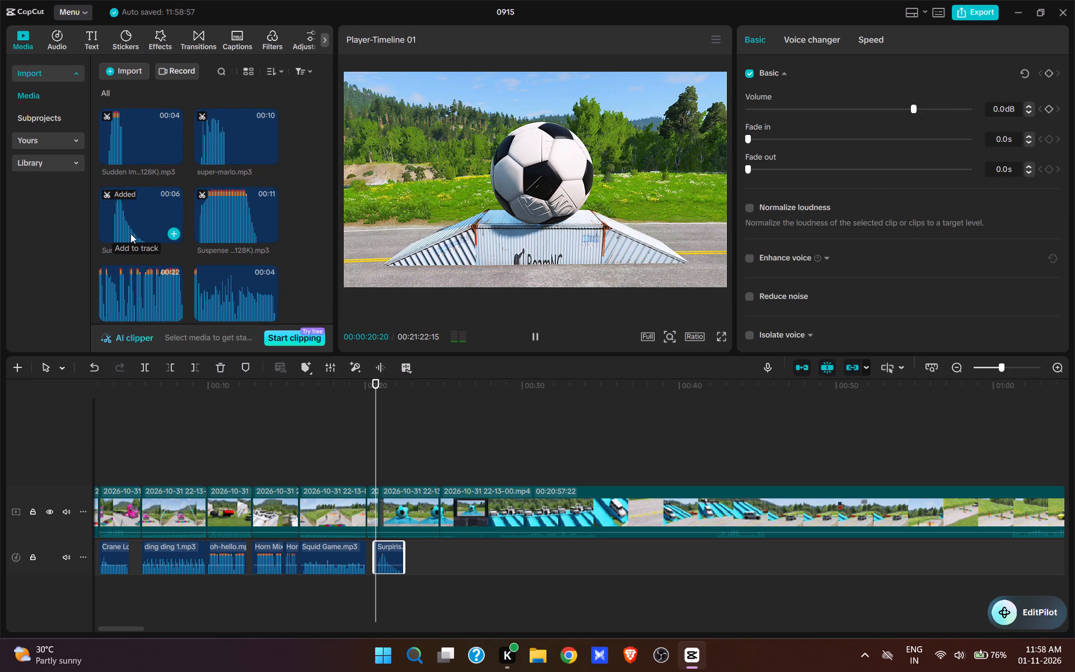
{"action": "left_click", "coordinate": [343, 459]}
{"action": "key", "text": "space"}
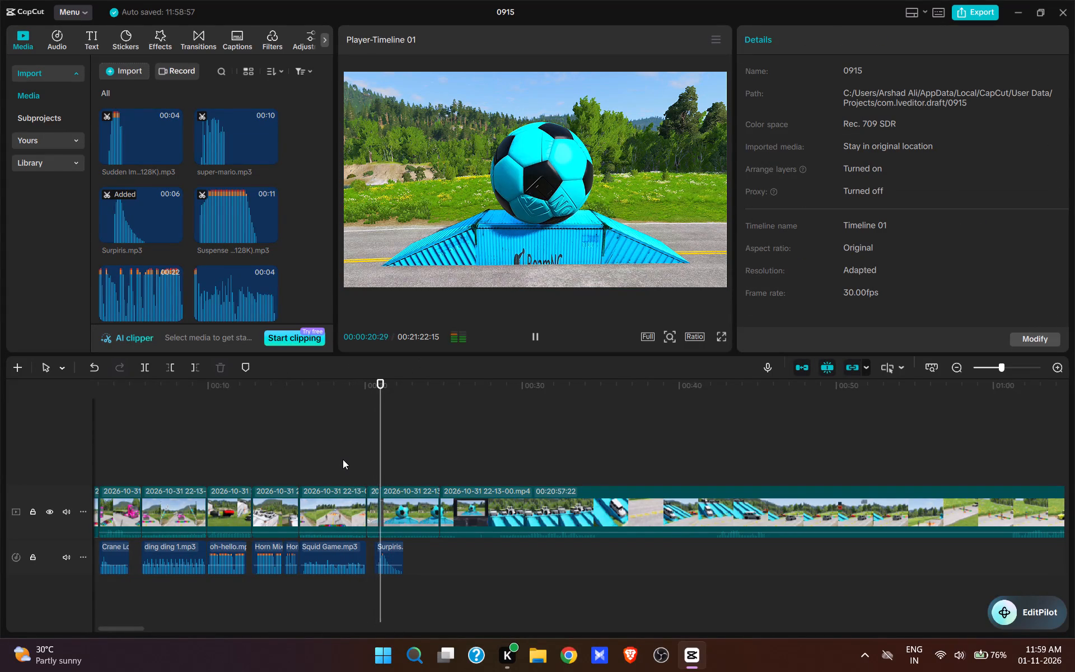
{"action": "key", "text": "space"}
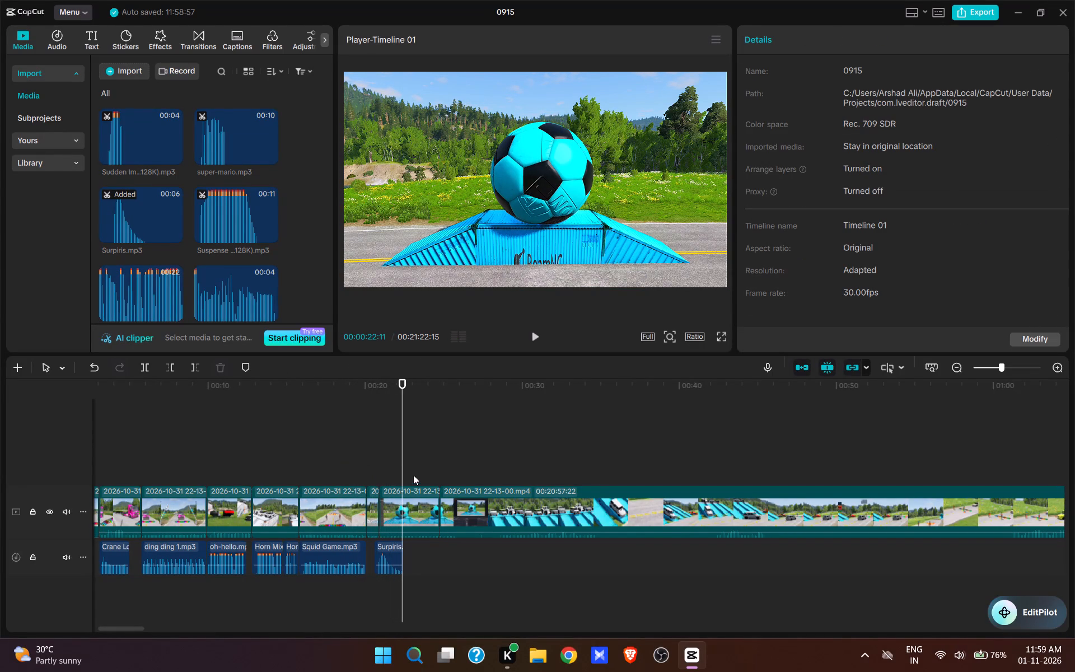
{"action": "left_click", "coordinate": [403, 463]}
{"action": "left_click", "coordinate": [411, 510]}
{"action": "key", "text": "e"}
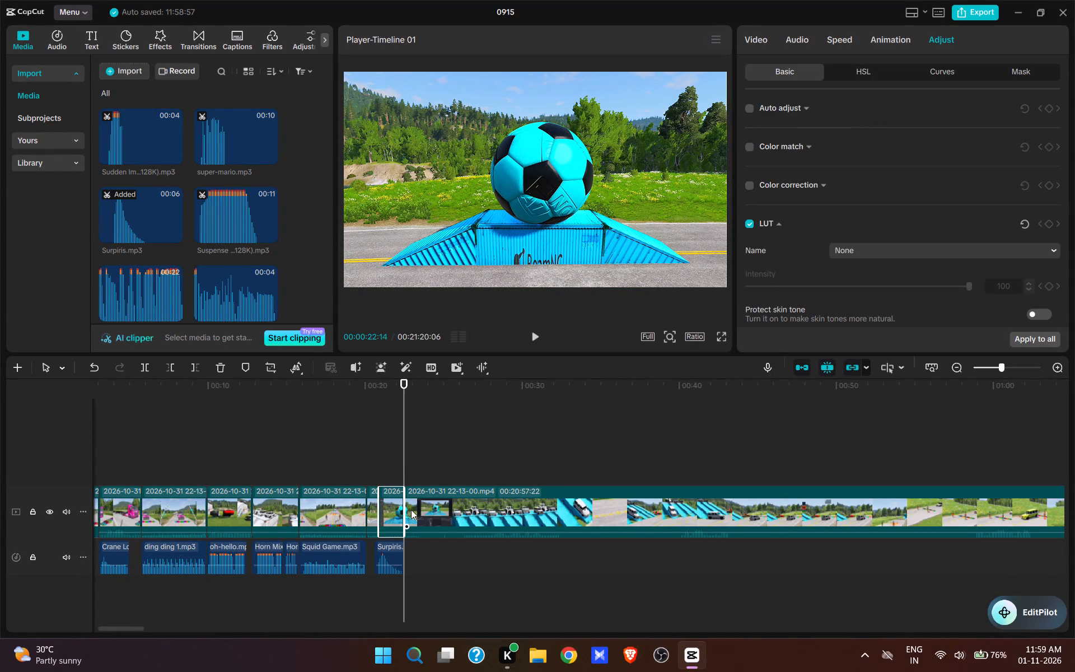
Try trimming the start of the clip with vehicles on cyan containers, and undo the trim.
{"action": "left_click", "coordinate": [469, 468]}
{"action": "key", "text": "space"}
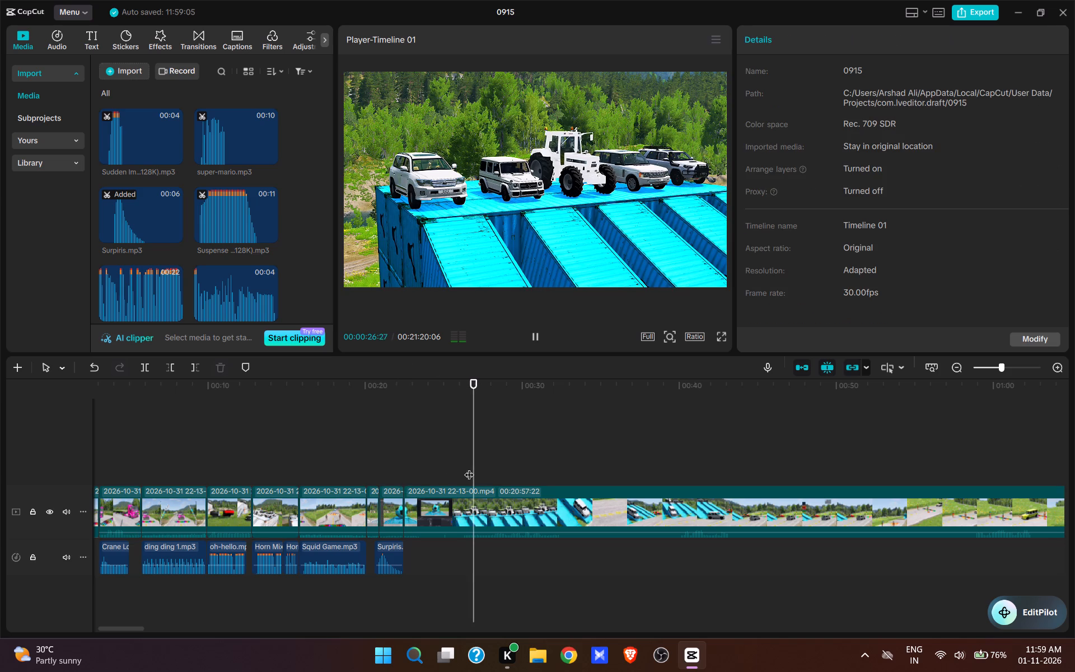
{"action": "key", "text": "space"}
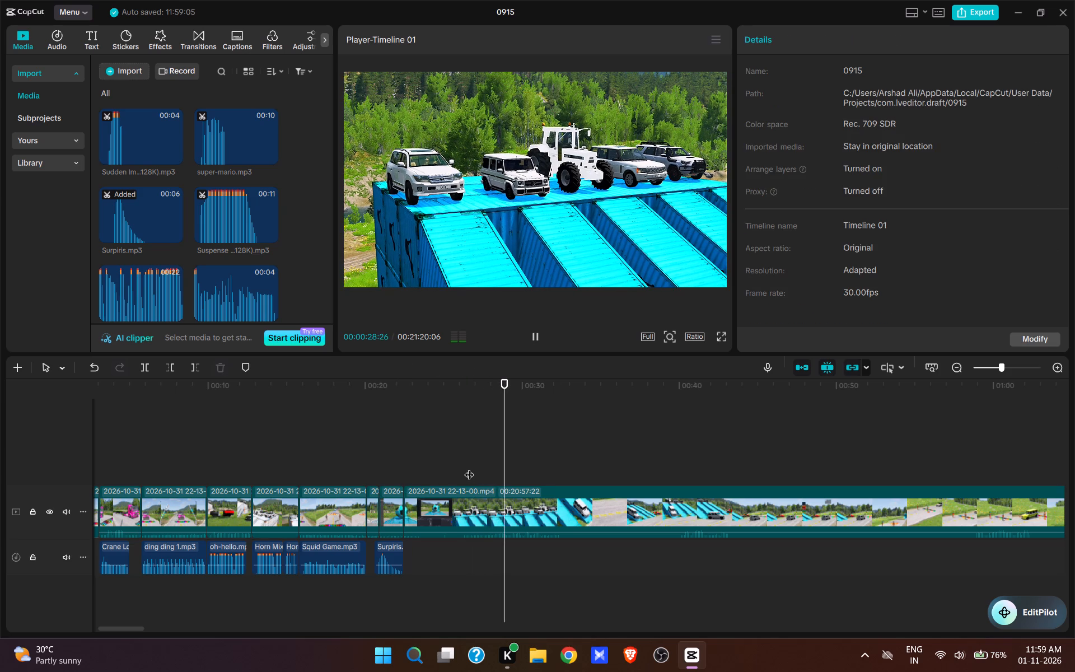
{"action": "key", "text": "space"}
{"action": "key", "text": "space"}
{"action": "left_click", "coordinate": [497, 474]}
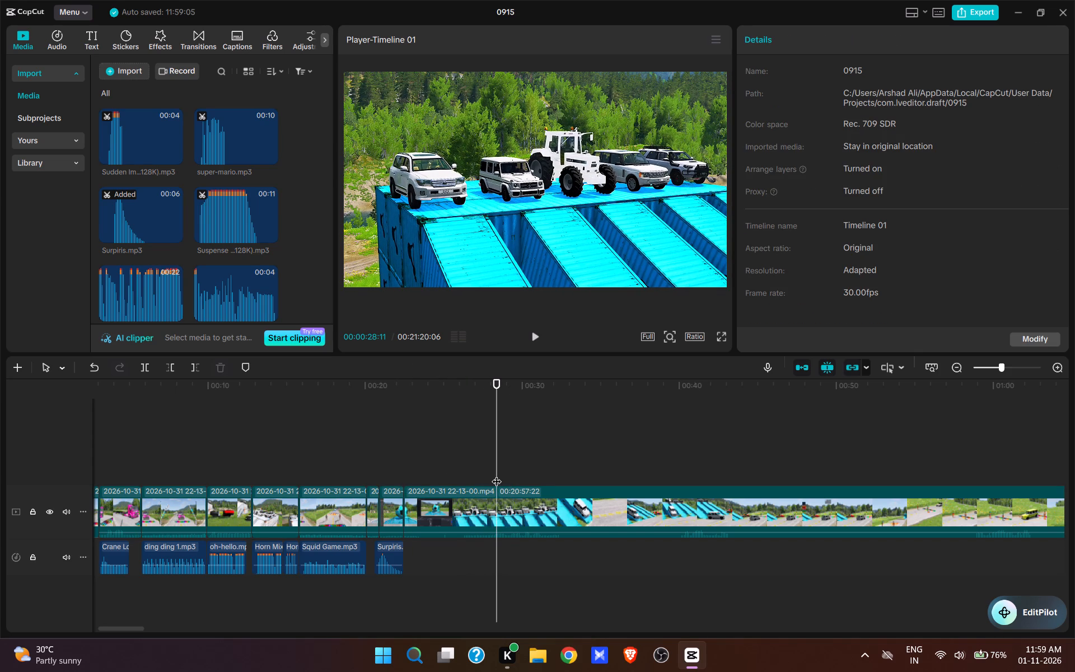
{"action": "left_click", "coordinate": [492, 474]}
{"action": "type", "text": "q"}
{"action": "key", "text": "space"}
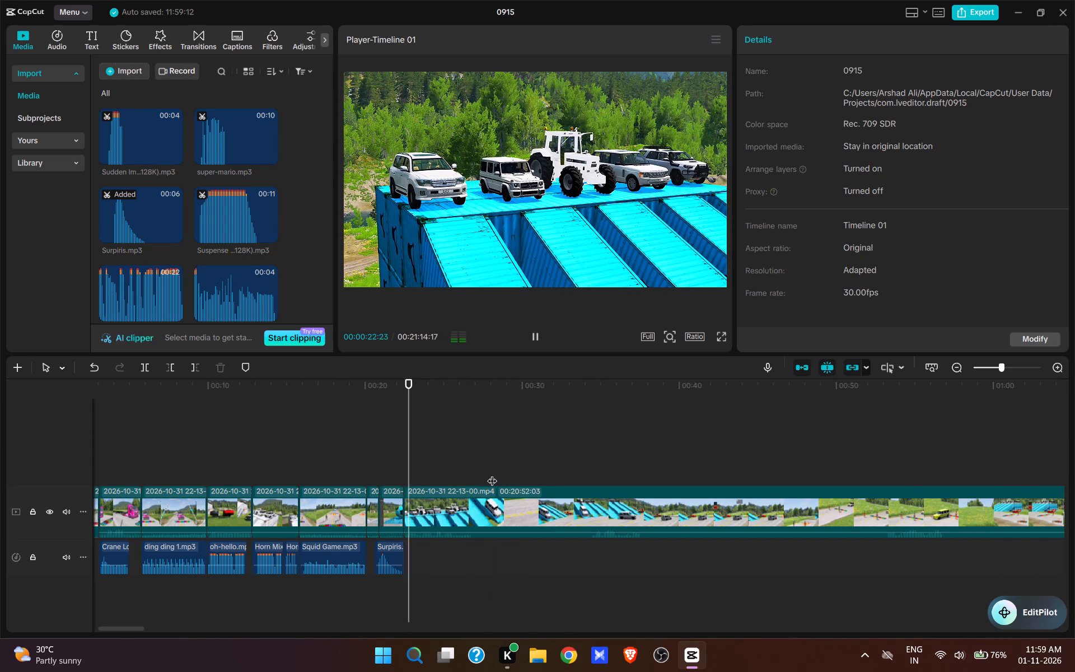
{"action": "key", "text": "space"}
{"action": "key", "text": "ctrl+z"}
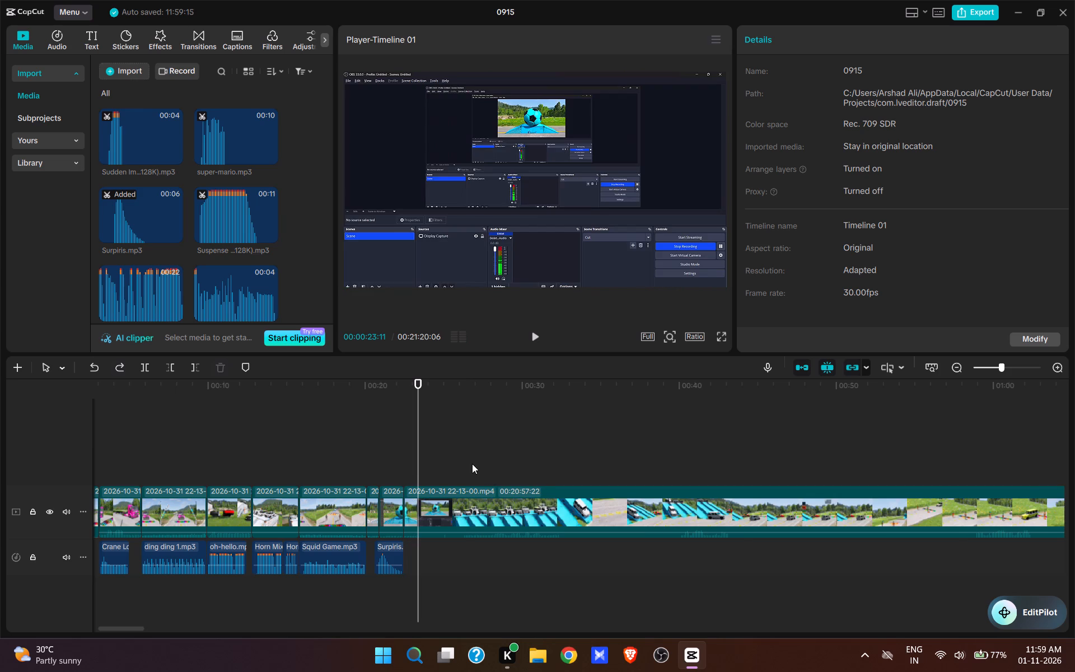
Cut the start of the clip after the cyan football up to 00:00:26:14, where the vehicles stand on the cyan containers.
{"action": "left_click", "coordinate": [457, 468]}
{"action": "key", "text": "space"}
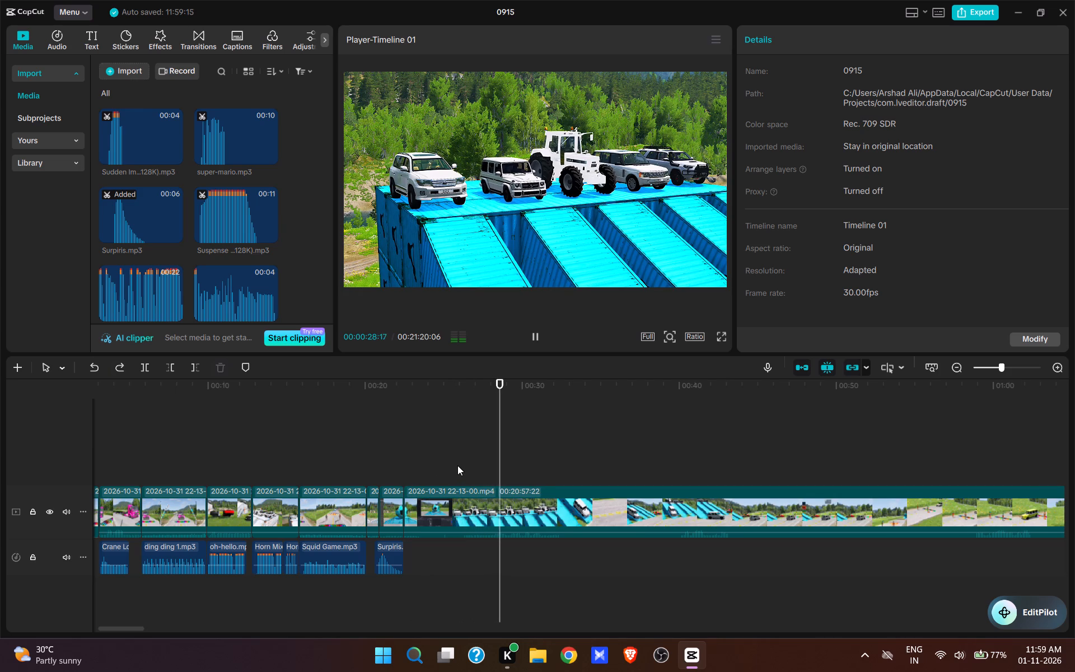
{"action": "key", "text": "space"}
{"action": "left_click", "coordinate": [461, 474]}
{"action": "left_click", "coordinate": [467, 474]}
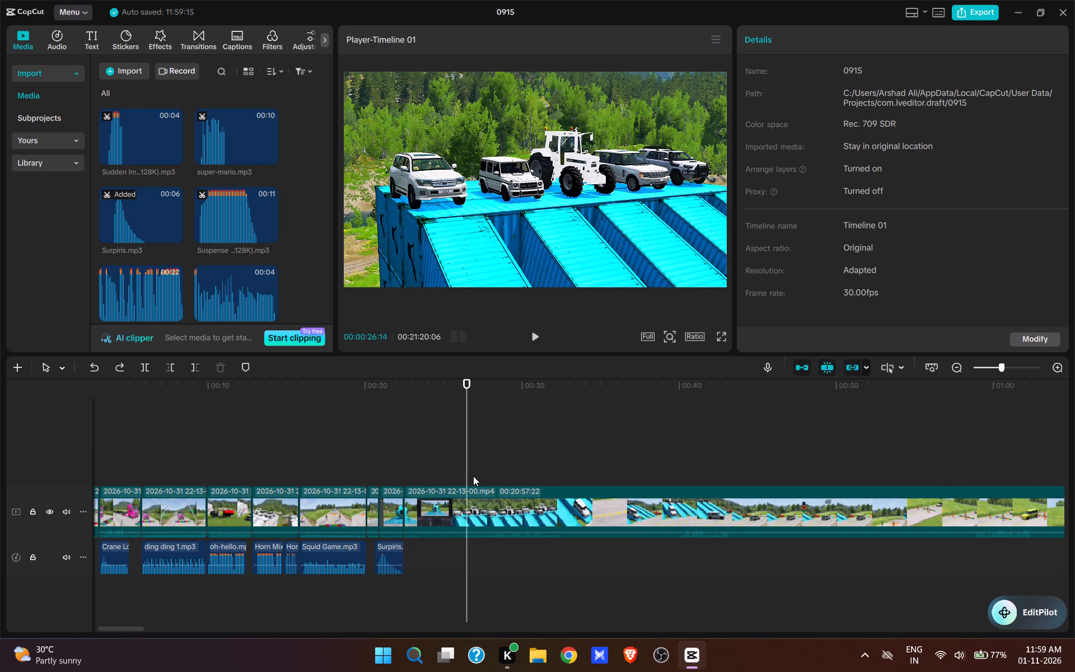
{"action": "key", "text": "q"}
Audition the "Ok lets g... Game.mp3" voice clip and add it at 00:00:22:14, at the start of the cyan containers scene.
{"action": "scroll", "coordinate": [218, 192], "scroll_direction": "down", "scroll_amount": 11}
{"action": "scroll", "coordinate": [245, 243], "scroll_direction": "up", "scroll_amount": 3}
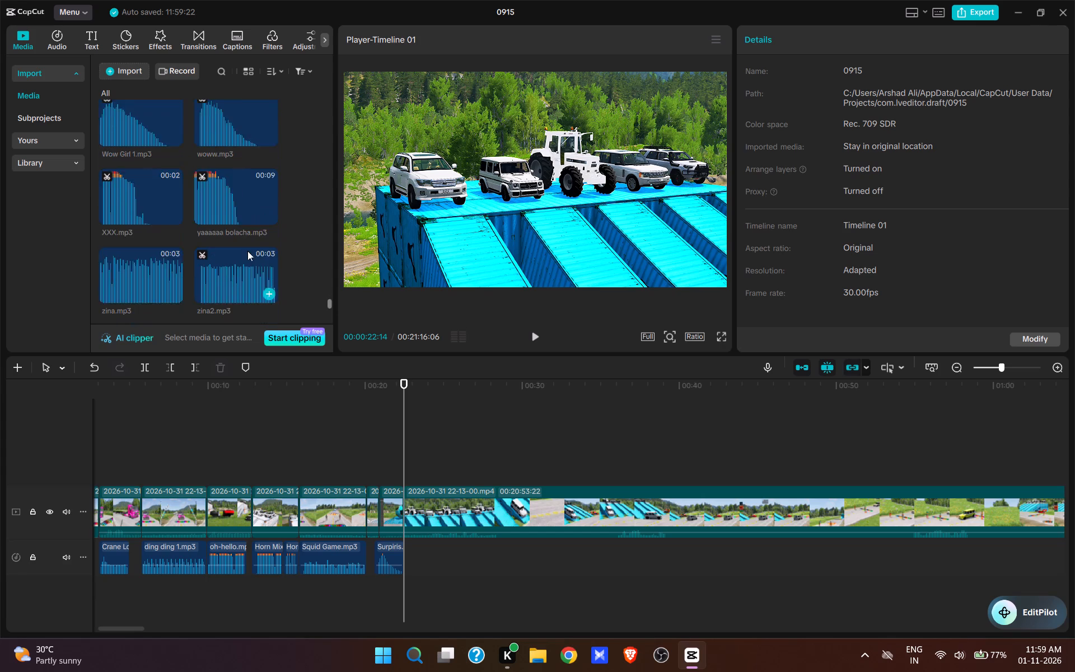
{"action": "scroll", "coordinate": [247, 251], "scroll_direction": "up", "scroll_amount": 16}
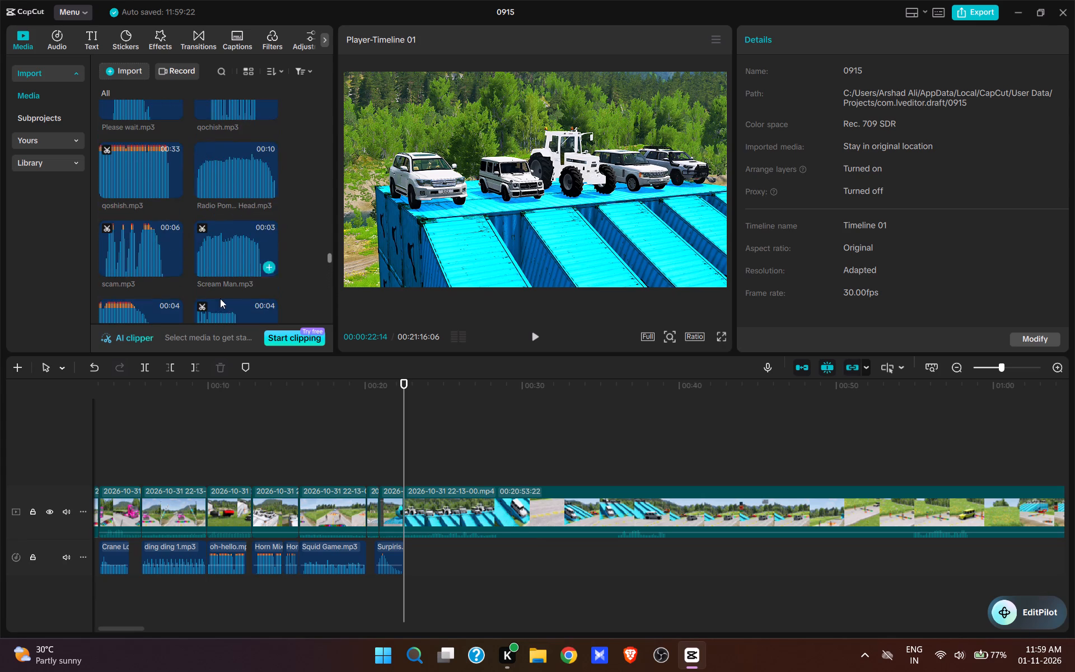
{"action": "scroll", "coordinate": [207, 286], "scroll_direction": "up", "scroll_amount": 9}
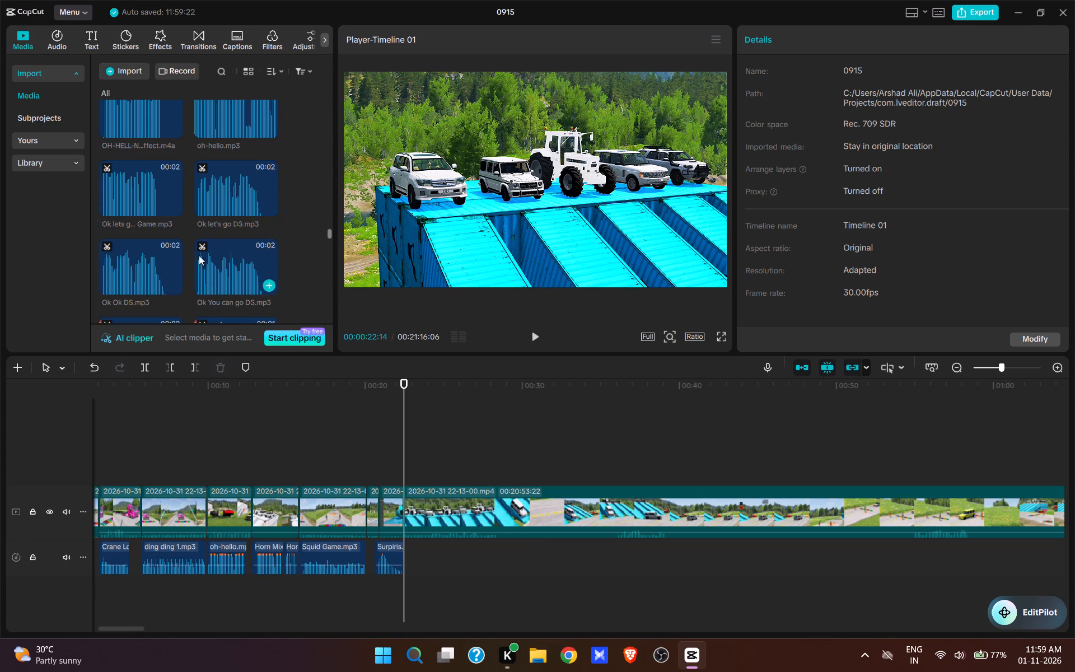
{"action": "left_click", "coordinate": [137, 200]}
{"action": "scroll", "coordinate": [137, 200], "scroll_direction": "down", "scroll_amount": 2}
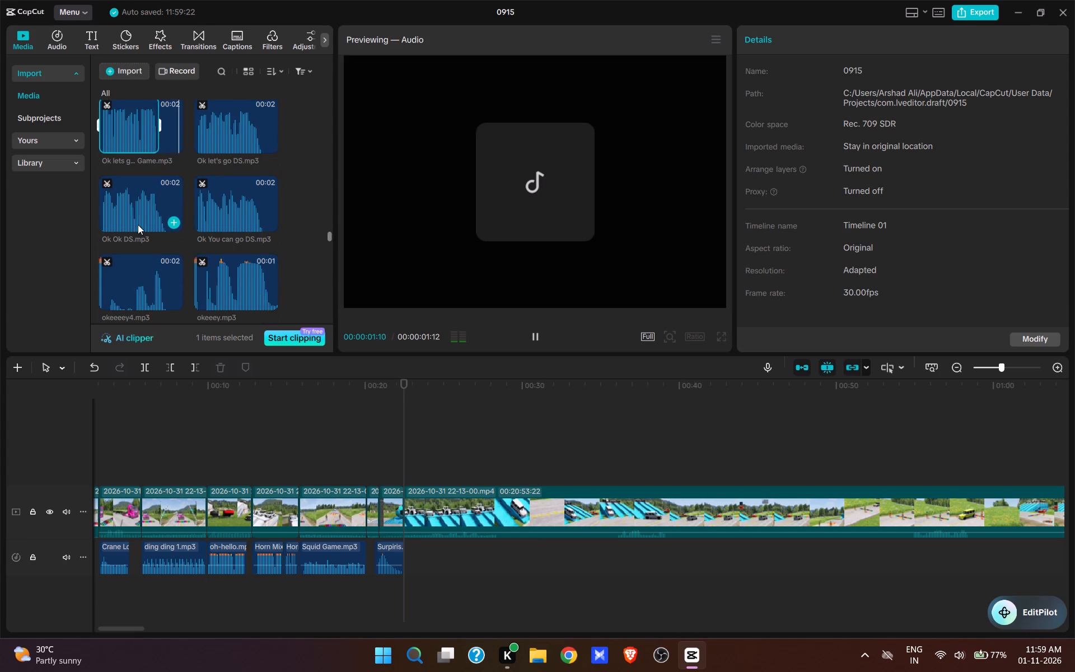
{"action": "scroll", "coordinate": [155, 294], "scroll_direction": "down", "scroll_amount": 1}
{"action": "scroll", "coordinate": [152, 204], "scroll_direction": "up", "scroll_amount": 2}
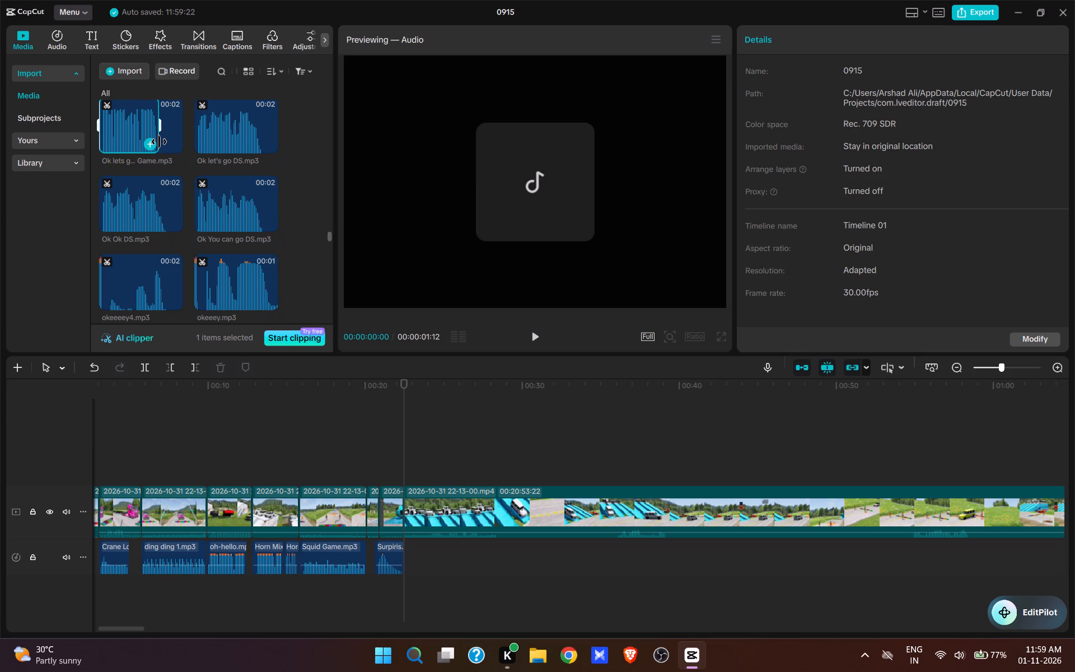
{"action": "left_click", "coordinate": [153, 143]}
Play to the end of the "Ok lets g... Game.mp3" clip and add okey.mp3 at 00:00:23:15.
{"action": "key", "text": "space"}
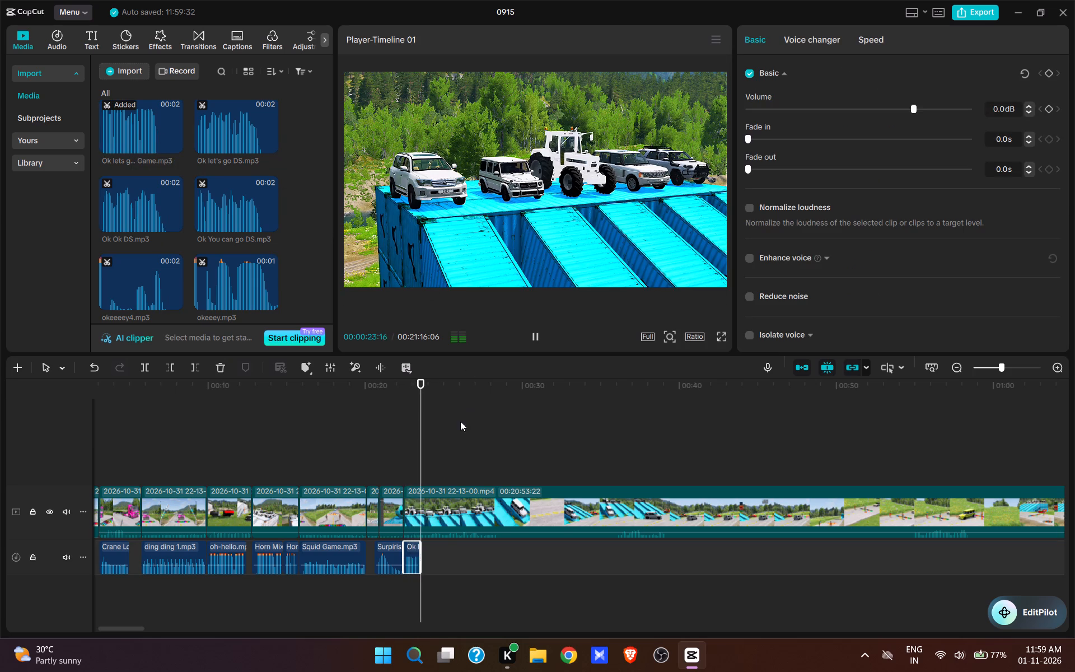
{"action": "key", "text": "space"}
{"action": "left_click", "coordinate": [423, 451]}
{"action": "scroll", "coordinate": [232, 214], "scroll_direction": "down", "scroll_amount": 2}
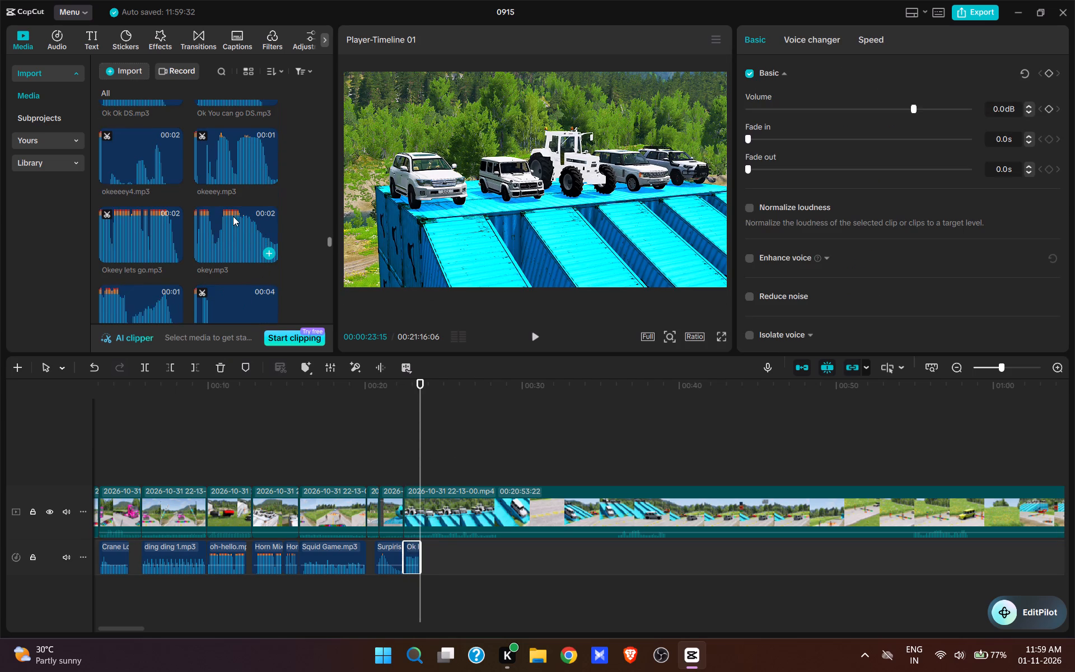
{"action": "left_click", "coordinate": [232, 234]}
{"action": "left_click", "coordinate": [267, 253]}
Play to the end of okey.mp3 and add broom broom.mp3 at 00:00:25:13.
{"action": "key", "text": "space"}
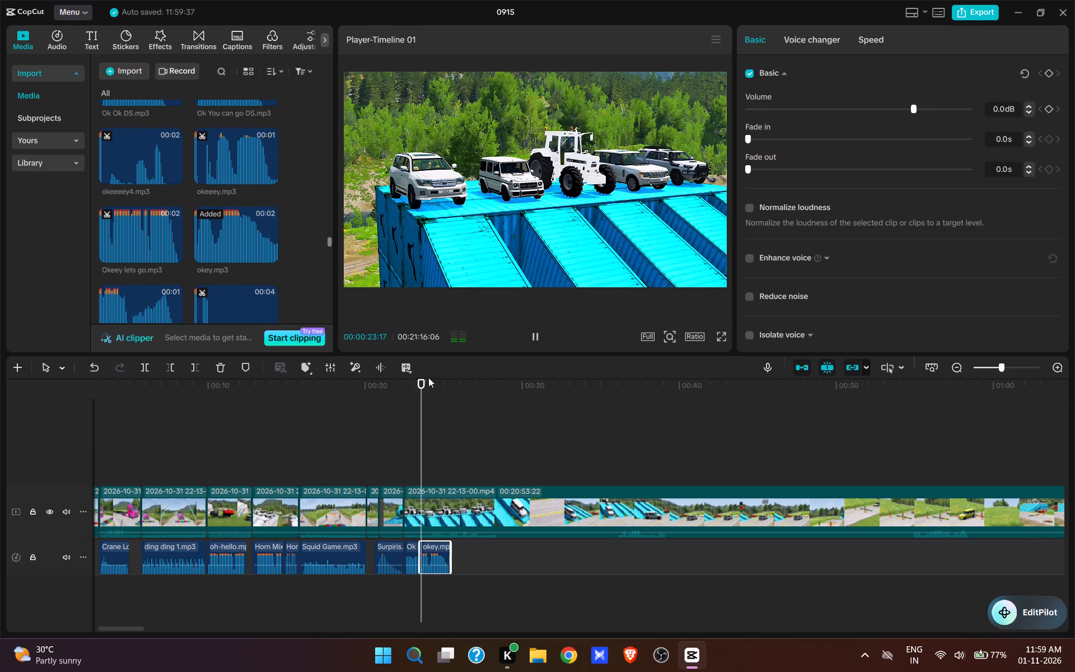
{"action": "key", "text": "space"}
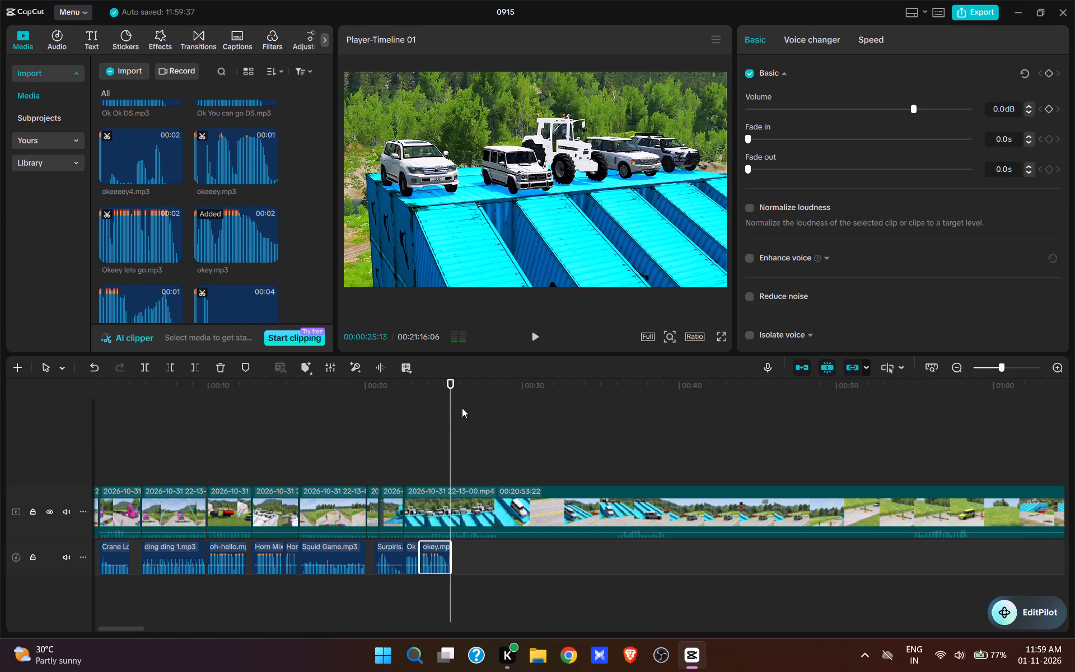
{"action": "left_click", "coordinate": [453, 444]}
{"action": "scroll", "coordinate": [229, 184], "scroll_direction": "down", "scroll_amount": 5}
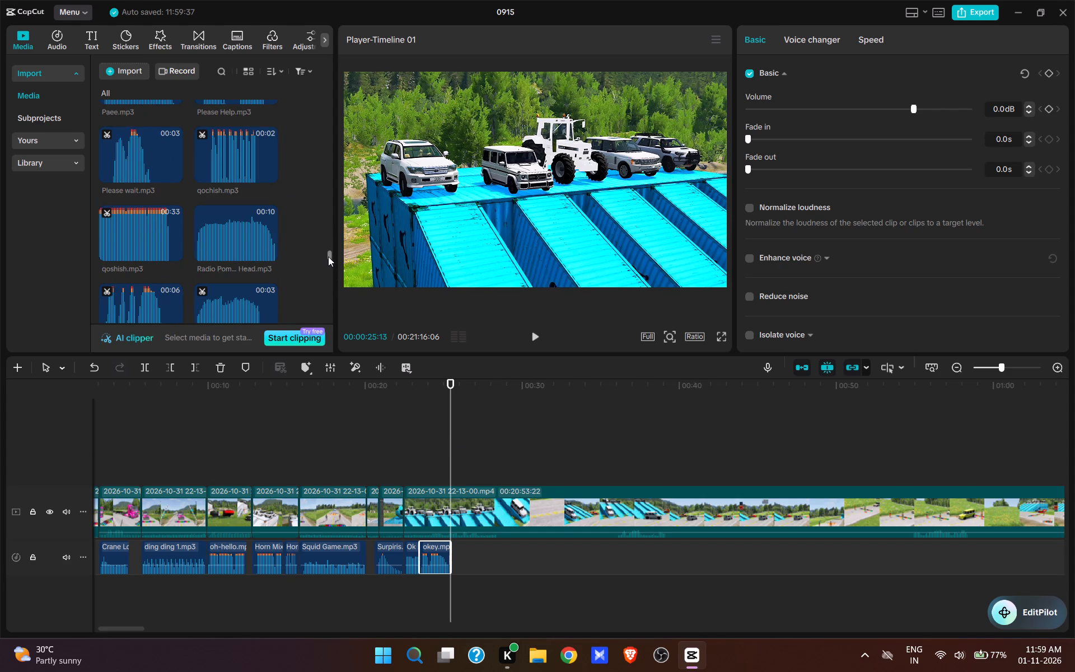
{"action": "left_click_drag", "start_coordinate": [329, 256], "coordinate": [344, 368]}
{"action": "scroll", "coordinate": [192, 249], "scroll_direction": "up", "scroll_amount": 1}
{"action": "left_click", "coordinate": [171, 200]}
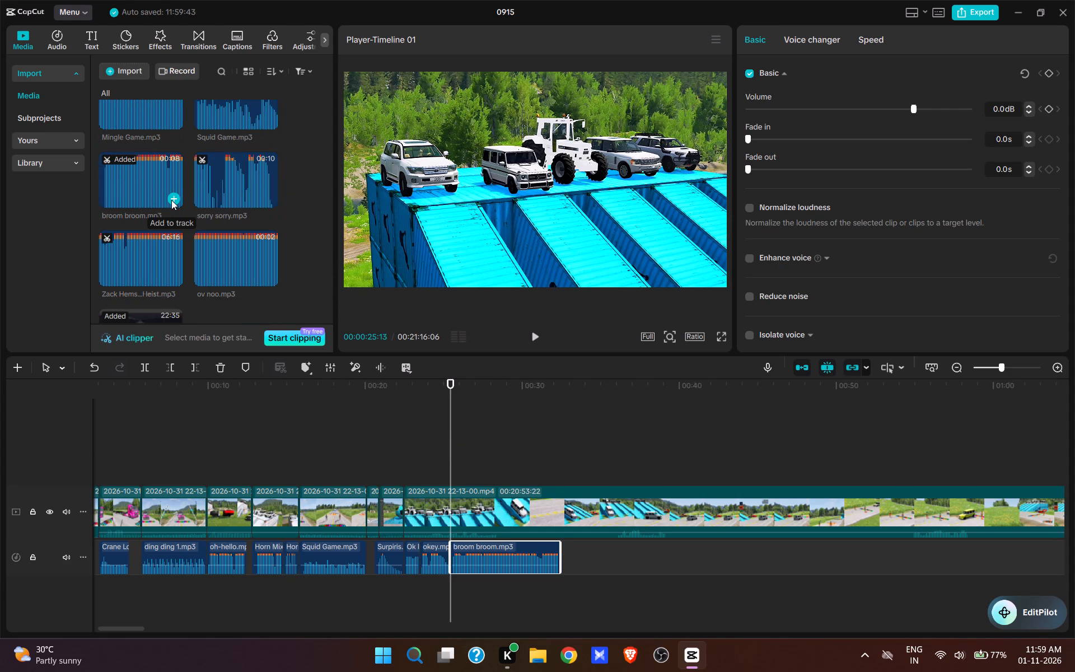
Split the video at 00:00:28:05 on the cyan ramp, and cut the footage after it up to about 00:00:36, at the ramp's foot.
{"action": "key", "text": "space"}
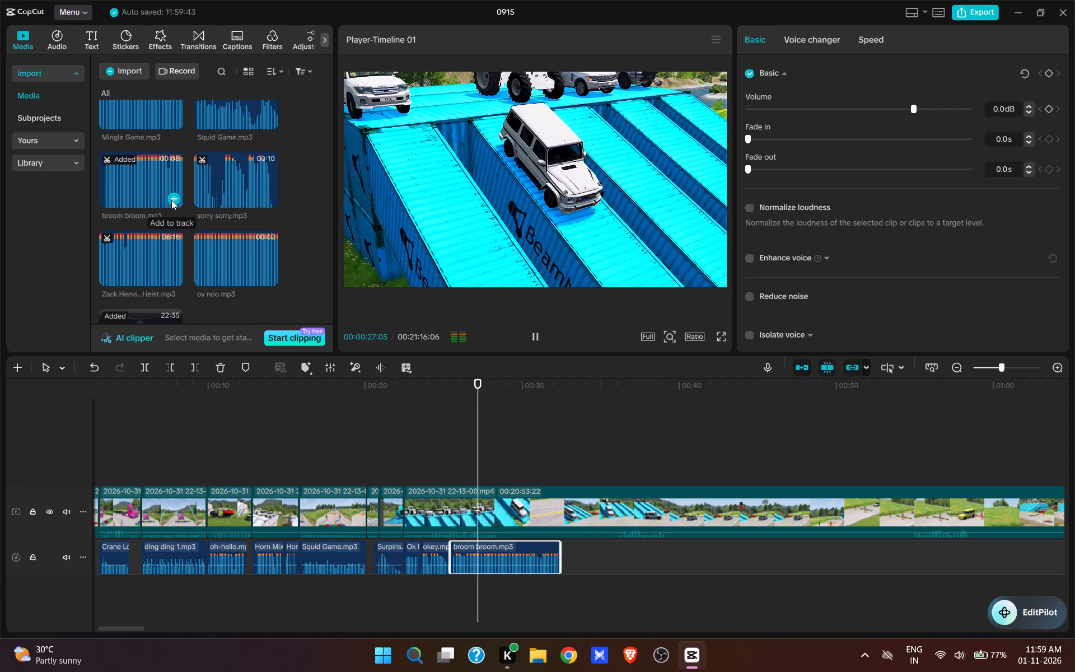
{"action": "key", "text": "space"}
{"action": "key", "text": "space"}
{"action": "key", "text": "space"}
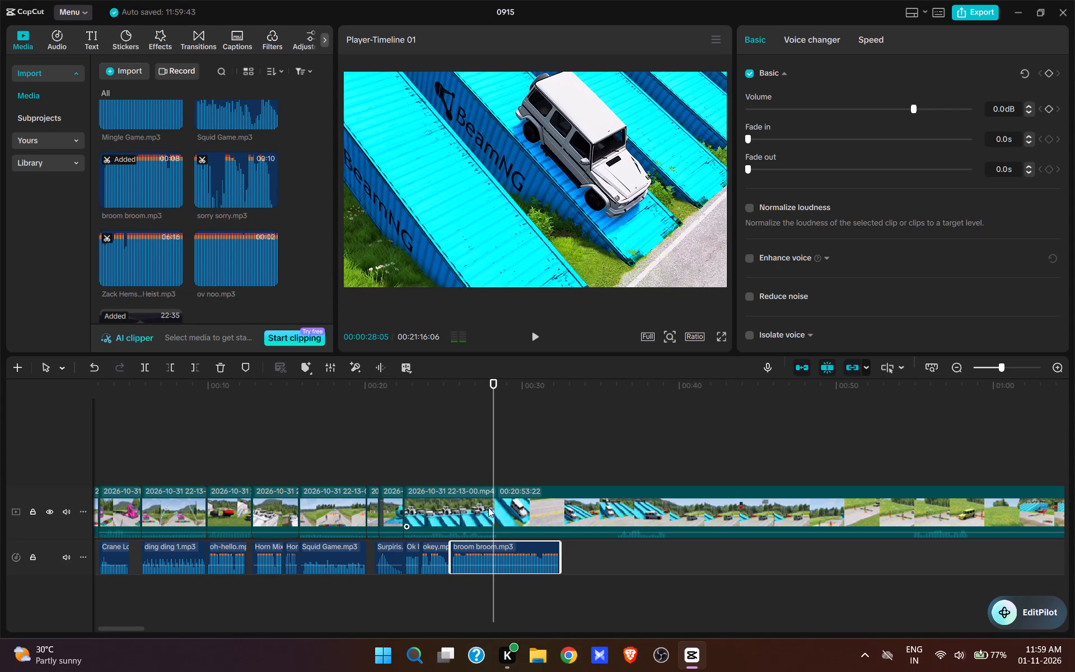
{"action": "left_click", "coordinate": [503, 514]}
{"action": "key", "text": "w"}
{"action": "left_click", "coordinate": [609, 473]}
{"action": "key", "text": "space"}
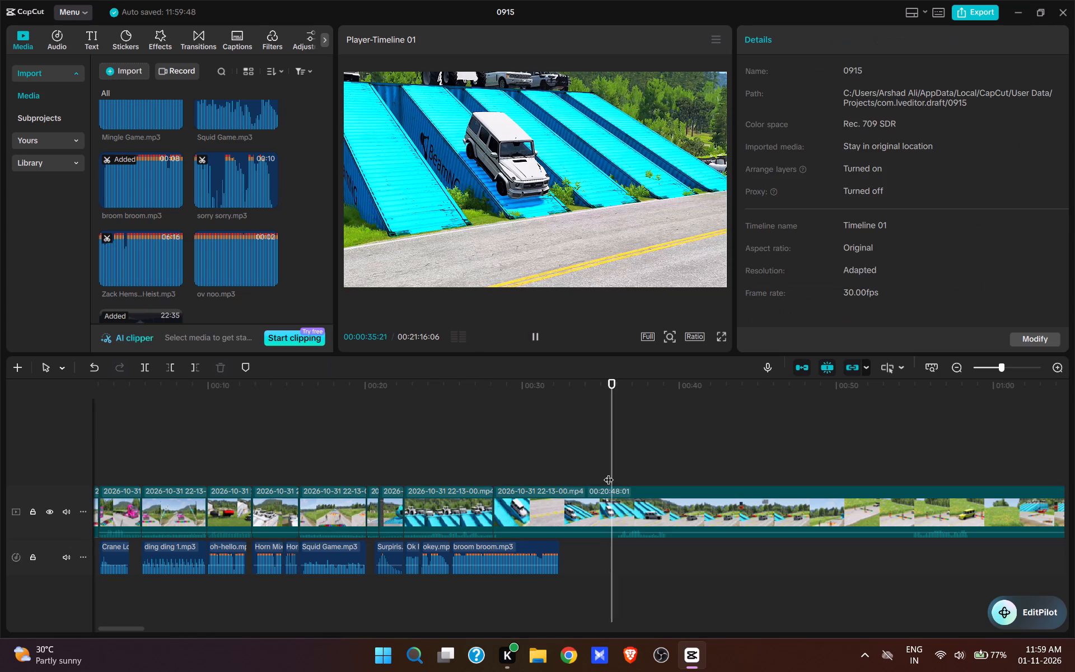
{"action": "key", "text": "space"}
{"action": "key", "text": "space"}
{"action": "key", "text": "space"}
{"action": "type", "text": "q"}
Play the white G-Wagon driving off the ramp and split the video at 00:00:31:01, before the rainbow speed bump.
{"action": "key", "text": "space"}
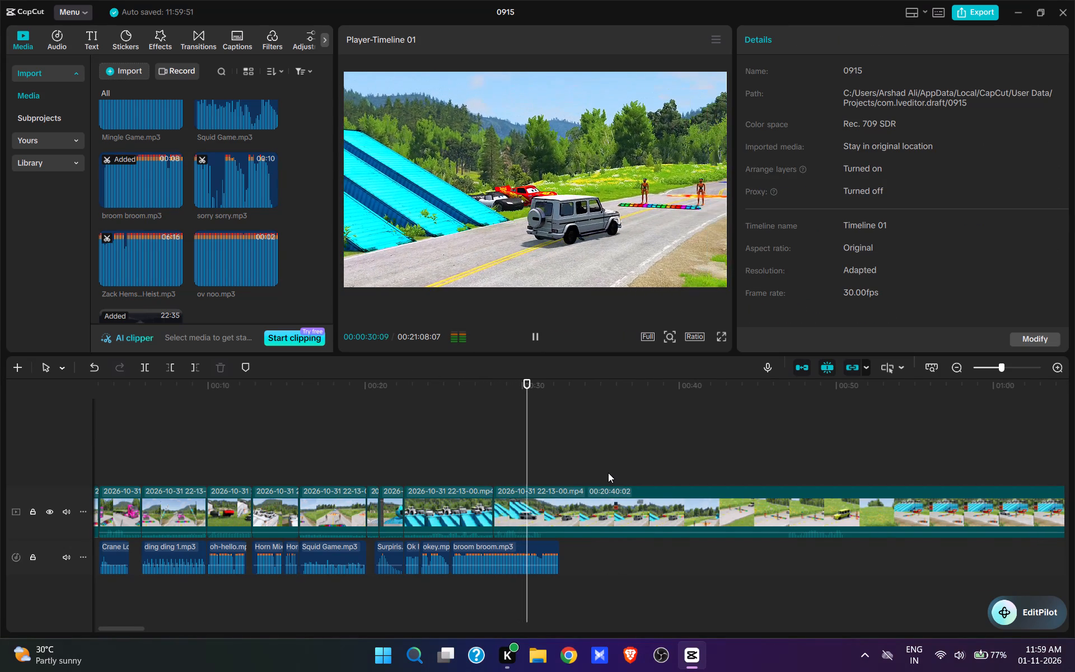
{"action": "key", "text": "space"}
{"action": "key", "text": "space"}
{"action": "key", "text": "space"}
{"action": "key", "text": "space"}
{"action": "key", "text": "space"}
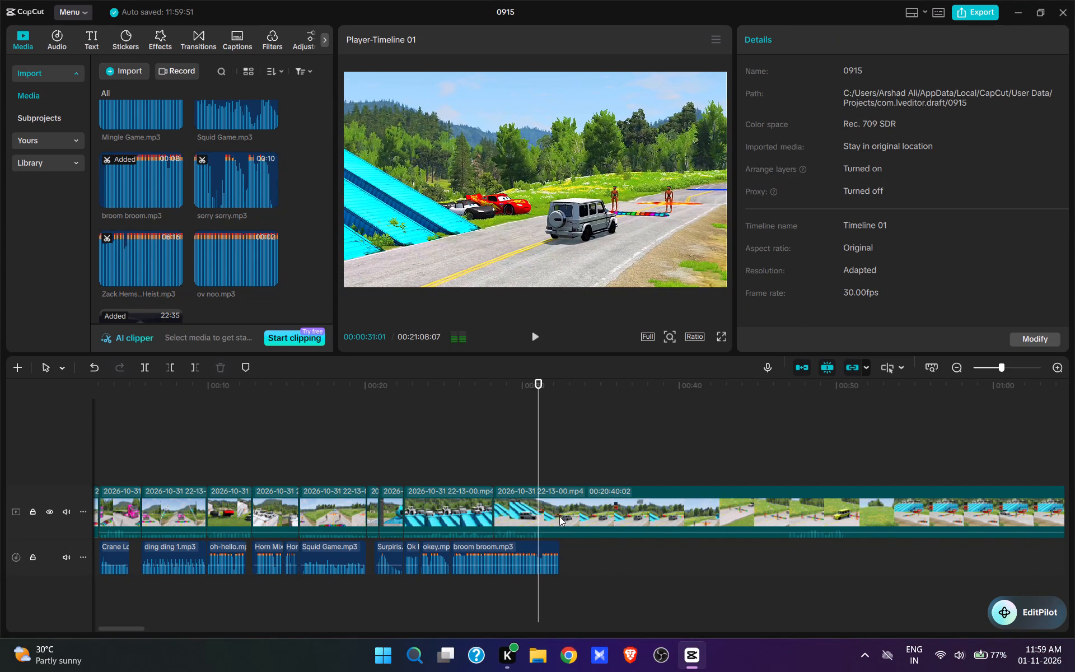
{"action": "left_click", "coordinate": [559, 516]}
{"action": "key", "text": "w"}
Cut the start of the last clip up to 00:00:47:00, where the white G-Wagon approaches the rainbow speed bump and dummies.
{"action": "left_click", "coordinate": [758, 467]}
{"action": "left_click_drag", "start_coordinate": [773, 477], "coordinate": [754, 510]}
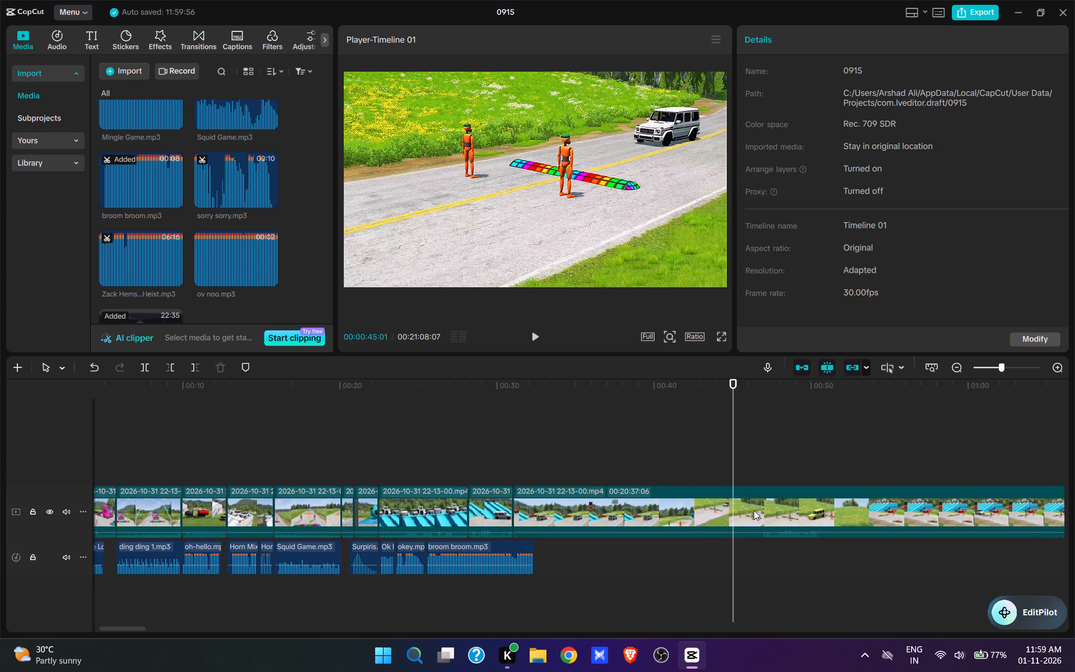
{"action": "left_click_drag", "start_coordinate": [754, 510], "coordinate": [653, 590]}
{"action": "key", "text": "space"}
{"action": "key", "text": "space"}
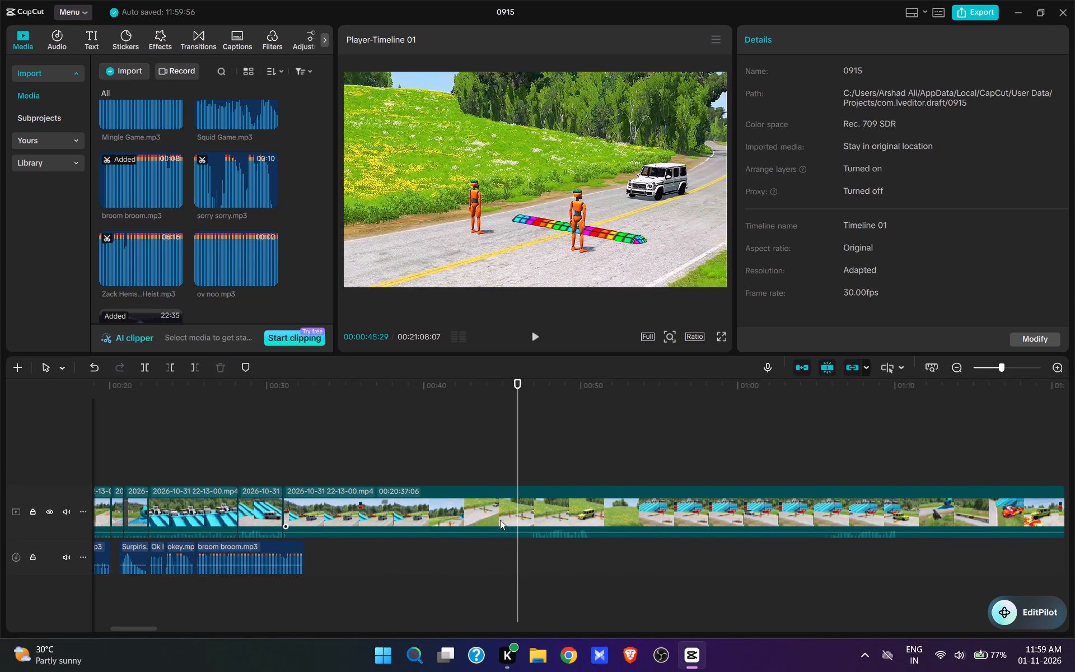
{"action": "key", "text": "space"}
{"action": "key", "text": "space"}
{"action": "key", "text": "space"}
{"action": "key", "text": "space"}
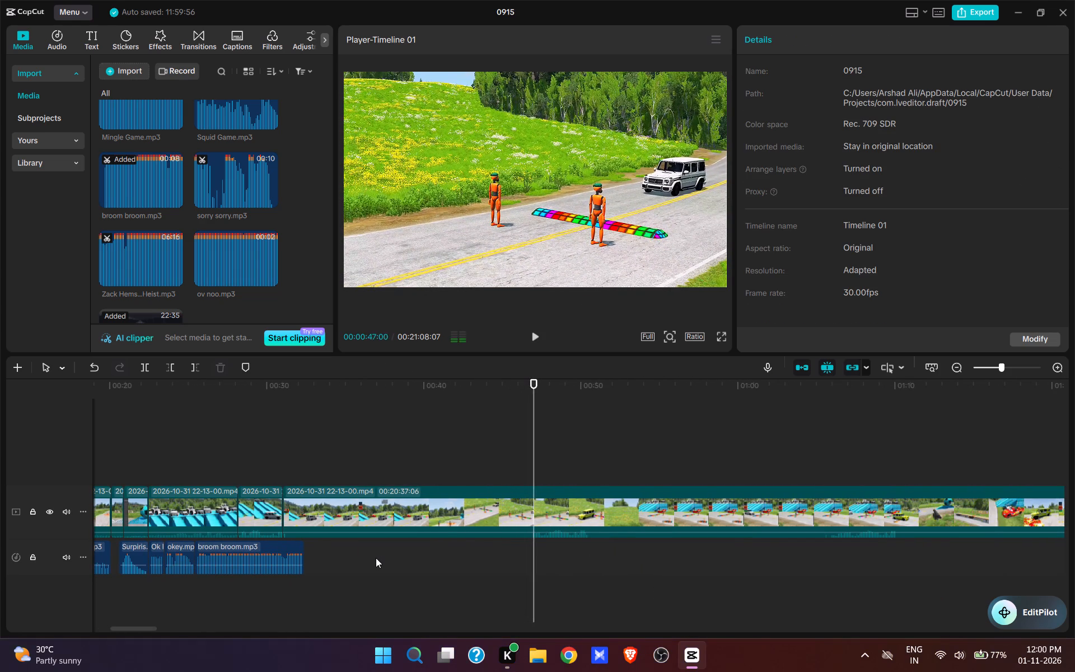
{"action": "type", "text": "q"}
Trim the end of broom broom.mp3 to 00:00:31:01, level with the start of the speed bump scene.
{"action": "key", "text": "space"}
{"action": "key", "text": "space"}
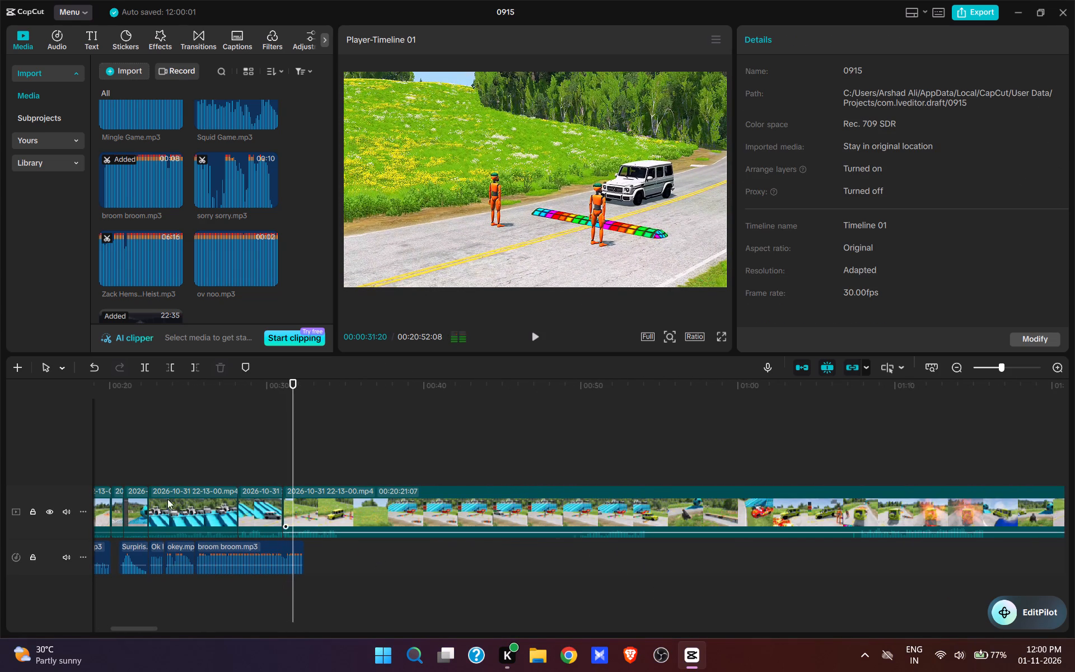
{"action": "left_click", "coordinate": [283, 459]}
{"action": "left_click", "coordinate": [281, 554]}
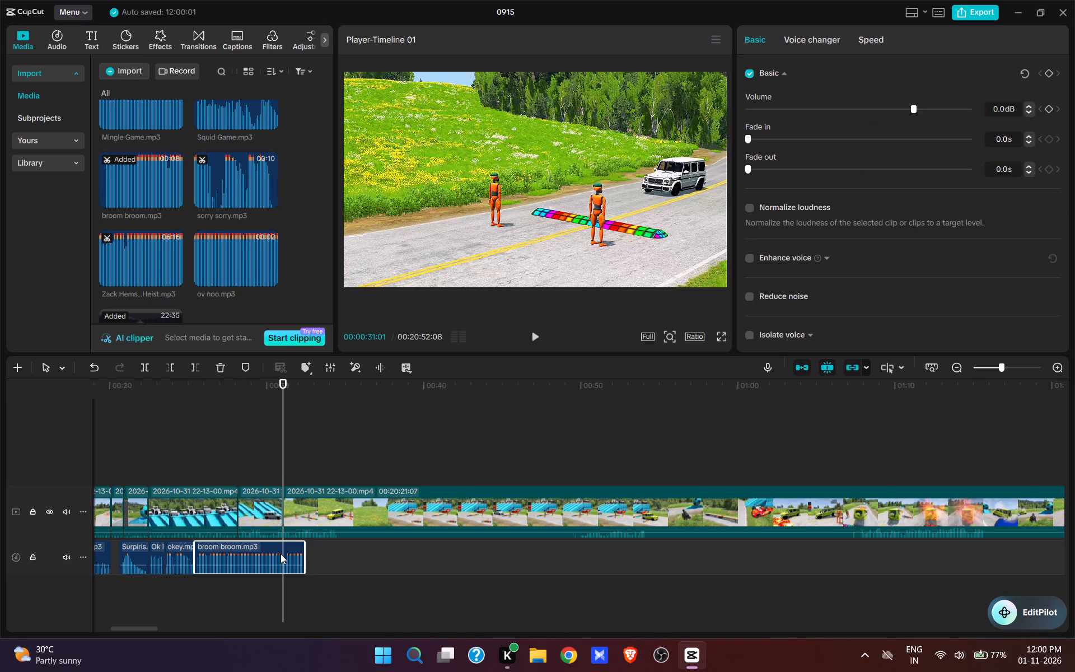
{"action": "key", "text": "e"}
Find Speed bump.mp3 among the imported sounds and add it at 00:00:31:01, directly after broom broom.mp3.
{"action": "scroll", "coordinate": [207, 213], "scroll_direction": "down", "scroll_amount": 4}
{"action": "scroll", "coordinate": [207, 213], "scroll_direction": "up", "scroll_amount": 4}
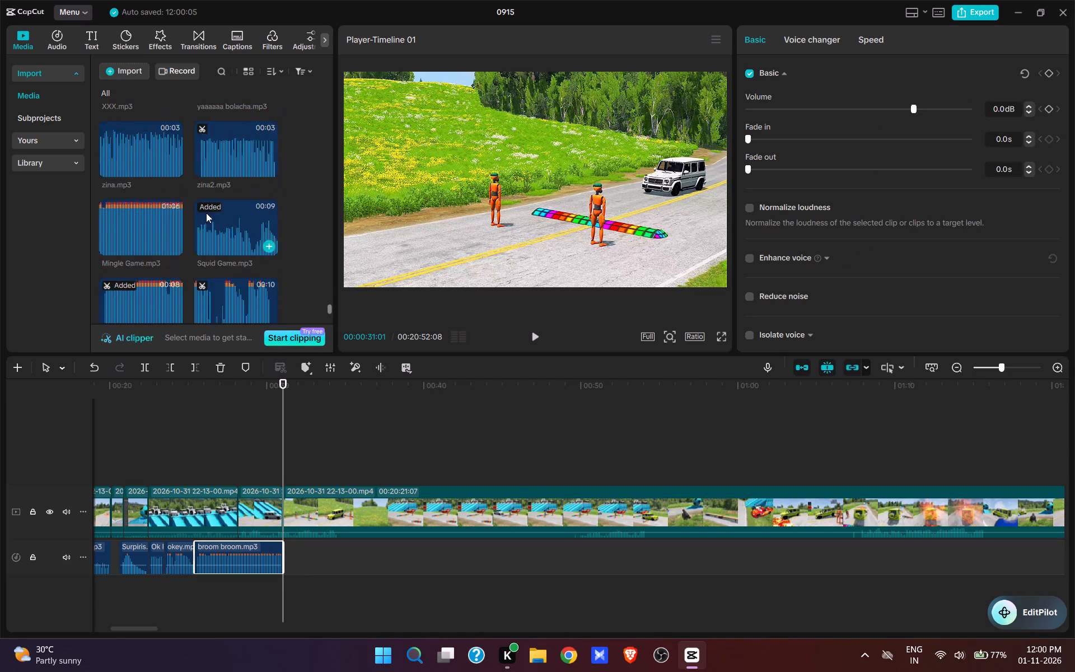
{"action": "scroll", "coordinate": [206, 213], "scroll_direction": "up", "scroll_amount": 9}
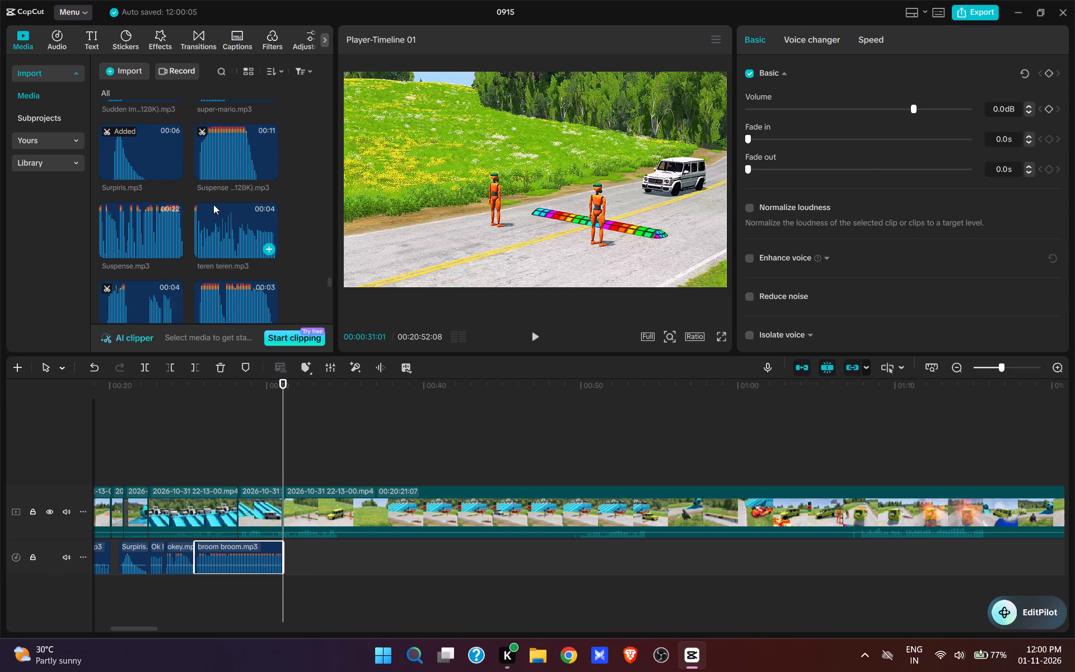
{"action": "scroll", "coordinate": [220, 225], "scroll_direction": "up", "scroll_amount": 3}
{"action": "left_click", "coordinate": [147, 186]}
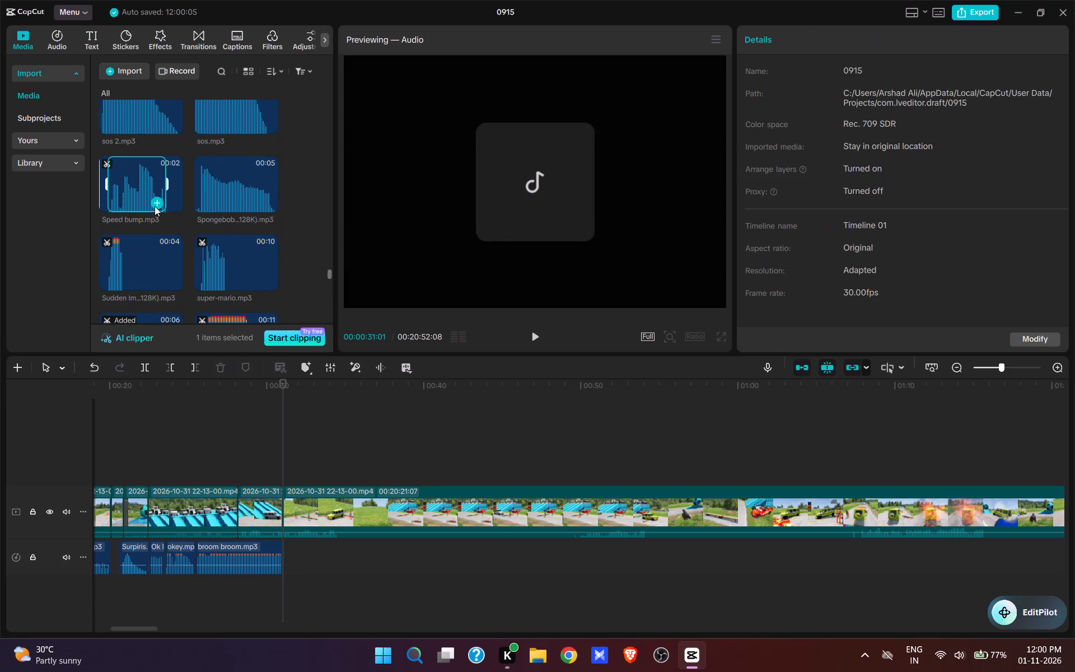
{"action": "left_click", "coordinate": [157, 204]}
Play to 00:00:32:11, where the G-Wagon reaches the speed bump, and add Mario Jump.mp3 there from the imported sounds.
{"action": "key", "text": "space"}
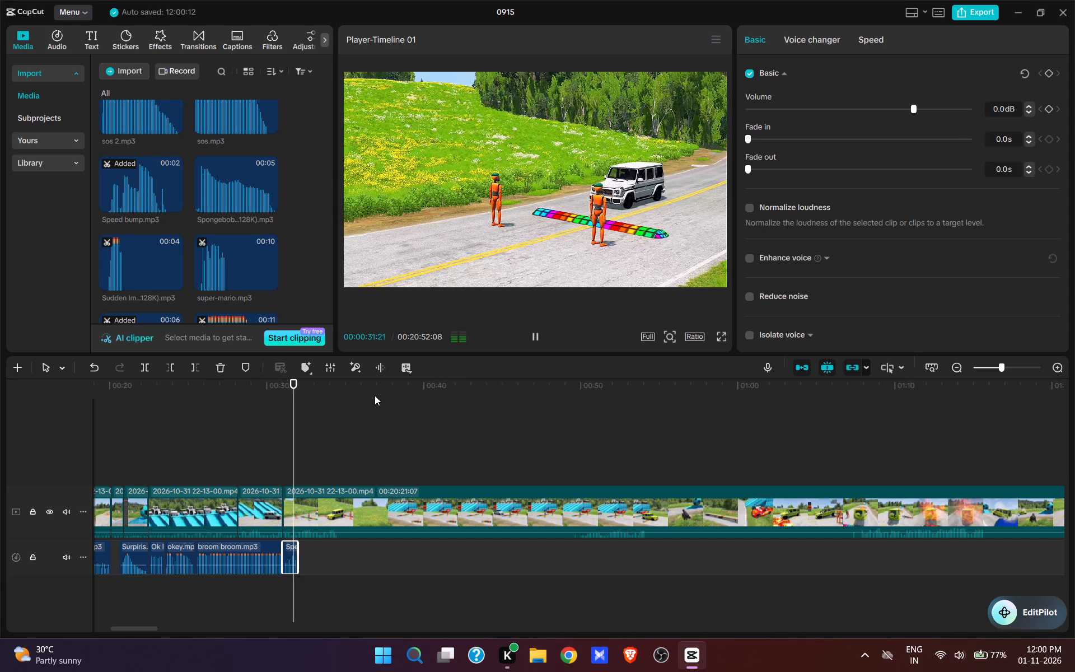
{"action": "key", "text": "space"}
{"action": "scroll", "coordinate": [194, 236], "scroll_direction": "up", "scroll_amount": 4}
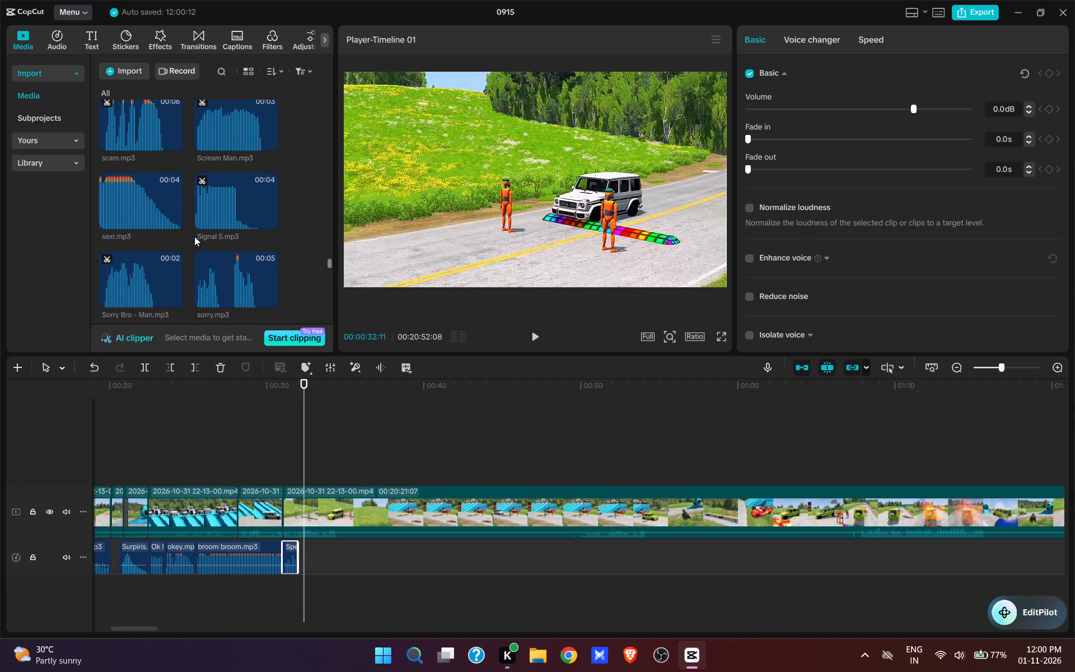
{"action": "scroll", "coordinate": [194, 236], "scroll_direction": "up", "scroll_amount": 4}
{"action": "scroll", "coordinate": [194, 237], "scroll_direction": "down", "scroll_amount": 2}
{"action": "scroll", "coordinate": [194, 237], "scroll_direction": "up", "scroll_amount": 6}
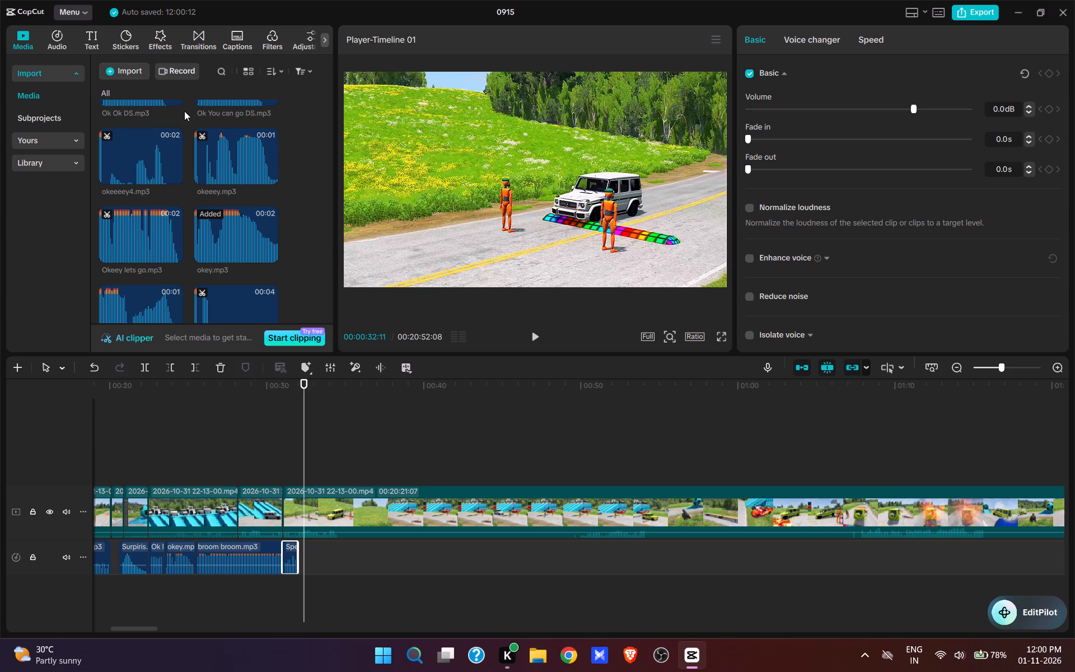
{"action": "scroll", "coordinate": [171, 135], "scroll_direction": "down", "scroll_amount": 6}
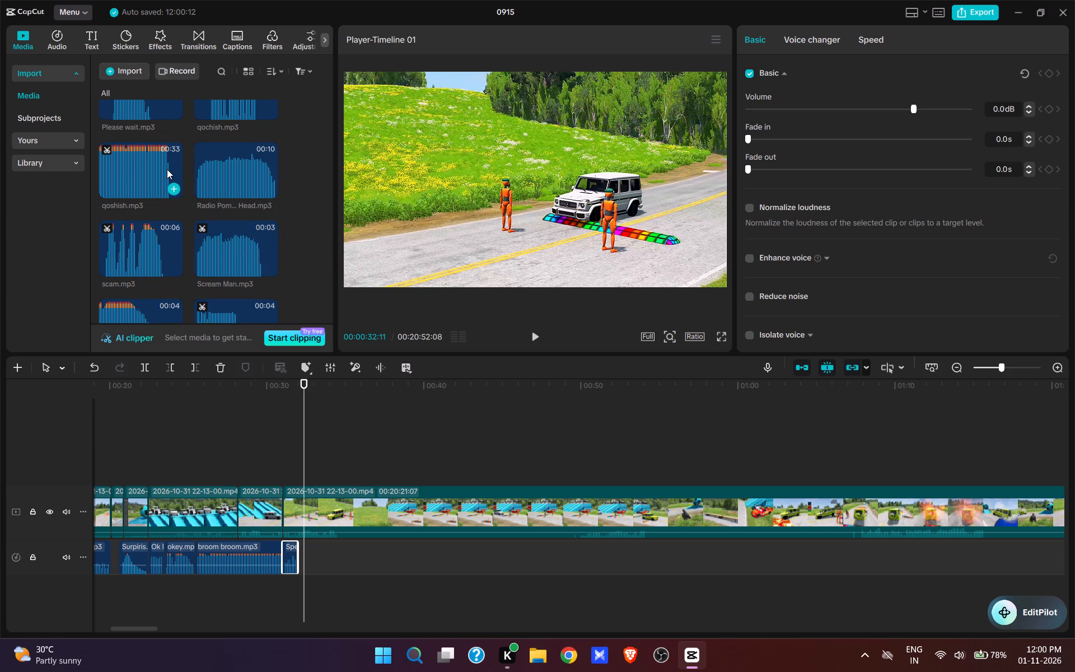
{"action": "scroll", "coordinate": [167, 169], "scroll_direction": "down", "scroll_amount": 11}
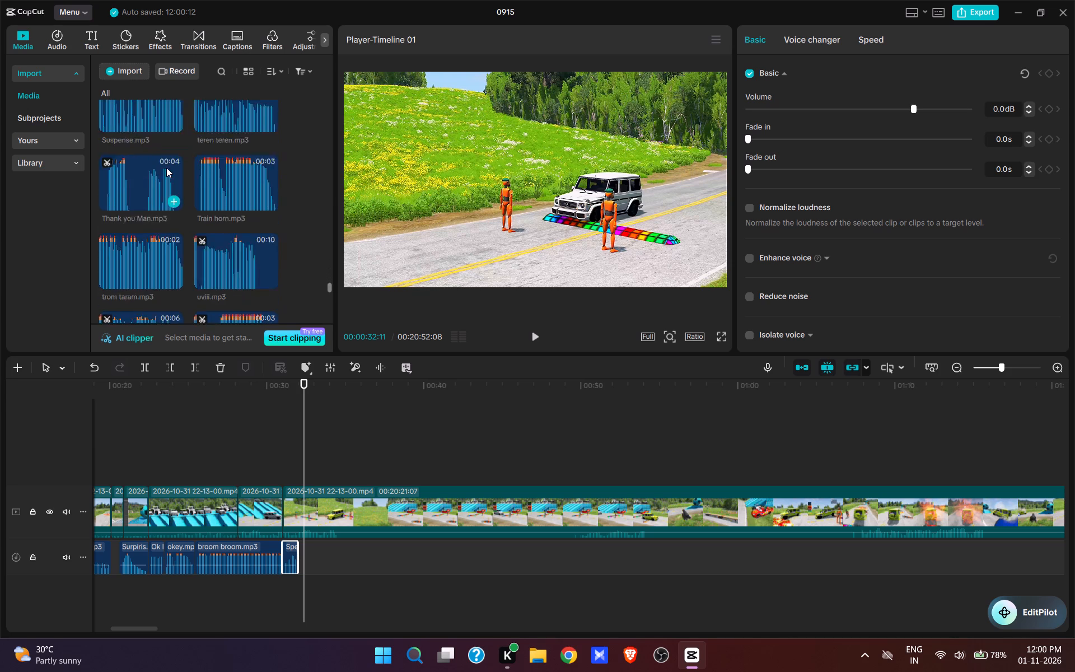
{"action": "scroll", "coordinate": [166, 167], "scroll_direction": "down", "scroll_amount": 5}
{"action": "scroll", "coordinate": [166, 167], "scroll_direction": "up", "scroll_amount": 15}
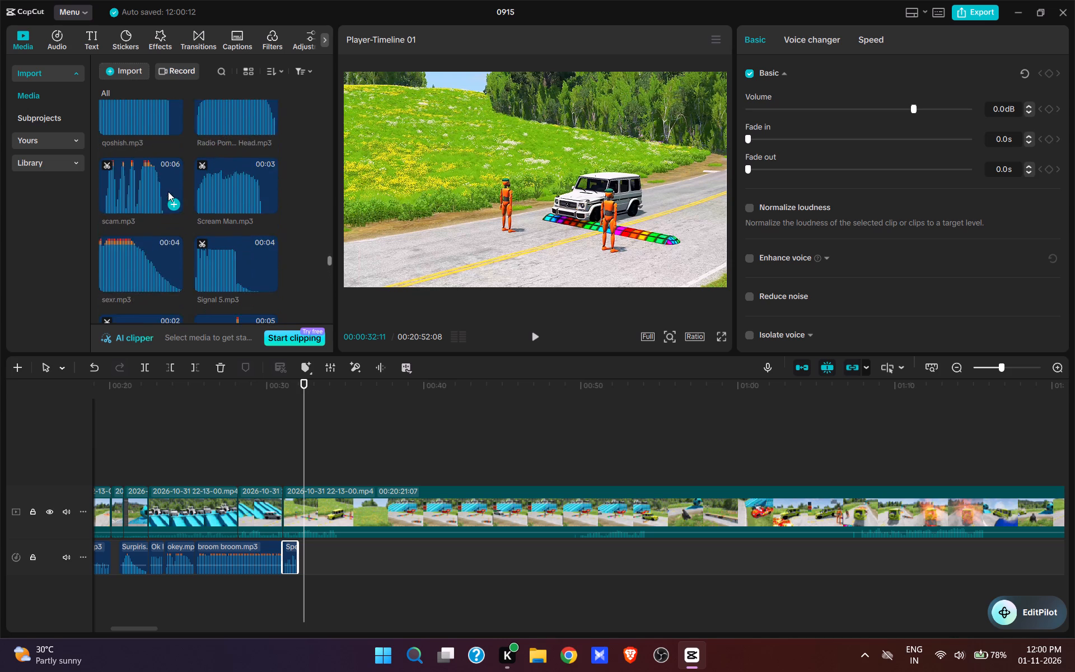
{"action": "scroll", "coordinate": [168, 192], "scroll_direction": "up", "scroll_amount": 12}
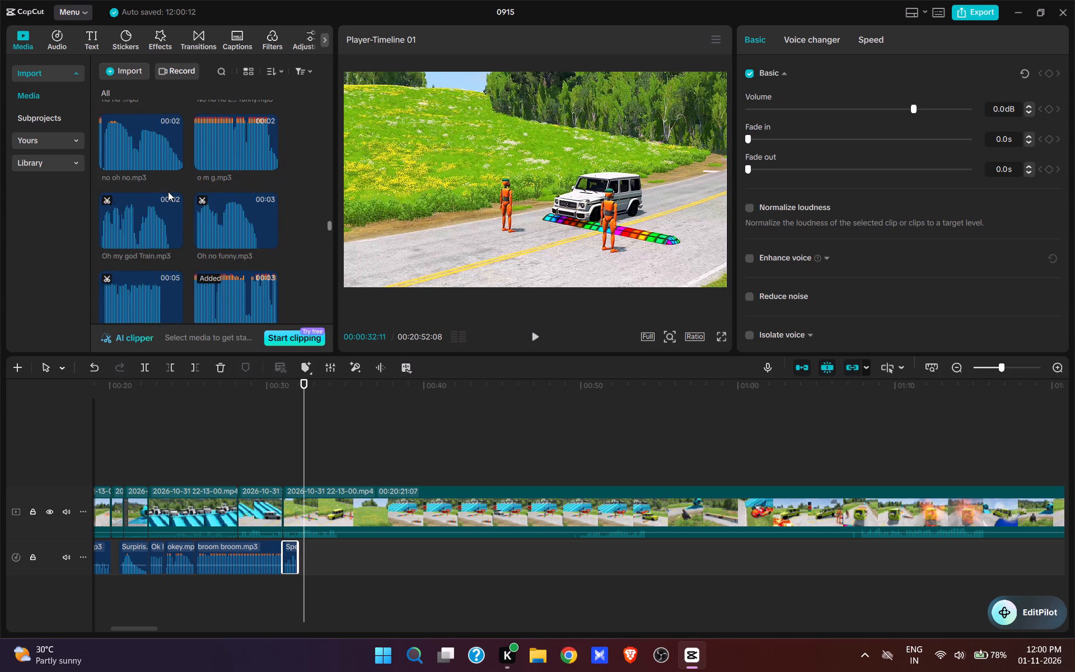
{"action": "scroll", "coordinate": [168, 192], "scroll_direction": "up", "scroll_amount": 7}
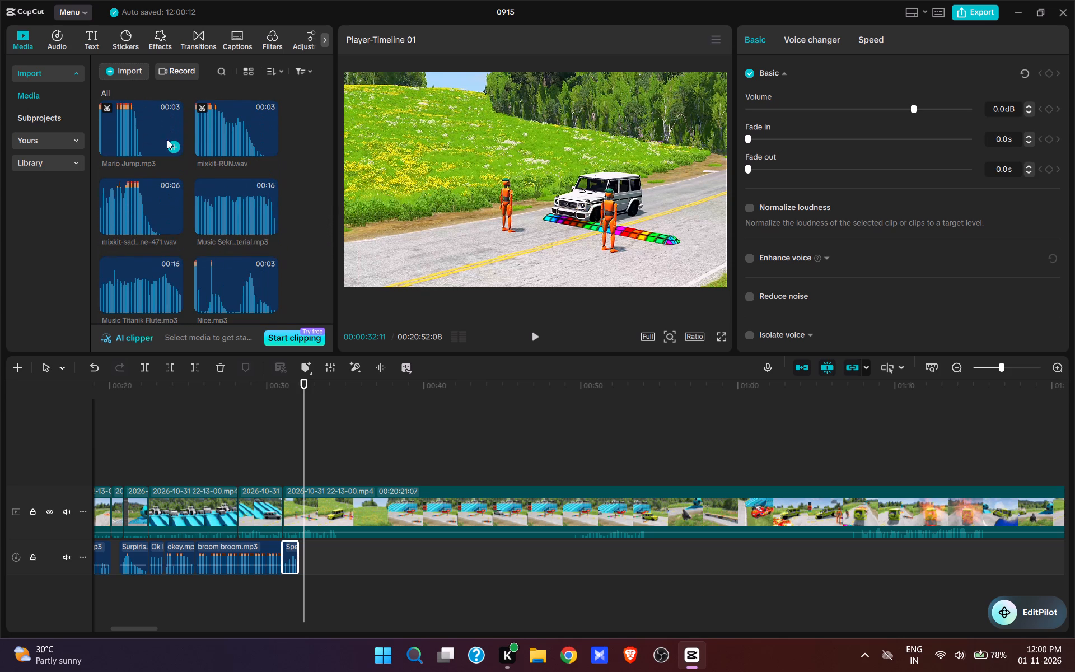
{"action": "left_click", "coordinate": [172, 146]}
Add Laugh5.mp3 at 00:00:33:05, just after the yellow G-Wagon crosses the speed bump, and play the result.
{"action": "key", "text": "space"}
{"action": "key", "text": "space"}
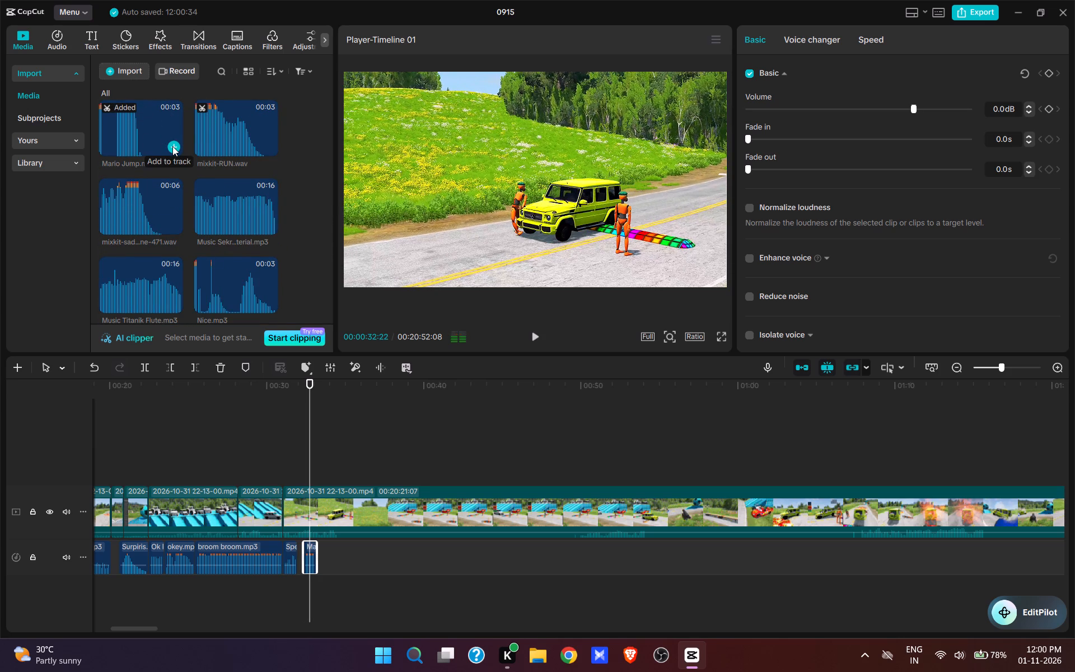
{"action": "key", "text": "space"}
{"action": "key", "text": "space"}
{"action": "key", "text": "space"}
{"action": "key", "text": "space"}
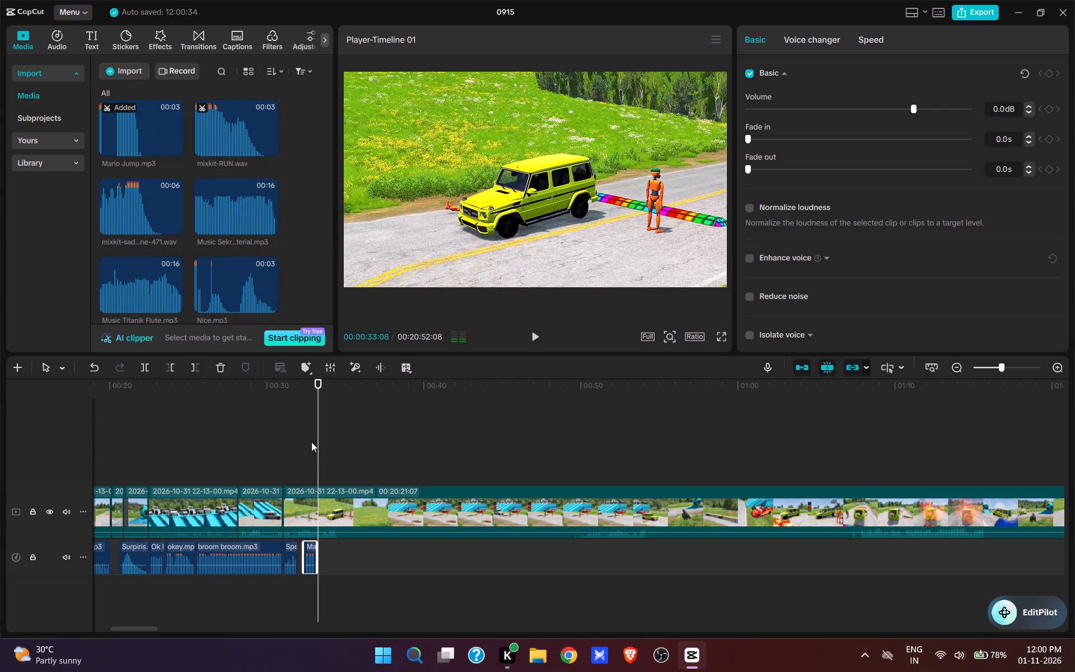
{"action": "left_click", "coordinate": [317, 441]}
{"action": "scroll", "coordinate": [139, 202], "scroll_direction": "up", "scroll_amount": 4}
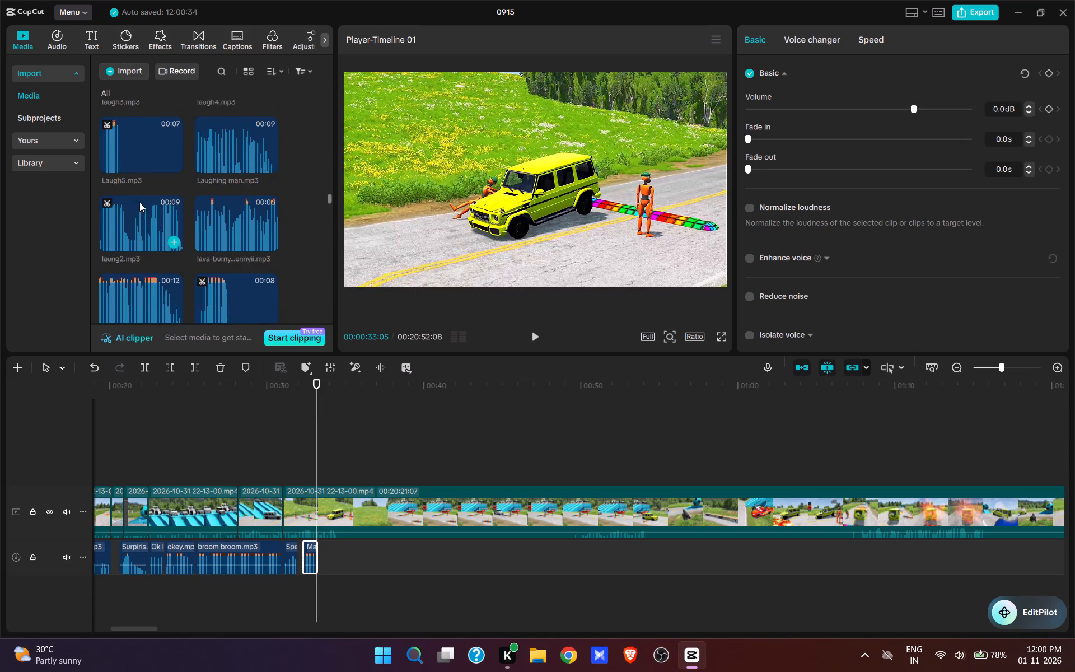
{"action": "scroll", "coordinate": [139, 202], "scroll_direction": "up", "scroll_amount": 3}
{"action": "scroll", "coordinate": [139, 214], "scroll_direction": "down", "scroll_amount": 1}
{"action": "left_click", "coordinate": [172, 292]}
{"action": "key", "text": "space"}
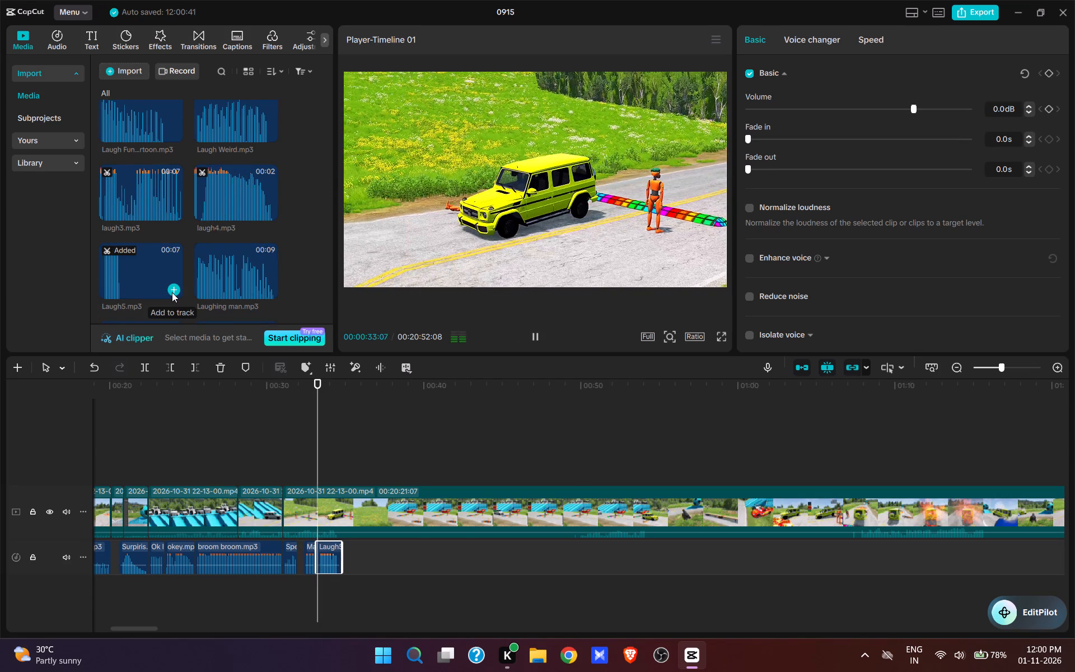
{"action": "key", "text": "space"}
{"action": "key", "text": "space"}
{"action": "key", "text": "space"}
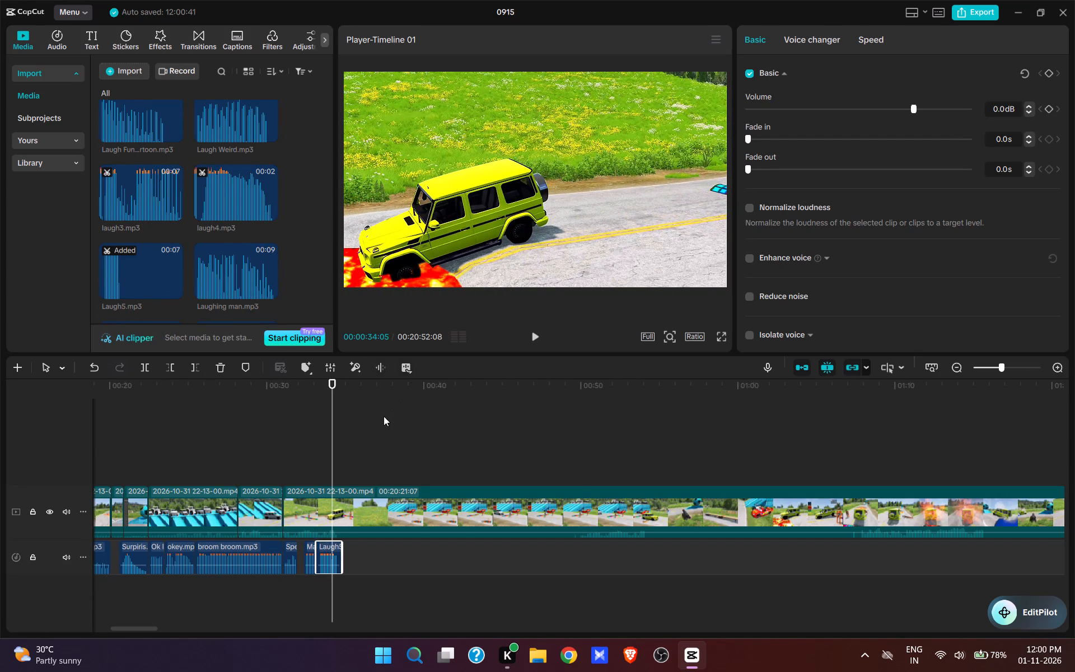
{"action": "left_click", "coordinate": [328, 475]}
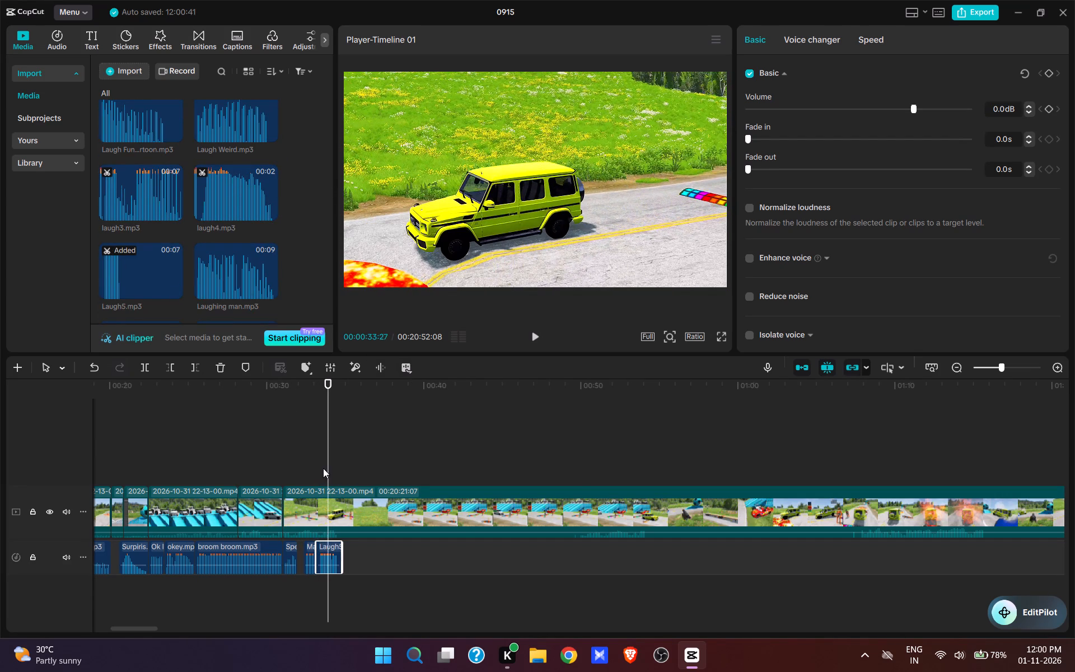
Move the Speed bump, Mario Jump and Laugh5 clips together to start at 00:00:49:29, at the wider view of the speed bump.
{"action": "left_click", "coordinate": [549, 464]}
{"action": "key", "text": "space"}
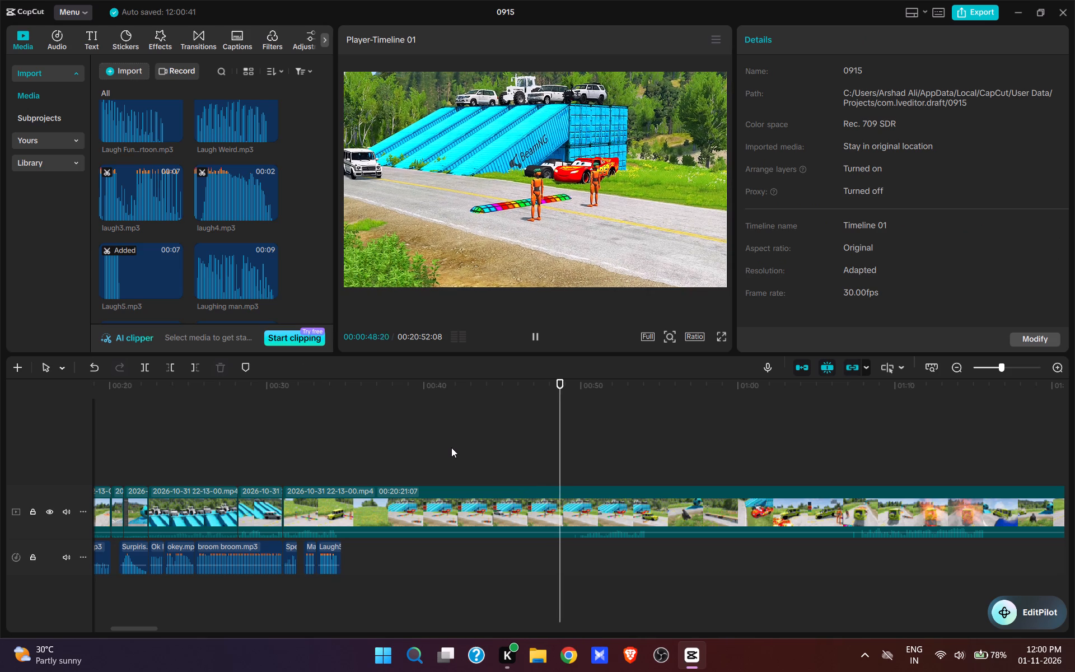
{"action": "key", "text": "space"}
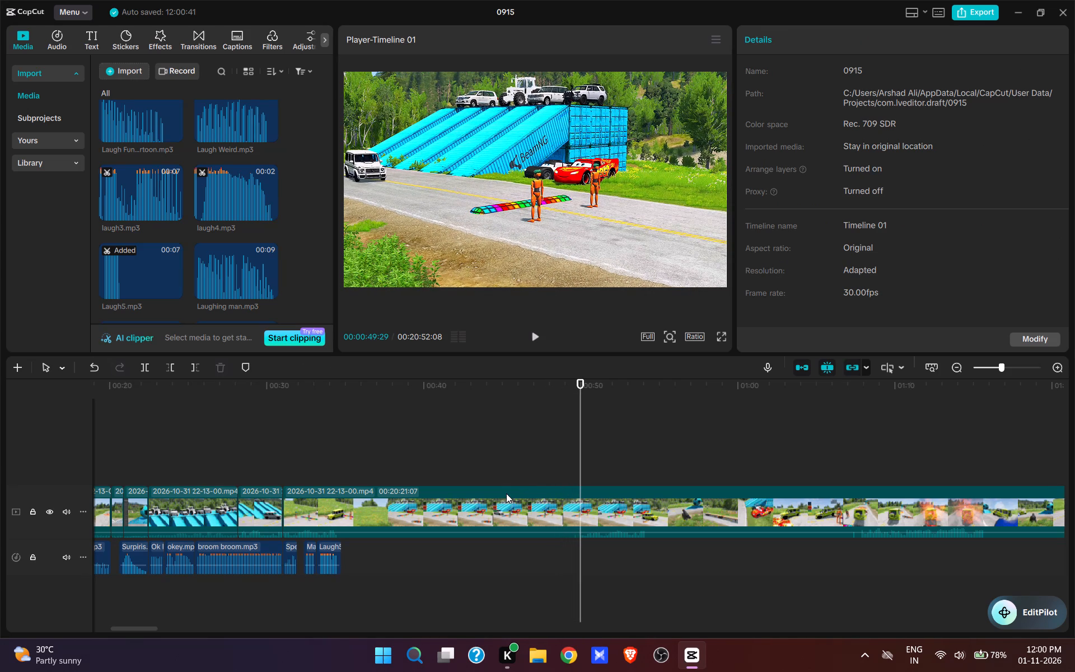
{"action": "left_click_drag", "start_coordinate": [410, 556], "coordinate": [295, 558]}
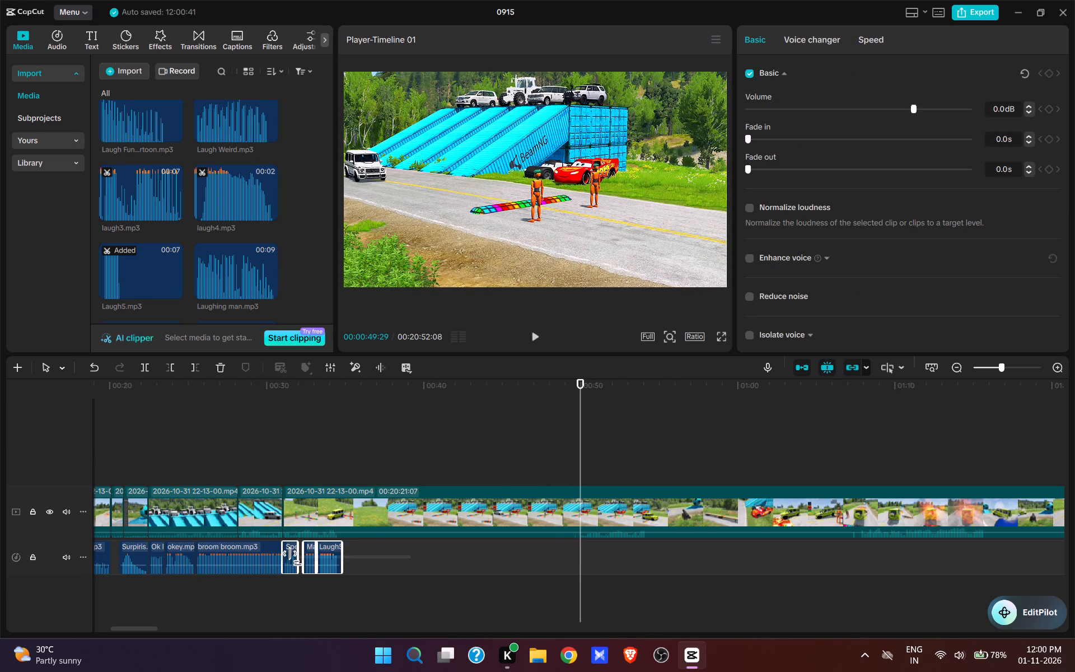
{"action": "left_click_drag", "start_coordinate": [295, 558], "coordinate": [294, 558]}
{"action": "left_click_drag", "start_coordinate": [292, 559], "coordinate": [311, 567]}
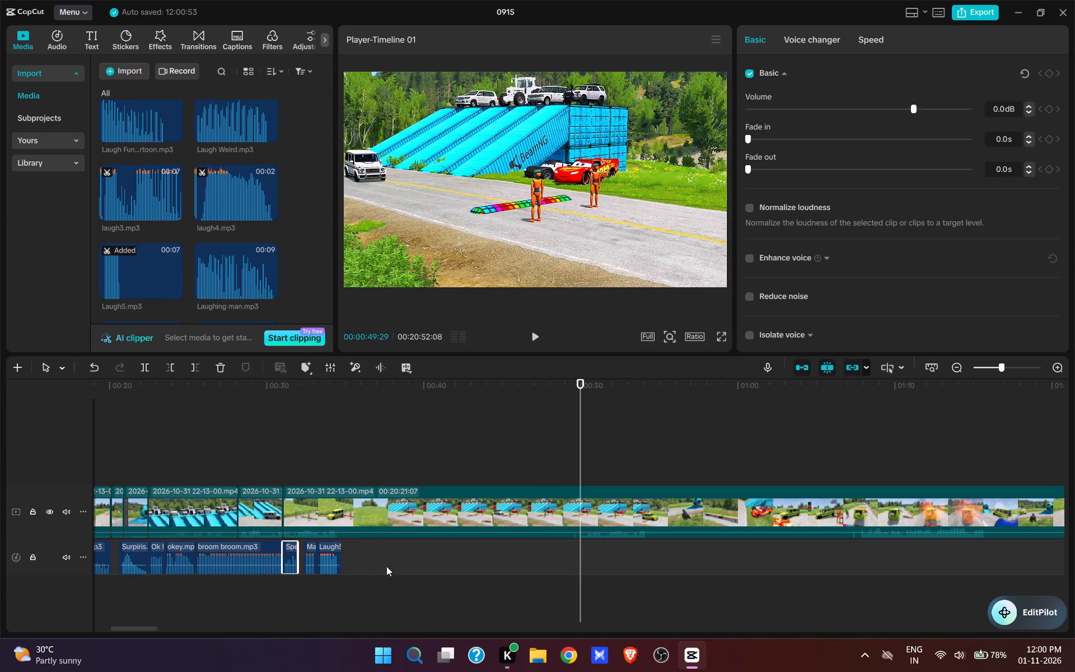
{"action": "left_click_drag", "start_coordinate": [399, 566], "coordinate": [293, 562], "text": "ctrl"}
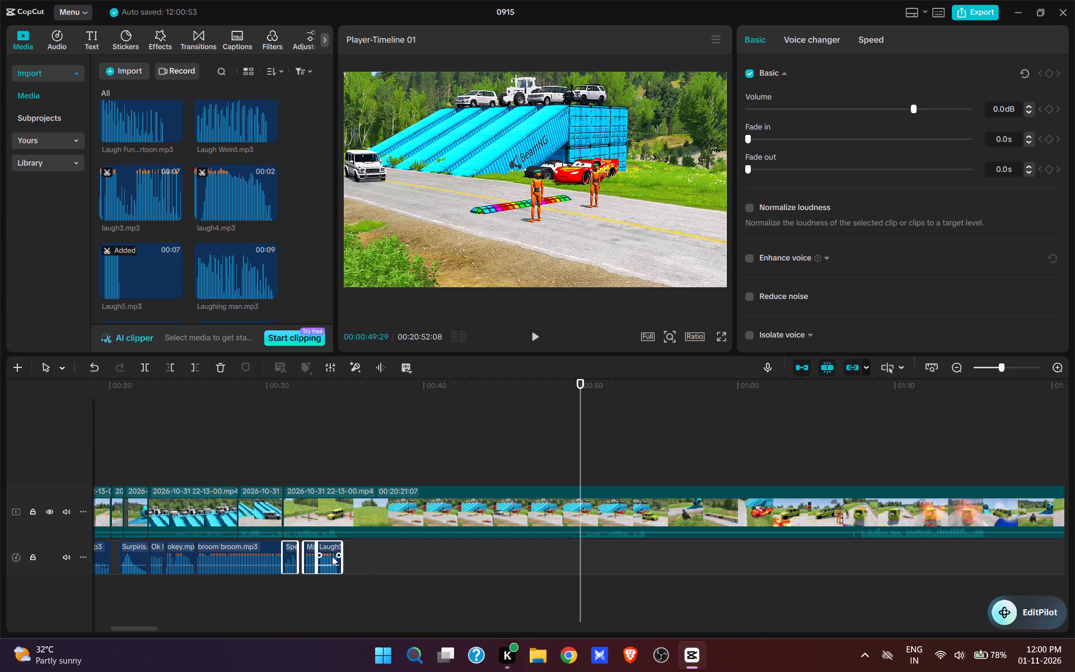
{"action": "left_click_drag", "start_coordinate": [332, 556], "coordinate": [628, 552]}
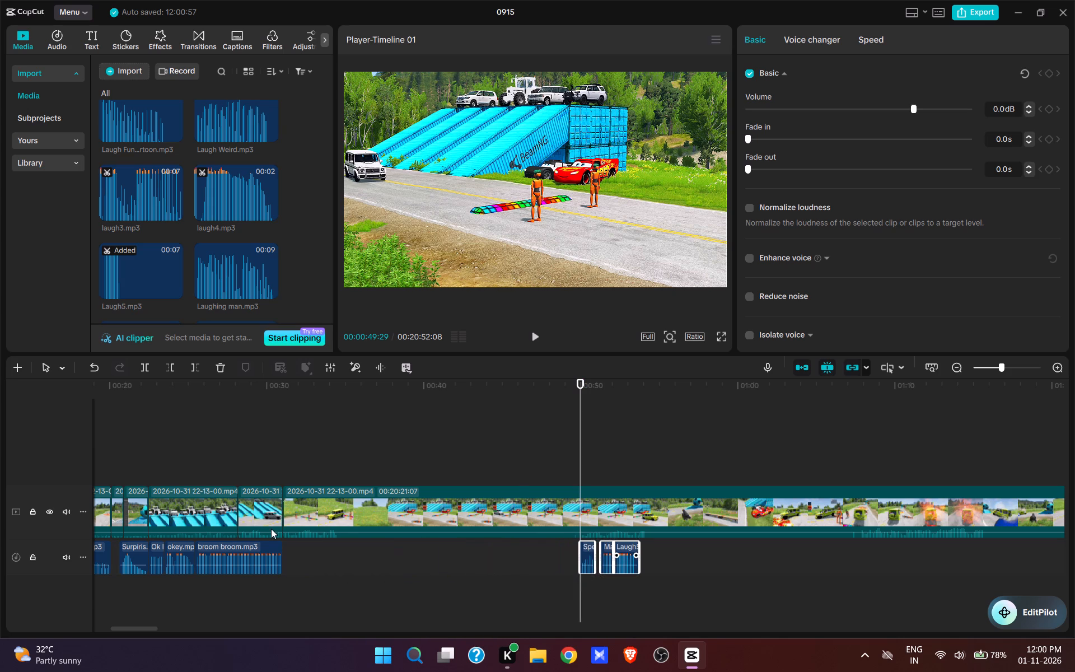
Cut the start of the last video clip up to 00:00:49:29 and play the recut speed bump scene.
{"action": "left_click", "coordinate": [593, 506]}
{"action": "key", "text": "q"}
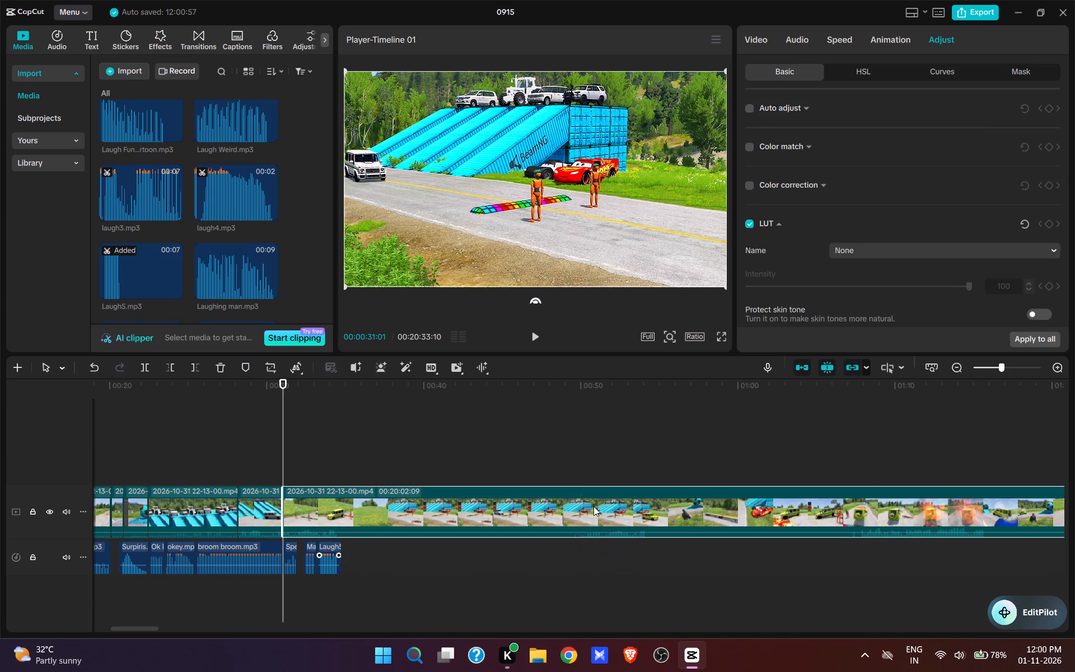
{"action": "key", "text": "space"}
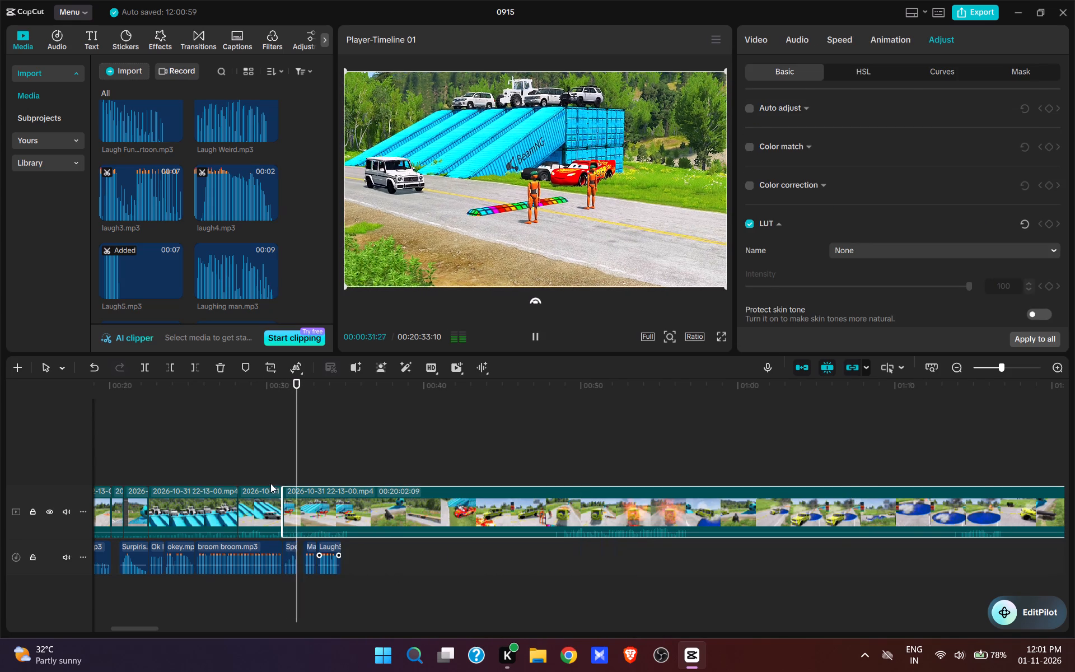
Move the Laugh5 clip out of the way and shift Mario Jump to about 00:00:33:06, when the G-Wagon hits the speed bump.
{"action": "left_click", "coordinate": [272, 478]}
{"action": "key", "text": "space"}
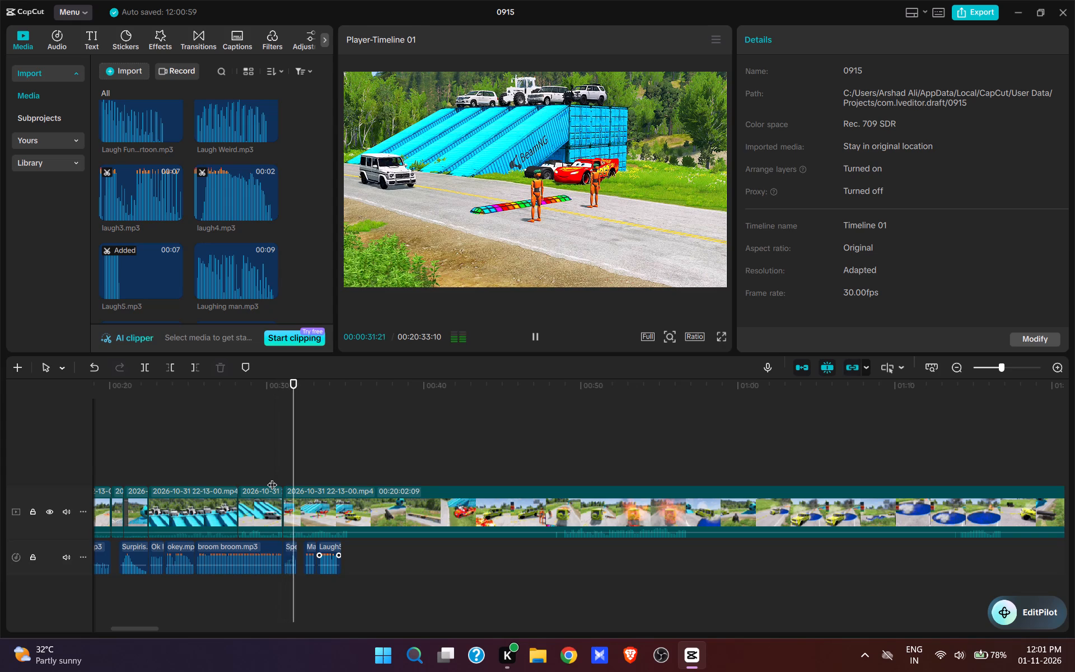
{"action": "key", "text": "space"}
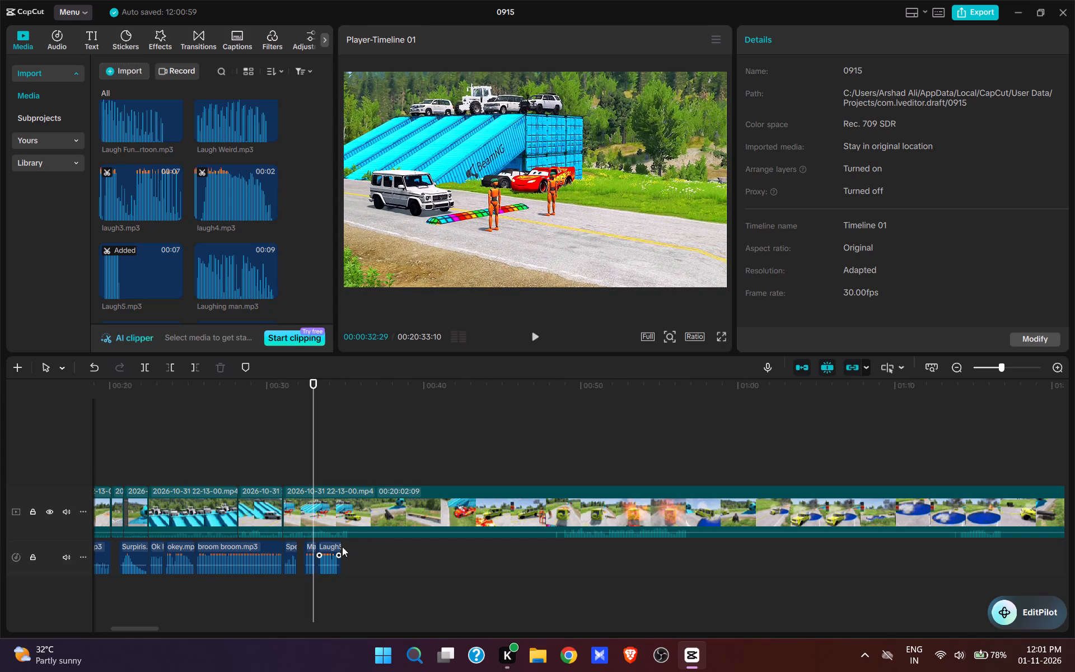
{"action": "left_click_drag", "start_coordinate": [335, 545], "coordinate": [380, 547]}
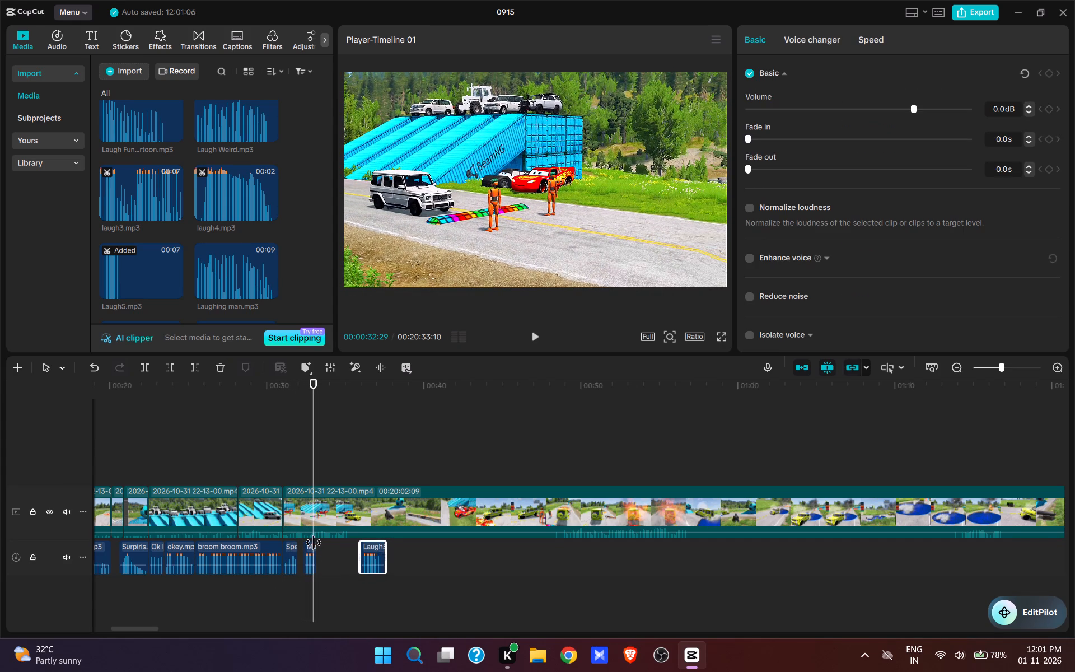
{"action": "key", "text": "space"}
{"action": "key", "text": "space"}
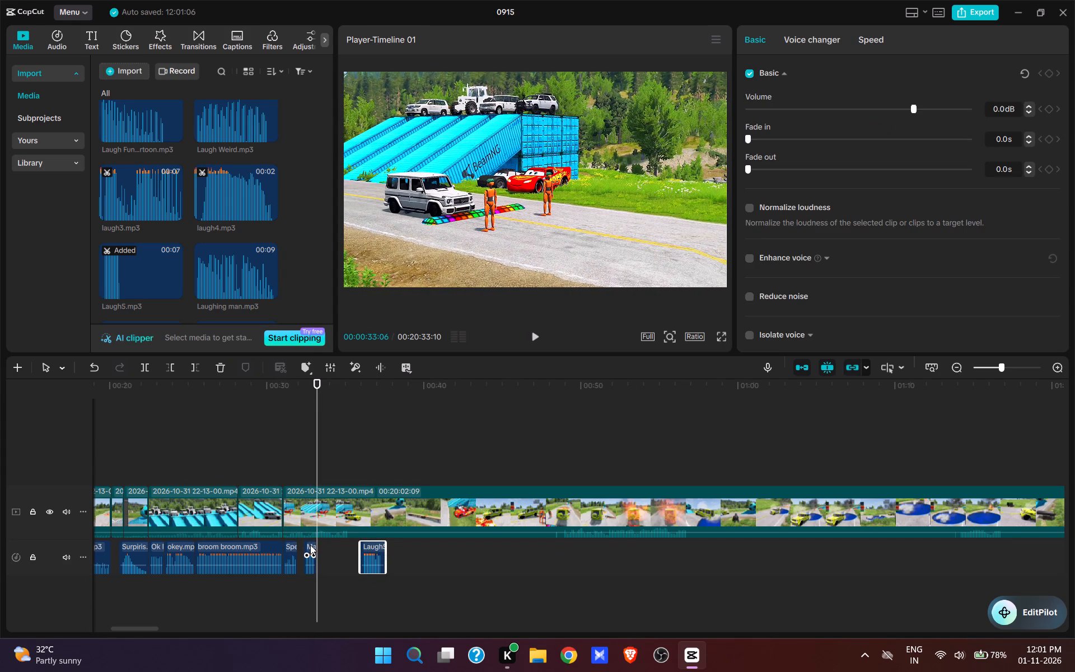
{"action": "left_click_drag", "start_coordinate": [310, 545], "coordinate": [322, 545]}
{"action": "key", "text": "space"}
{"action": "key", "text": "space"}
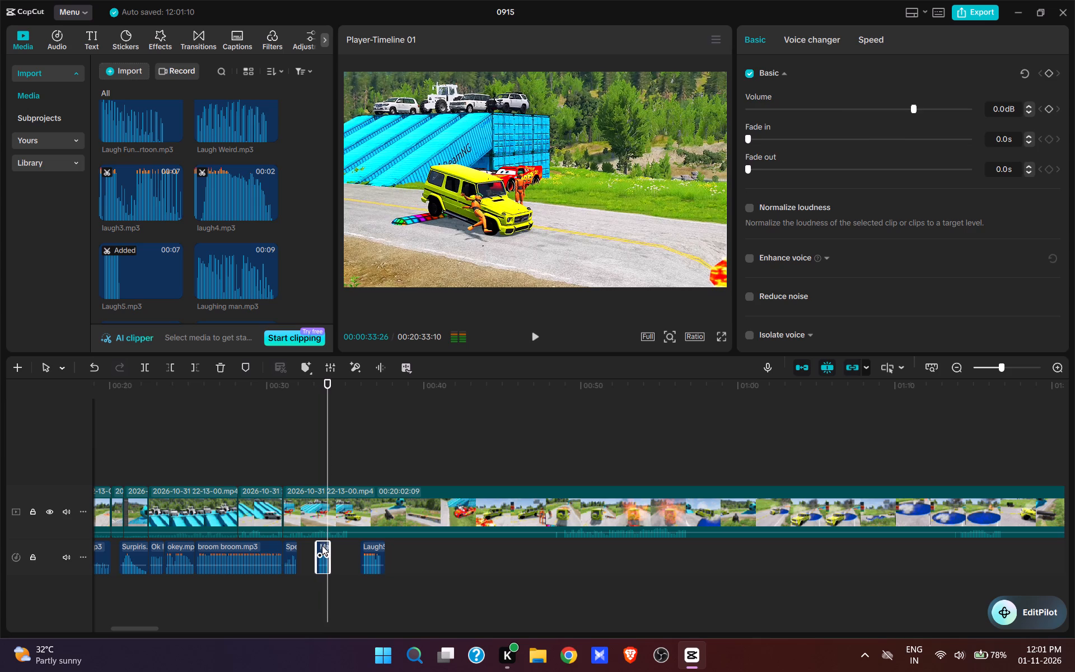
Play the speed bump scene, move Laugh5 to 00:00:33:26, directly after Mario Jump, and play the result.
{"action": "left_click", "coordinate": [278, 466]}
{"action": "key", "text": "space"}
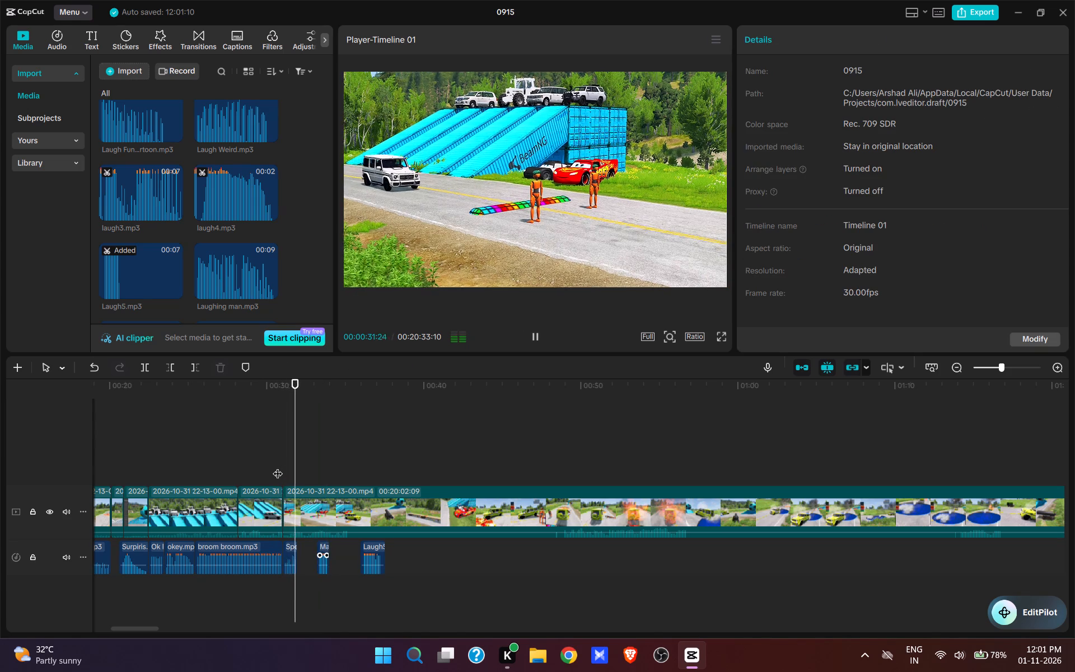
{"action": "key", "text": "space"}
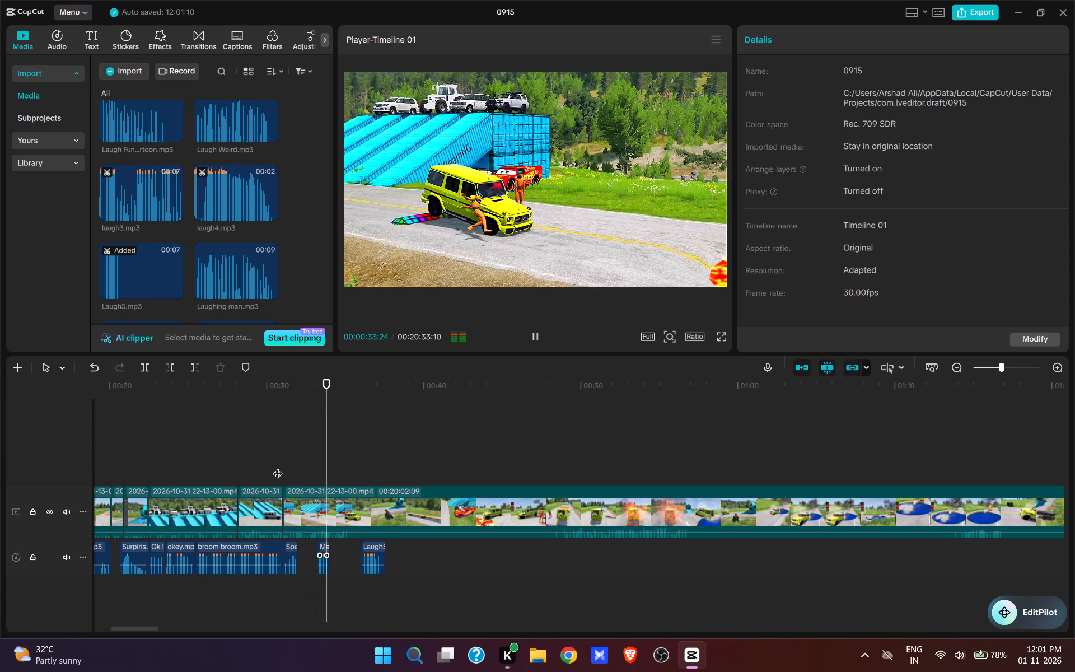
{"action": "left_click_drag", "start_coordinate": [376, 544], "coordinate": [349, 549]}
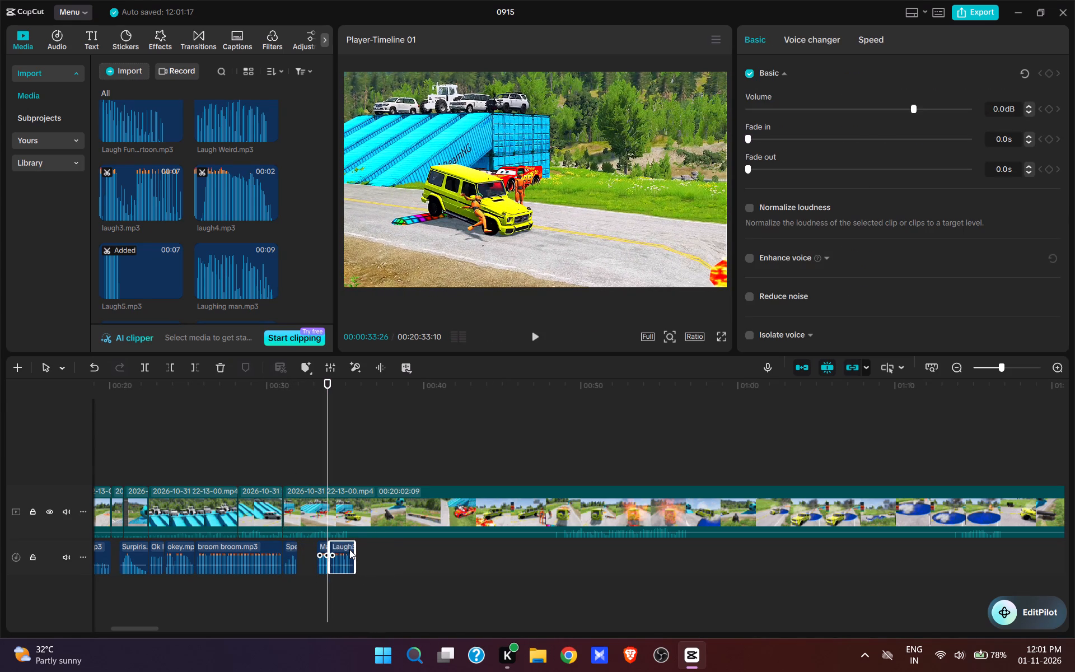
{"action": "key", "text": "space"}
{"action": "key", "text": "space"}
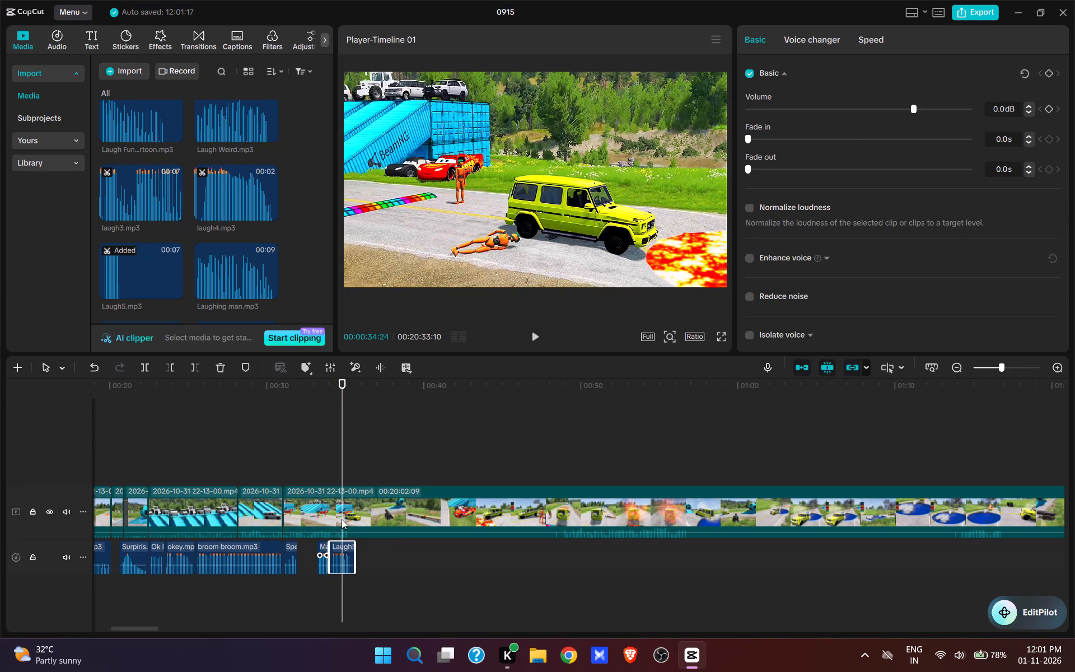
Split the video at 00:00:34:26, just as the yellow G-Wagon reaches the lava pool.
{"action": "left_click", "coordinate": [357, 515]}
{"action": "key", "text": "space"}
{"action": "key", "text": "space"}
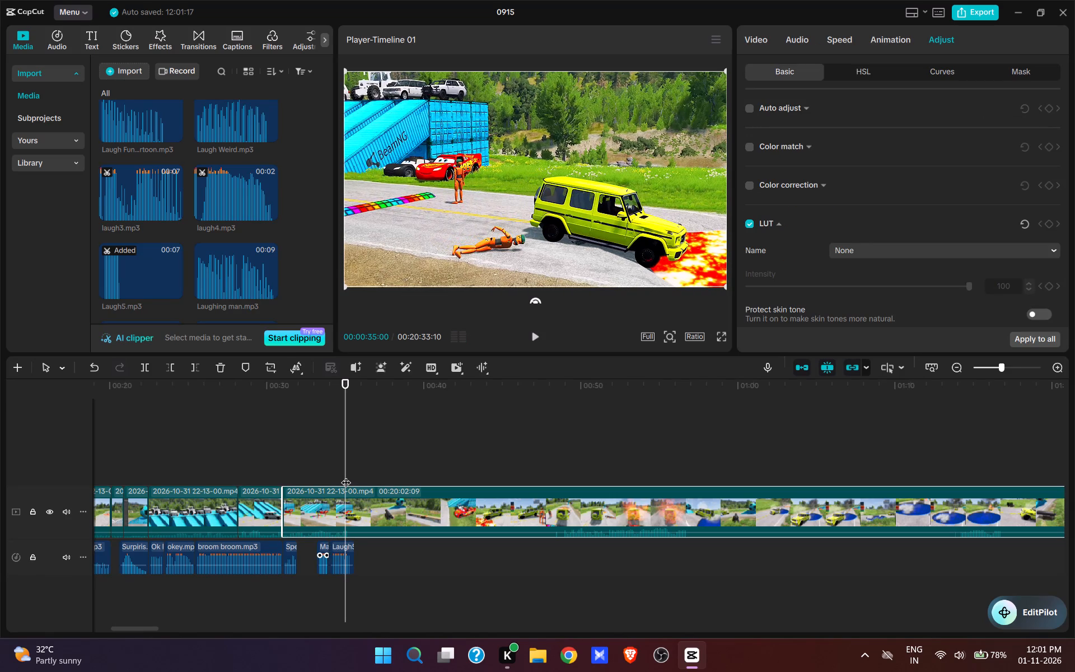
{"action": "left_click", "coordinate": [343, 474]}
{"action": "left_click", "coordinate": [348, 503]}
{"action": "key", "text": "w"}
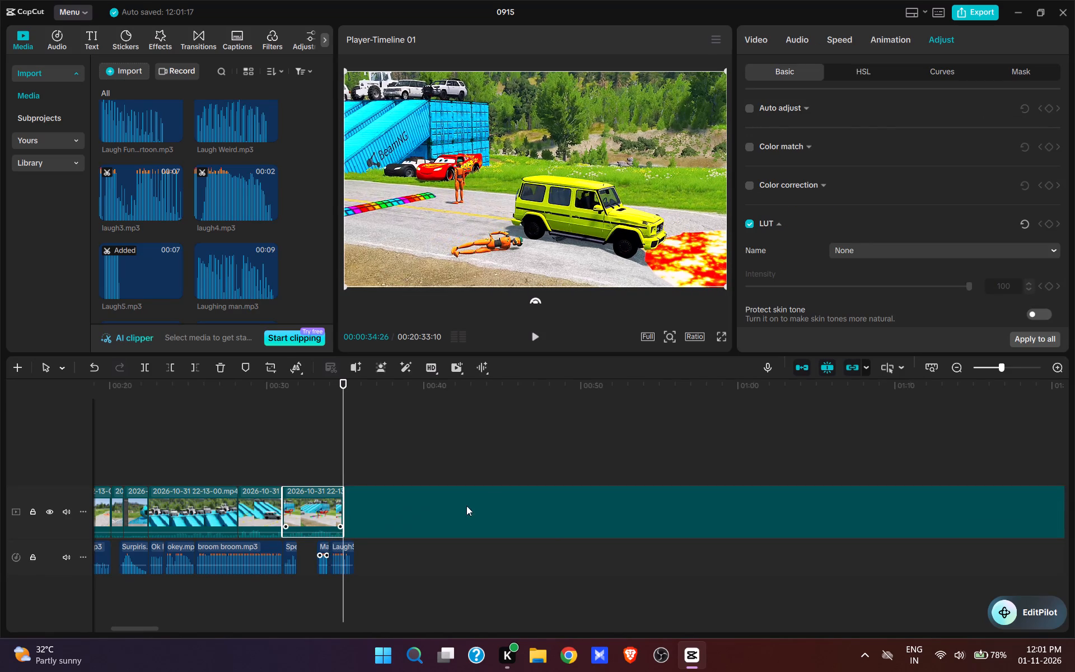
Cut the start of the last video clip up to about 00:00:49, at the rear view of the G-Wagon, and play the join.
{"action": "left_click", "coordinate": [551, 468]}
{"action": "key", "text": "space"}
{"action": "key", "text": "space"}
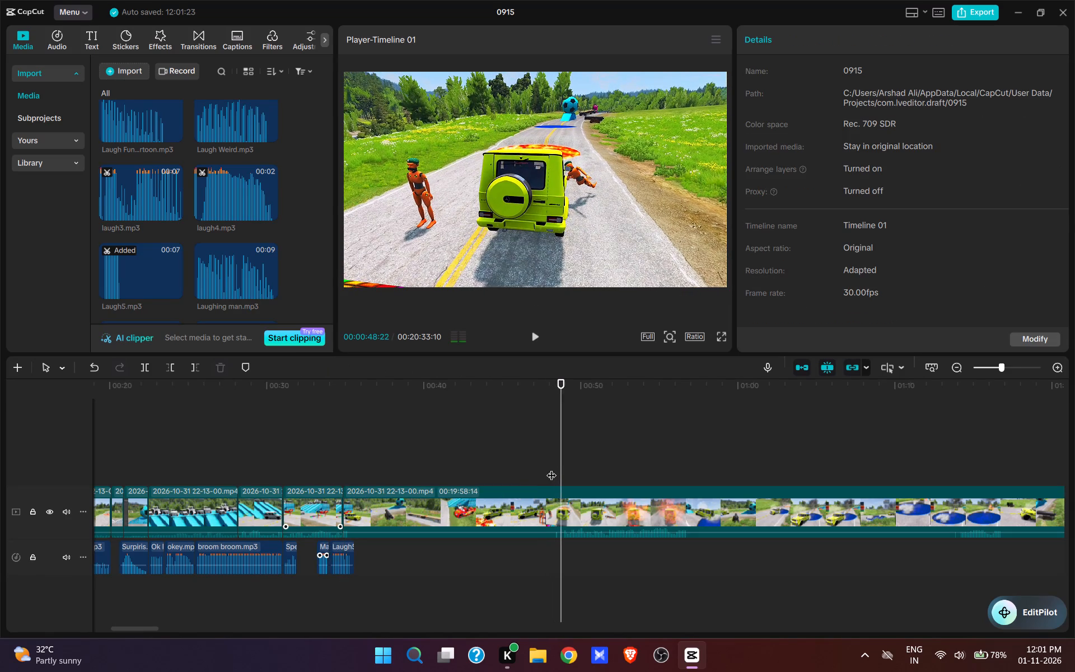
{"action": "key", "text": "space"}
{"action": "key", "text": "space"}
{"action": "type", "text": "q"}
{"action": "left_click", "coordinate": [335, 465]}
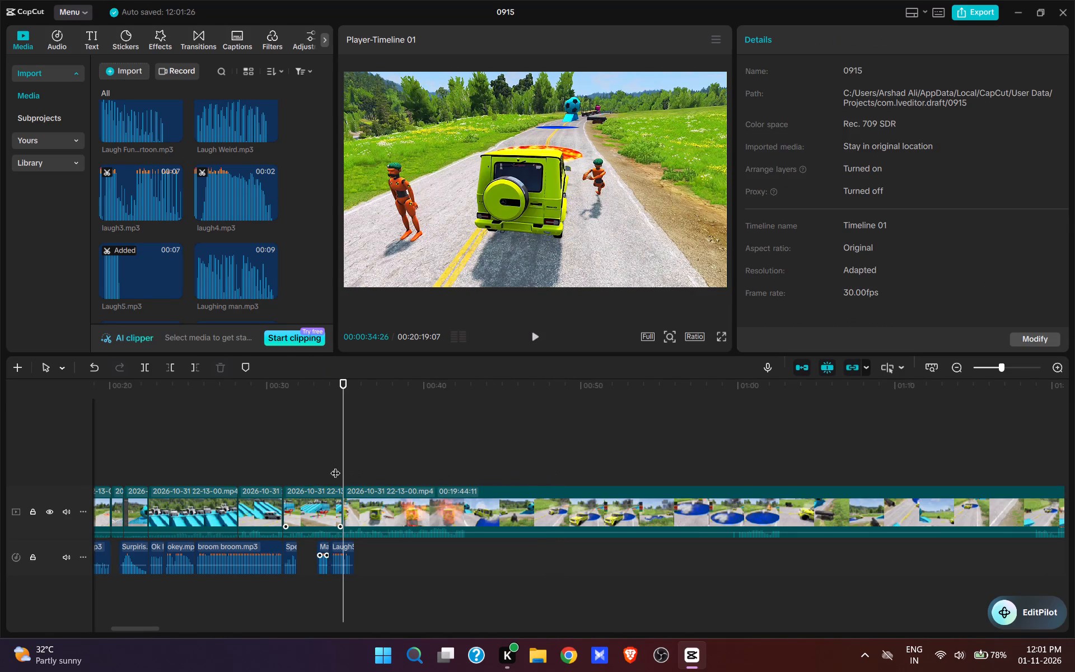
{"action": "key", "text": "space"}
{"action": "key", "text": "space"}
{"action": "key", "text": "space"}
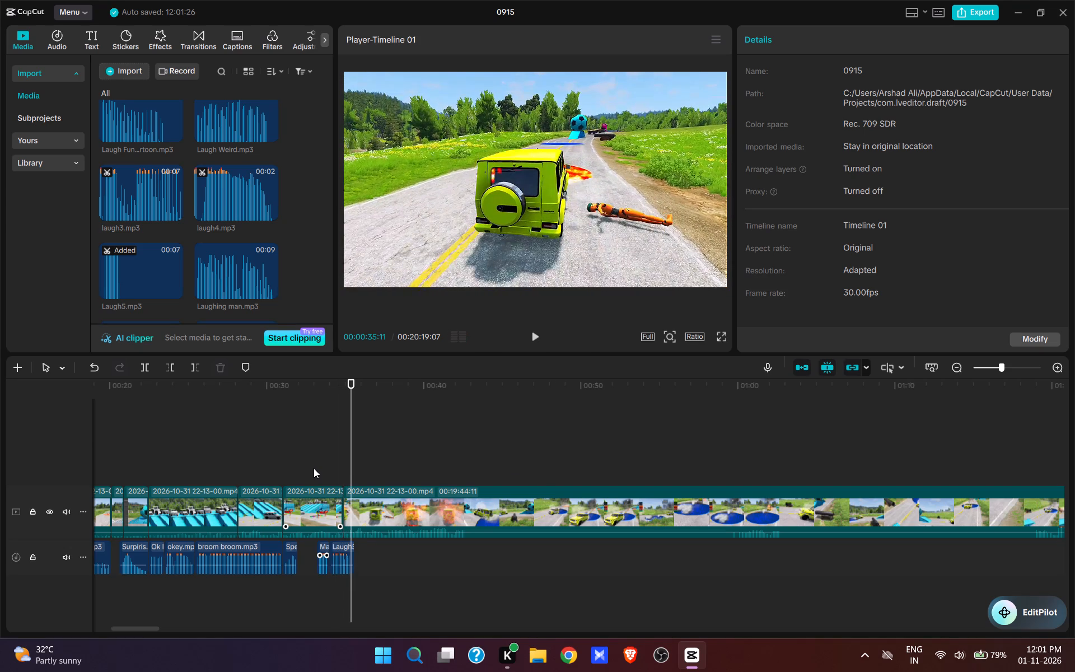
Play to 00:00:36:14, where the G-Wagon is in the lava, add aaa.mp3 there and play the result.
{"action": "key", "text": "space"}
{"action": "key", "text": "space"}
{"action": "key", "text": "space"}
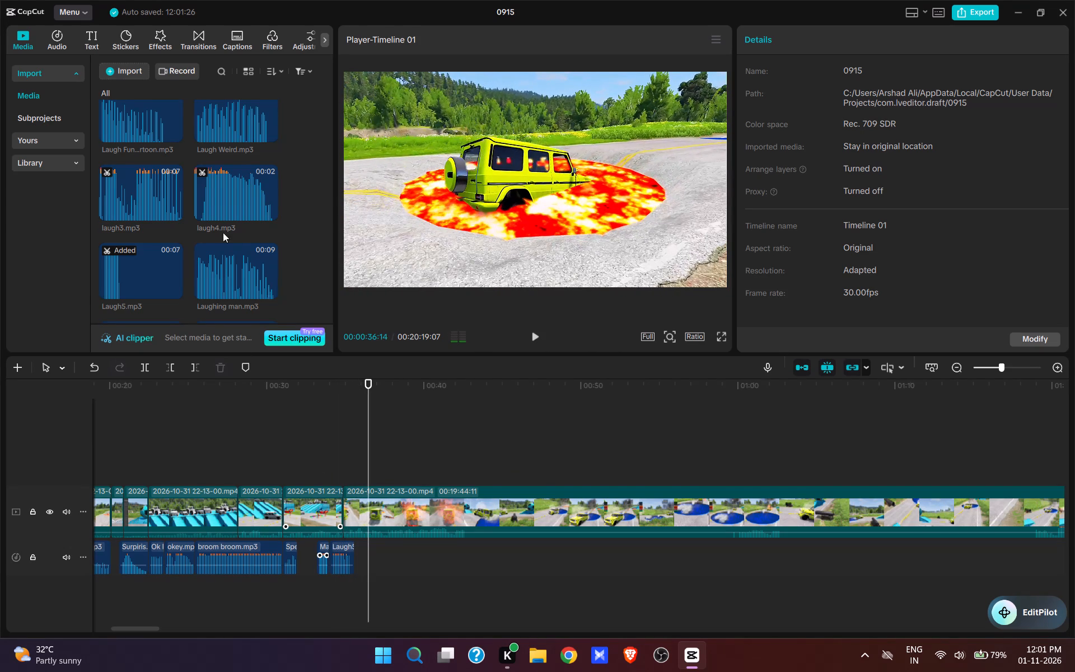
{"action": "scroll", "coordinate": [223, 232], "scroll_direction": "down", "scroll_amount": 1}
{"action": "scroll", "coordinate": [223, 232], "scroll_direction": "up", "scroll_amount": 3}
{"action": "left_click_drag", "start_coordinate": [330, 184], "coordinate": [321, 110]}
{"action": "scroll", "coordinate": [172, 158], "scroll_direction": "up", "scroll_amount": 7}
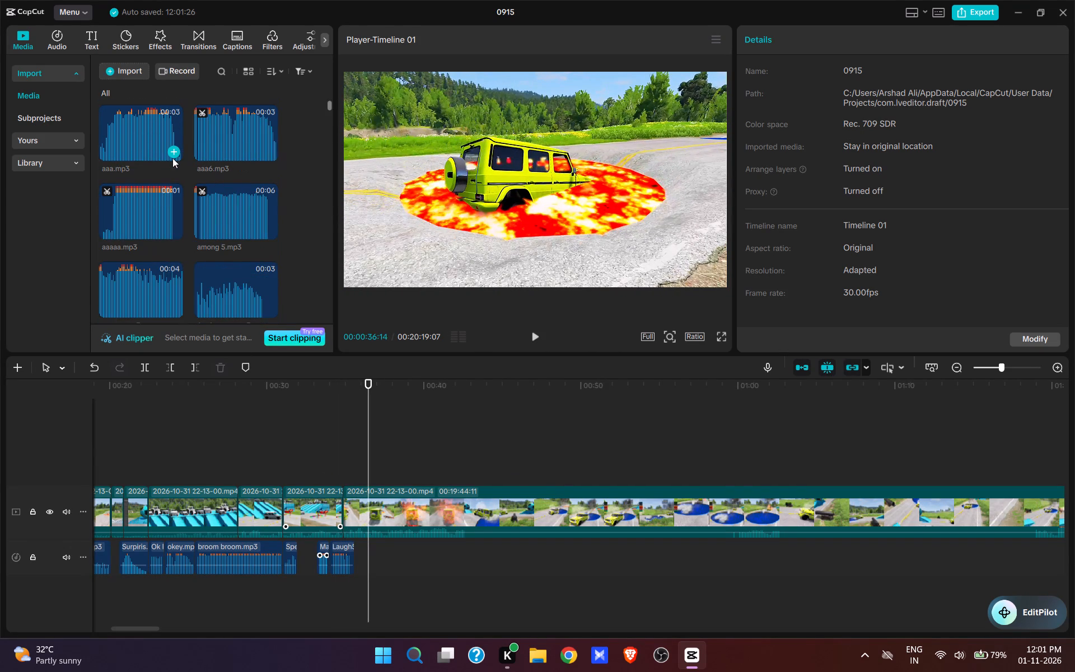
{"action": "scroll", "coordinate": [172, 158], "scroll_direction": "up", "scroll_amount": 12}
{"action": "left_click", "coordinate": [153, 143]}
{"action": "left_click", "coordinate": [176, 152]}
{"action": "key", "text": "space"}
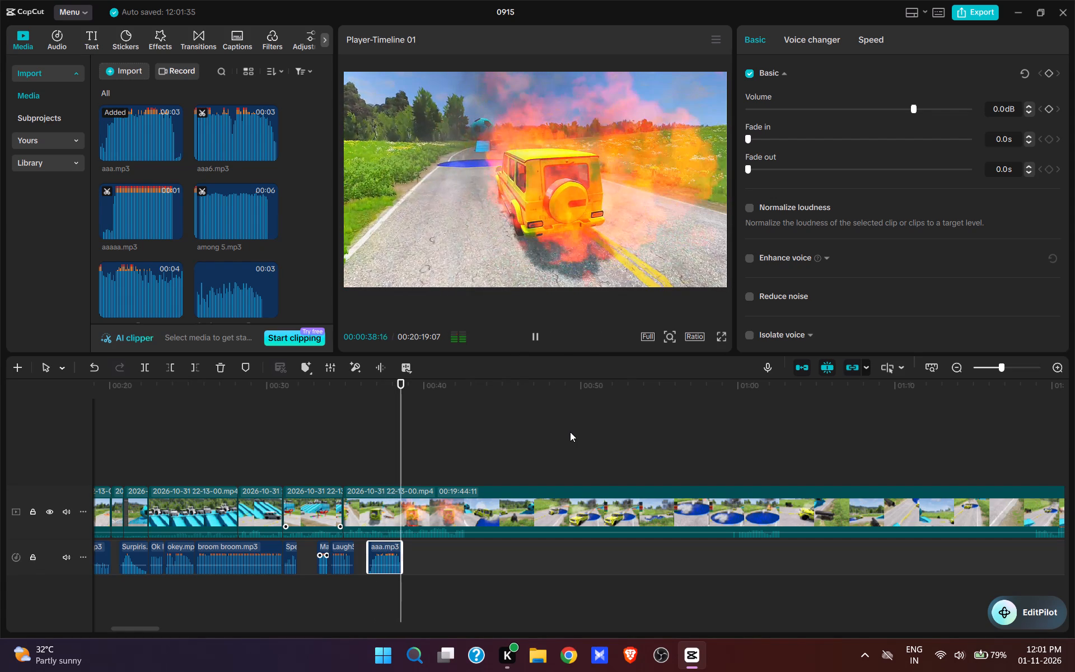
{"action": "key", "text": "space"}
Add the HOT HOT HOT sound effect at 00:00:38:18, right after aaa.mp3, while the G-Wagon is burning.
{"action": "left_click", "coordinate": [401, 442]}
{"action": "scroll", "coordinate": [216, 197], "scroll_direction": "down", "scroll_amount": 3}
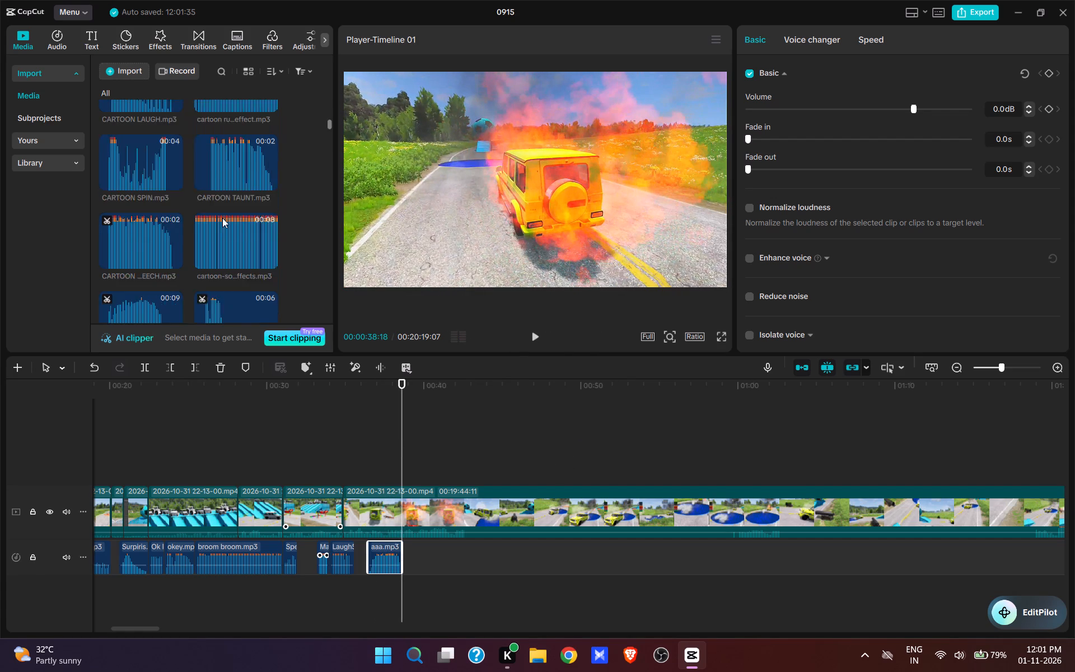
{"action": "scroll", "coordinate": [222, 218], "scroll_direction": "down", "scroll_amount": 20}
{"action": "scroll", "coordinate": [227, 219], "scroll_direction": "down", "scroll_amount": 5}
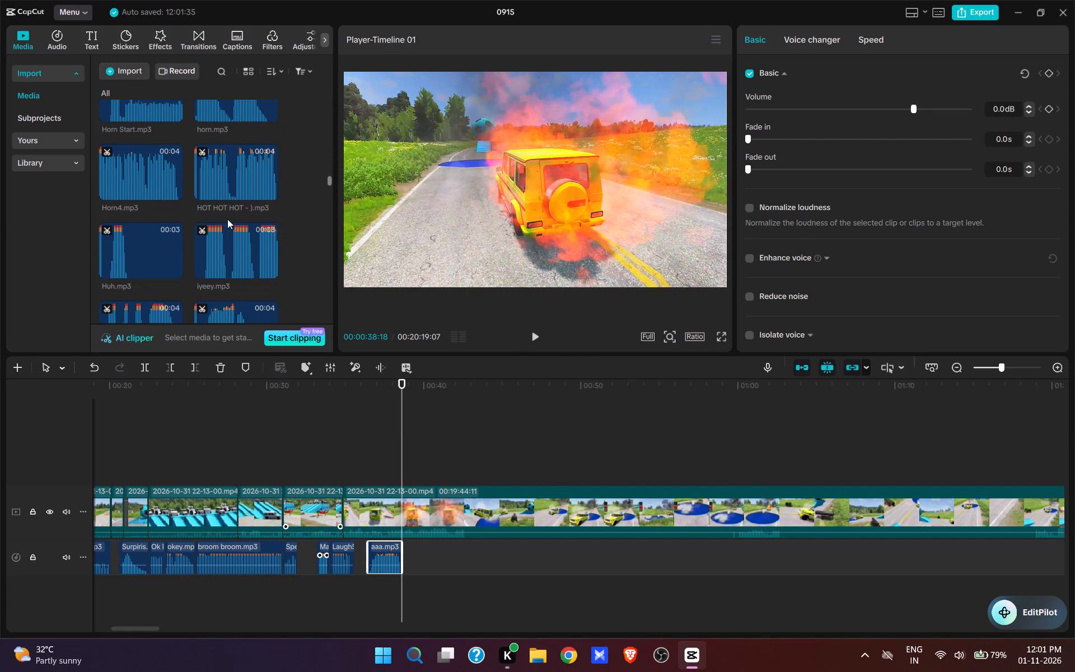
{"action": "left_click", "coordinate": [266, 188]}
Play to 00:00:42:14, where the G-Wagon comes out of the blue pool, and split the video there.
{"action": "key", "text": "space"}
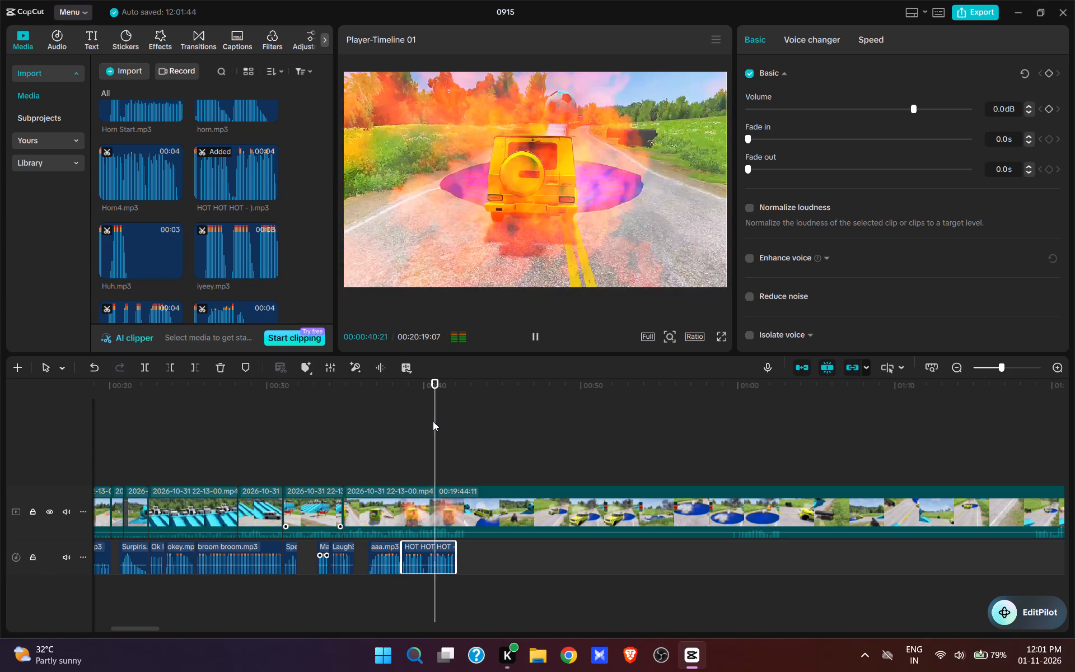
{"action": "key", "text": "space"}
{"action": "key", "text": "space"}
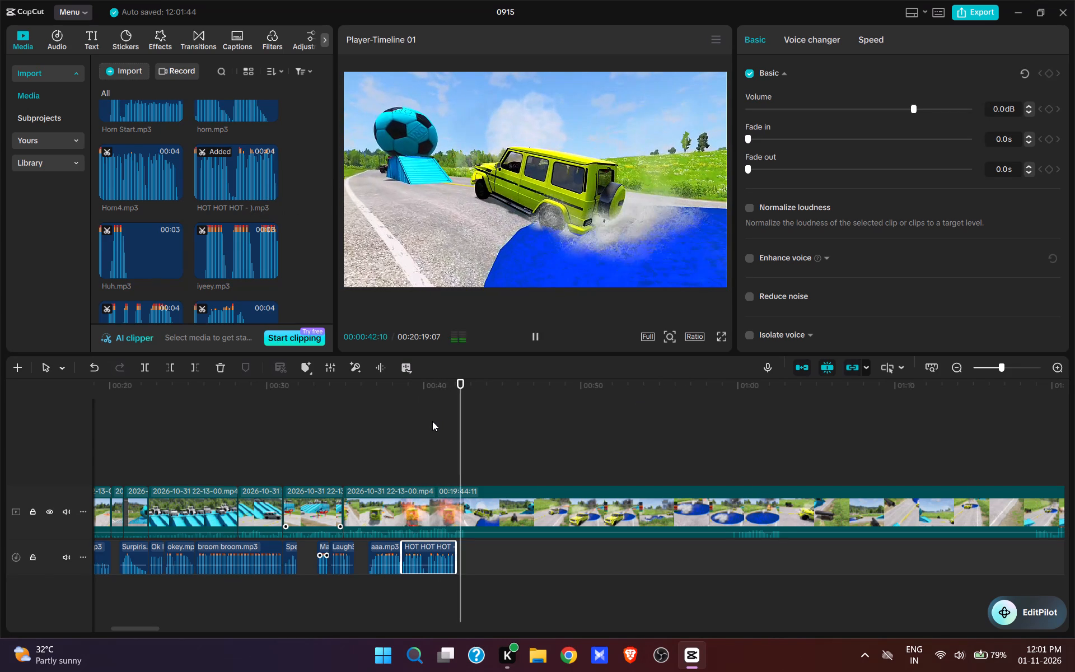
{"action": "key", "text": "space"}
{"action": "type", "text": "w"}
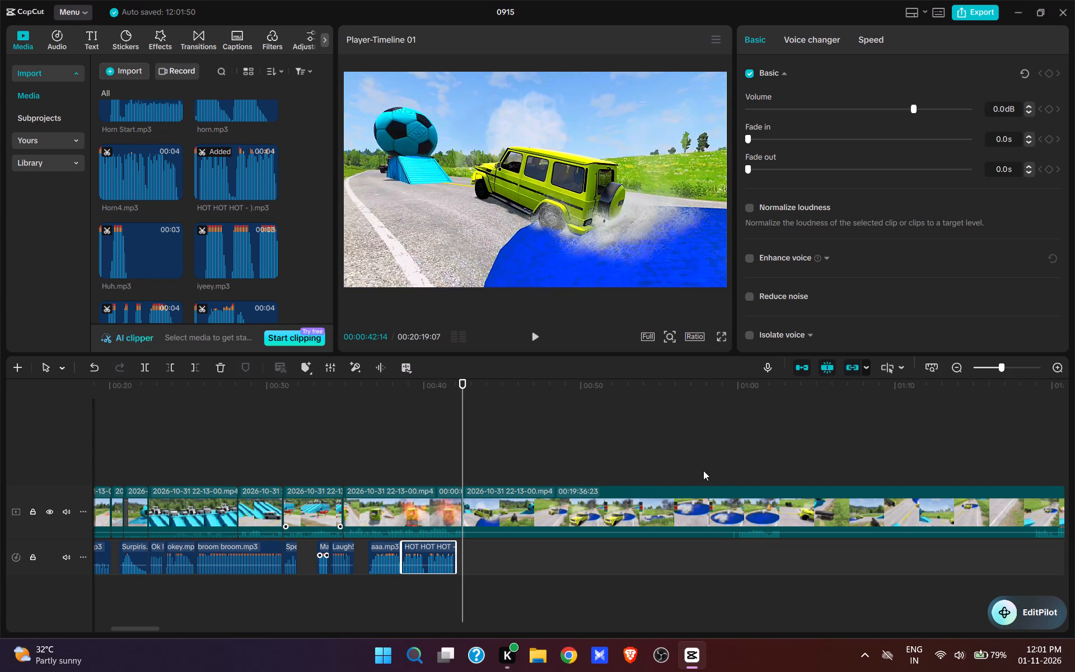
Preview the pool-crossing takes in the last video clip and the end of the burning scene to find a matching continuation point.
{"action": "left_click", "coordinate": [739, 466]}
{"action": "key", "text": "space"}
{"action": "key", "text": "space"}
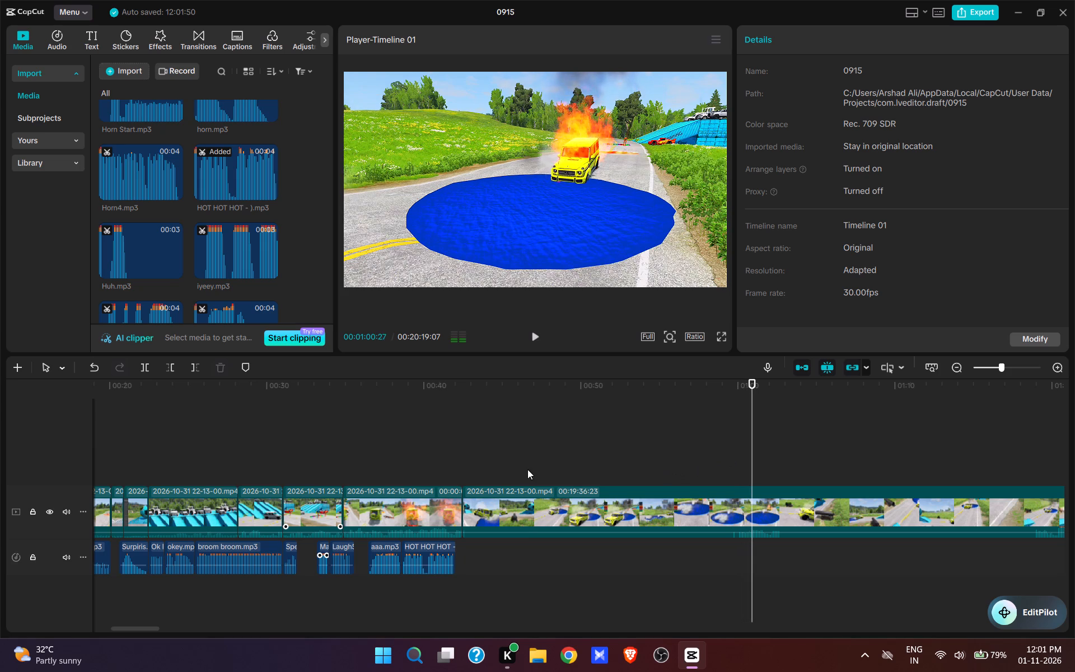
{"action": "left_click", "coordinate": [527, 469]}
{"action": "key", "text": "space"}
{"action": "left_click_drag", "start_coordinate": [590, 495], "coordinate": [592, 503]}
{"action": "key", "text": "space"}
{"action": "left_click_drag", "start_coordinate": [588, 516], "coordinate": [712, 556]}
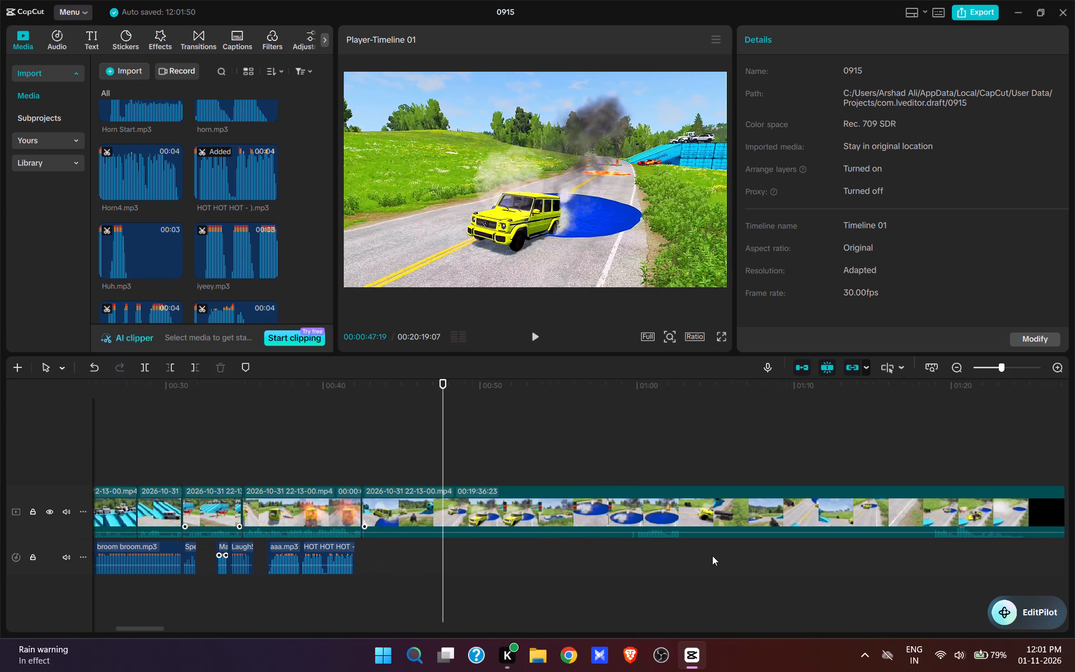
{"action": "left_click_drag", "start_coordinate": [712, 556], "coordinate": [670, 575]}
{"action": "left_click", "coordinate": [275, 458]}
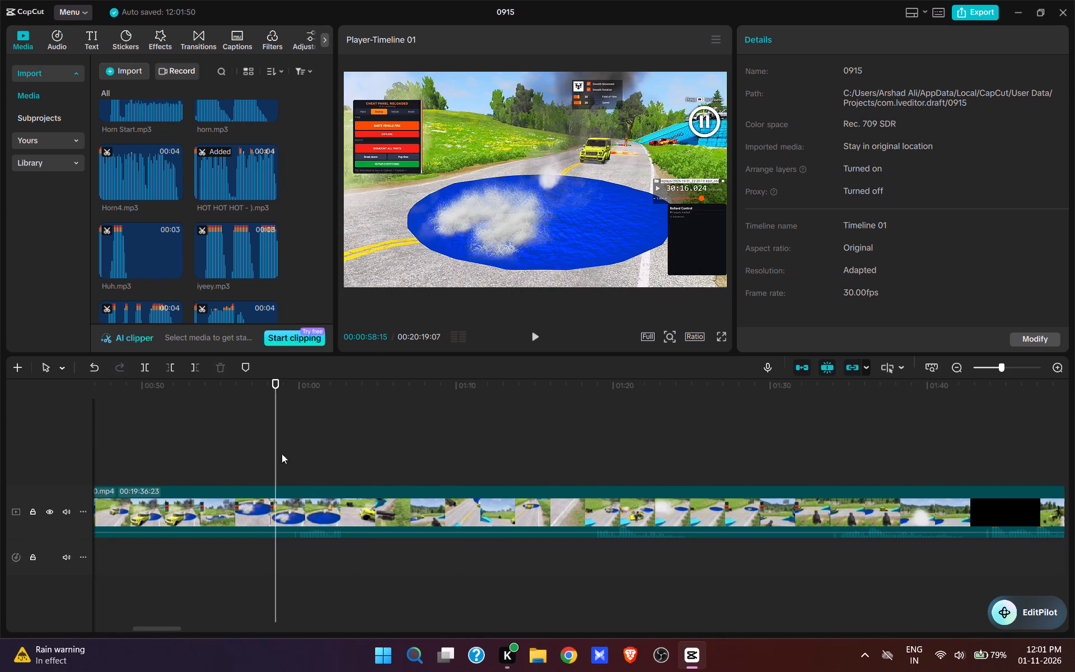
{"action": "key", "text": "space"}
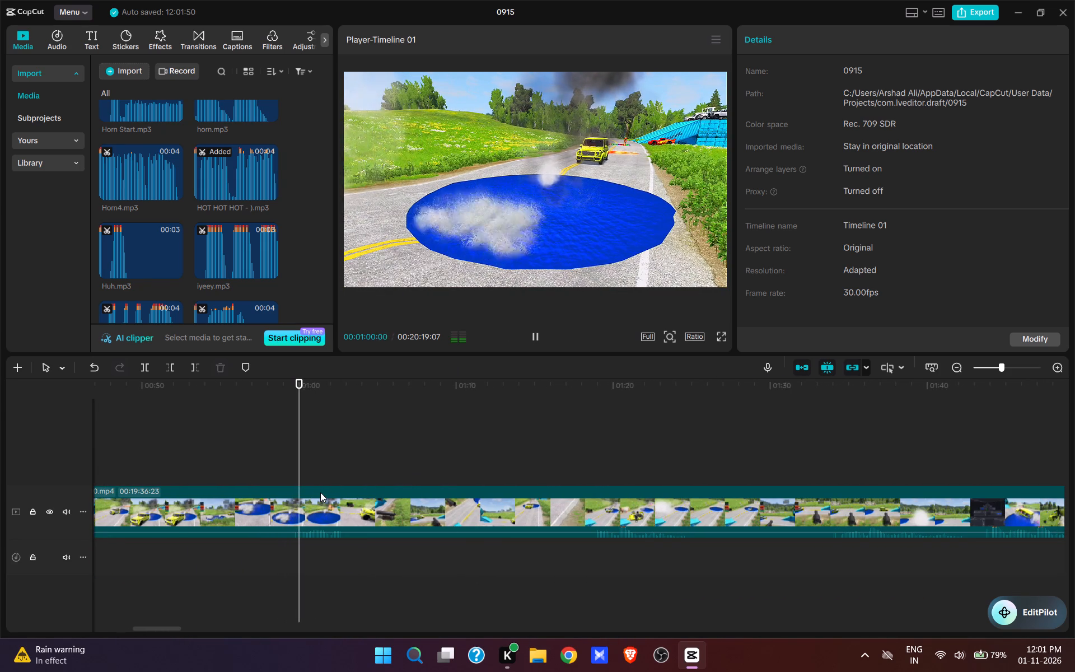
{"action": "key", "text": "space"}
{"action": "left_click_drag", "start_coordinate": [256, 503], "coordinate": [257, 507]}
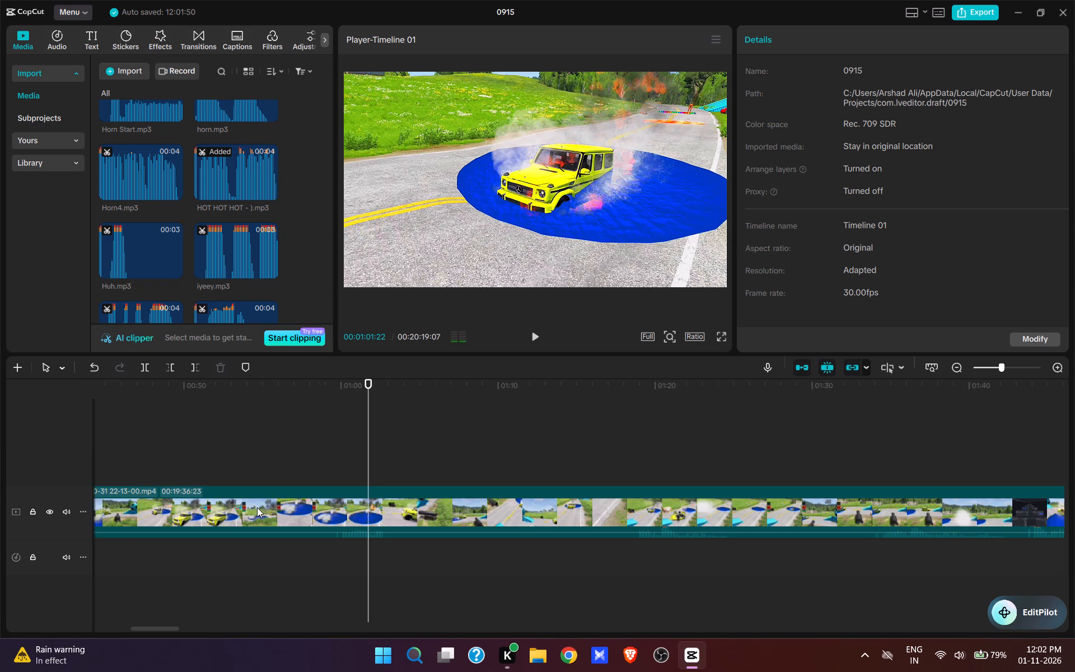
{"action": "left_click_drag", "start_coordinate": [257, 507], "coordinate": [256, 513]}
{"action": "left_click", "coordinate": [229, 473]}
{"action": "key", "text": "space"}
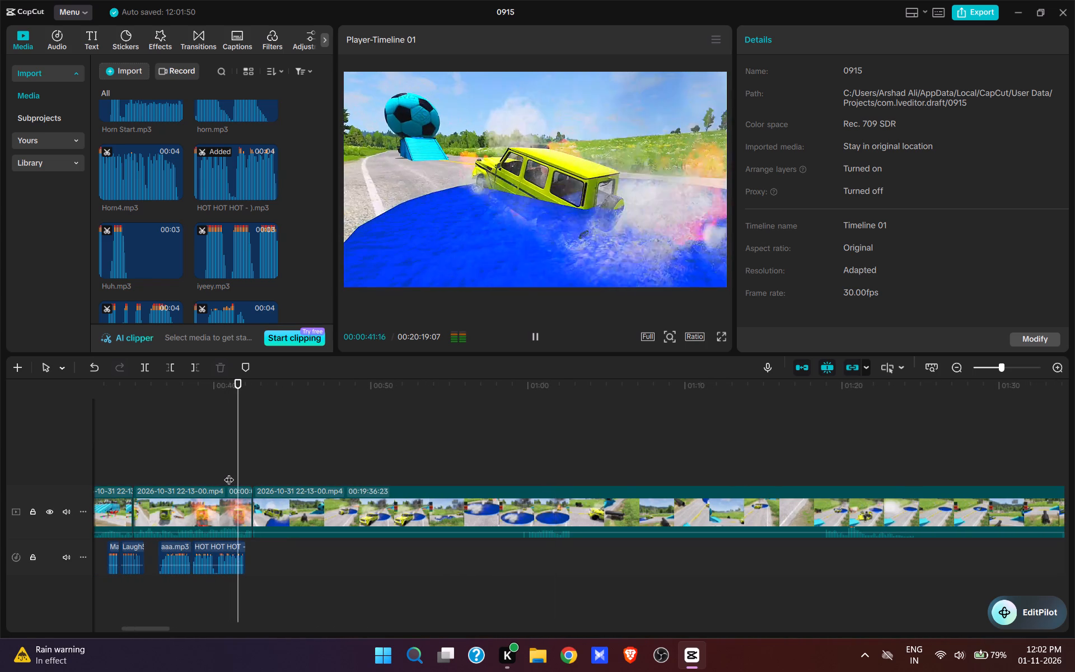
{"action": "key", "text": "space"}
{"action": "left_click", "coordinate": [820, 472]}
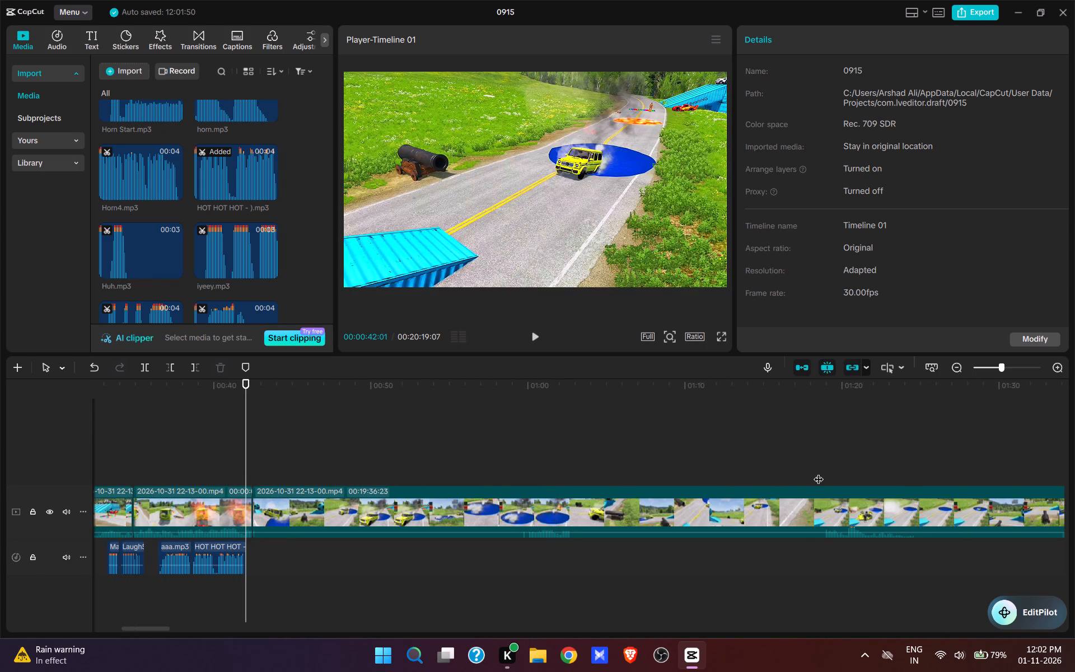
{"action": "key", "text": "space"}
{"action": "key", "text": "space"}
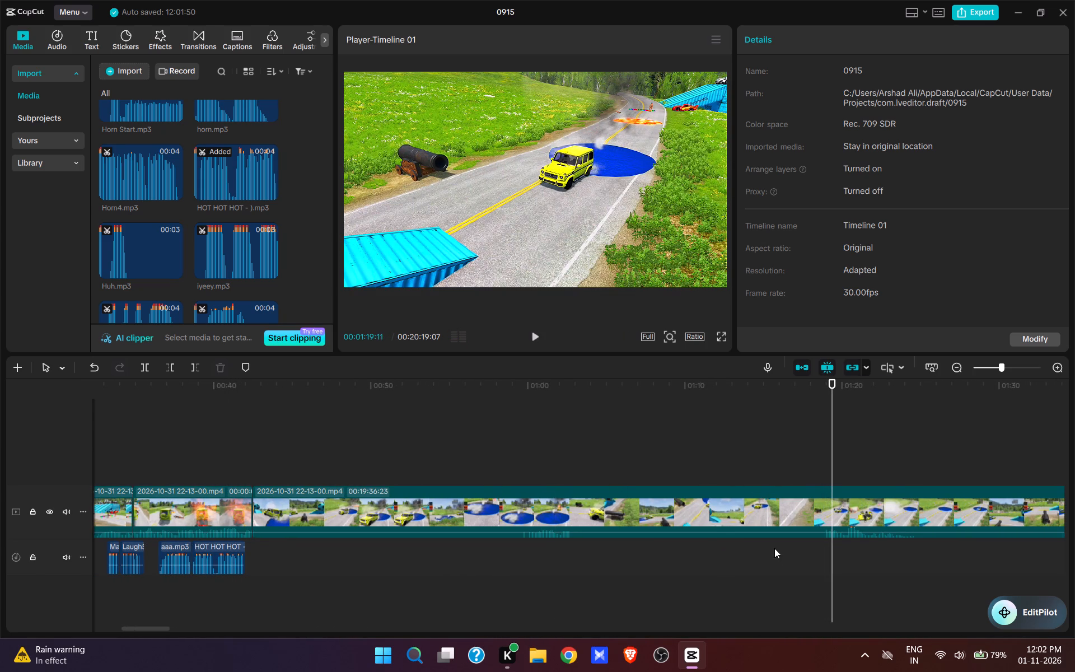
{"action": "left_click", "coordinate": [822, 472]}
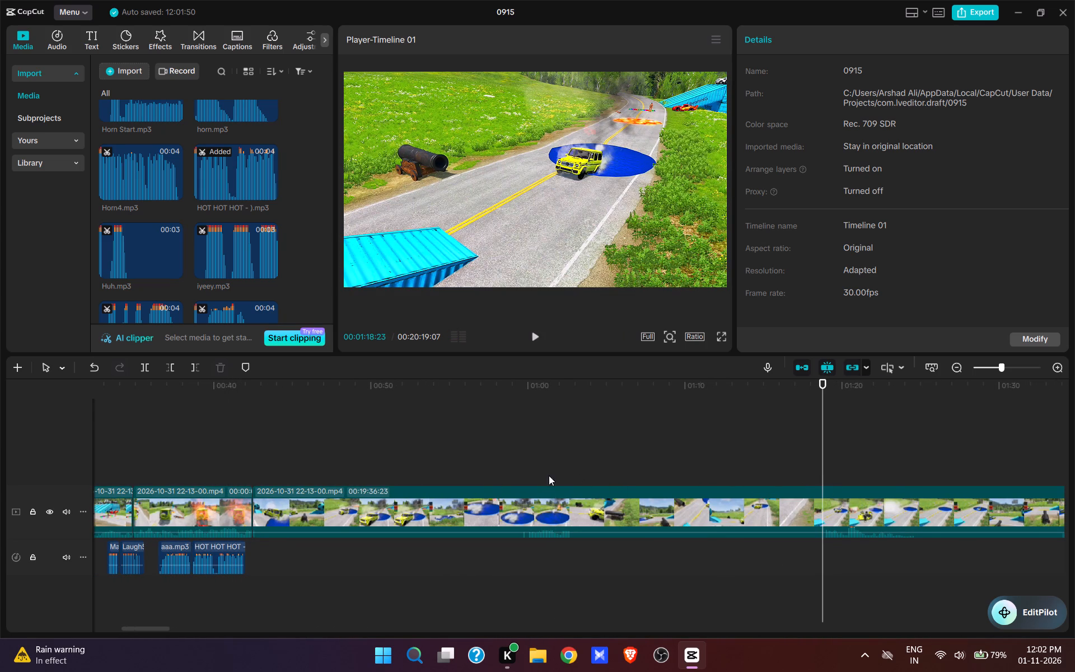
{"action": "left_click", "coordinate": [548, 475]}
{"action": "key", "text": "space"}
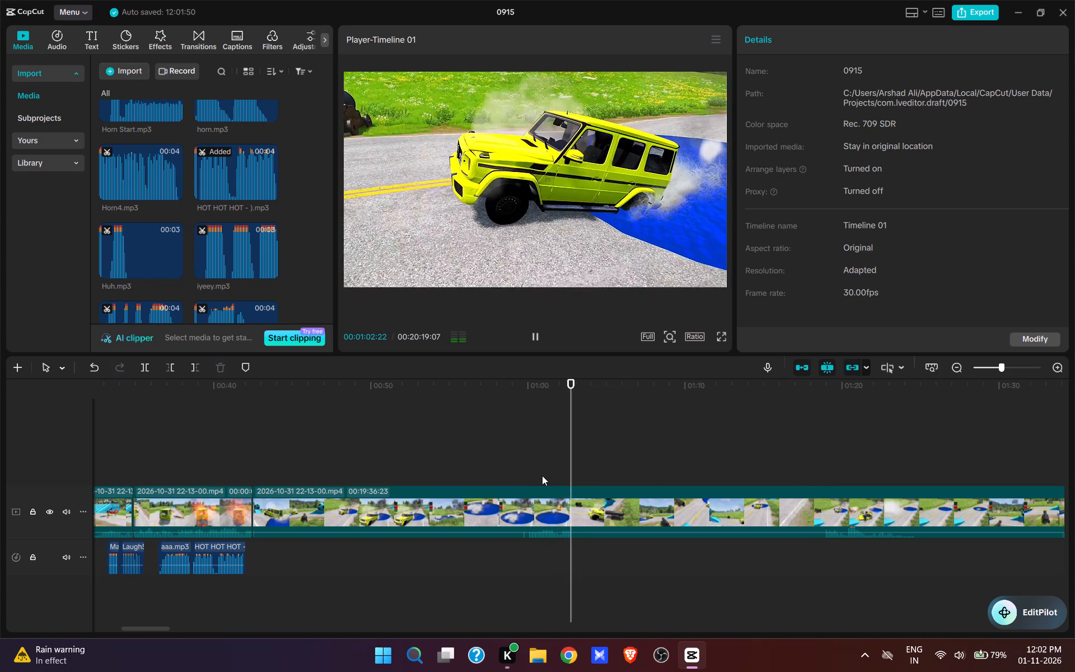
Cut the start of the last video clip up to about 00:01:19, at the wide view of the G-Wagon leaving the pool, and play the join.
{"action": "left_click", "coordinate": [819, 458]}
{"action": "key", "text": "space"}
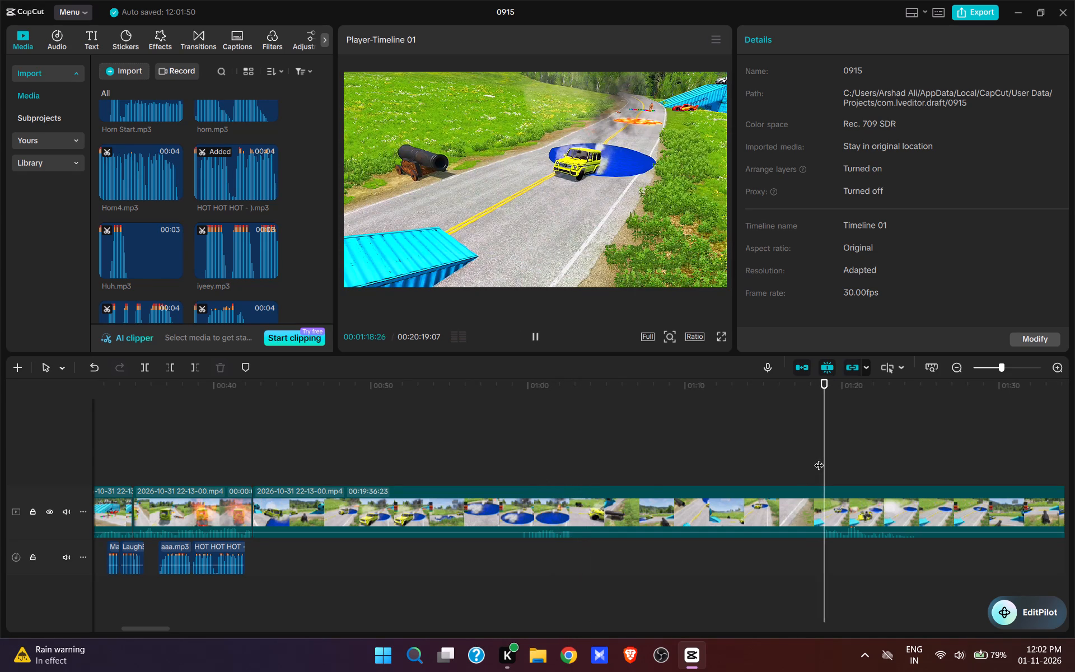
{"action": "key", "text": "space"}
{"action": "type", "text": "q"}
{"action": "key", "text": "space"}
{"action": "key", "text": "space"}
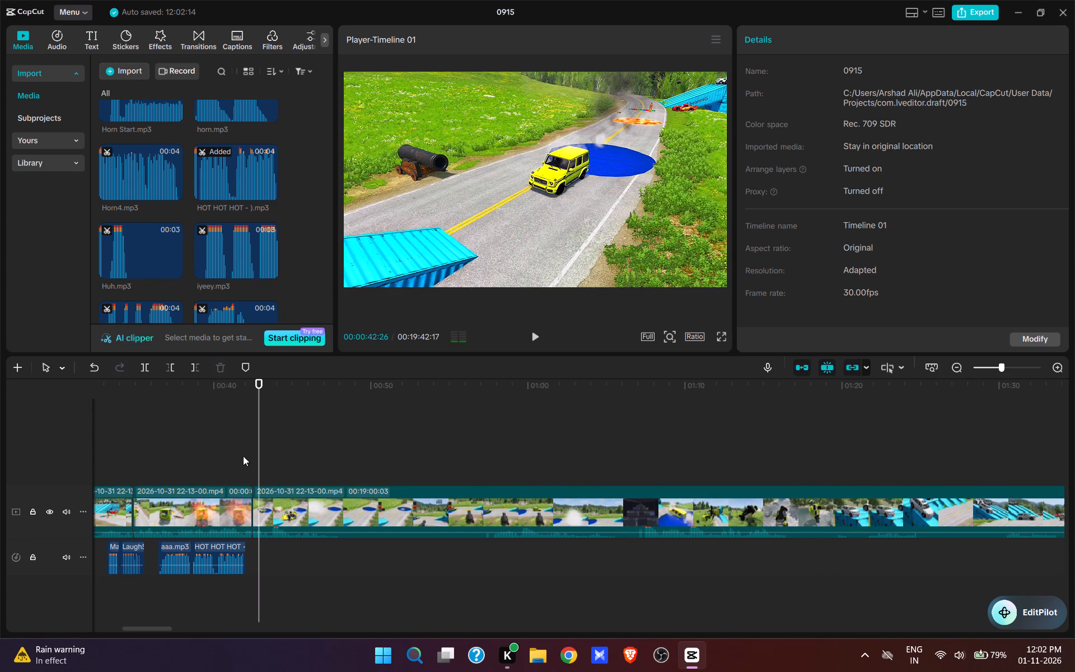
{"action": "left_click", "coordinate": [234, 463]}
{"action": "key", "text": "space"}
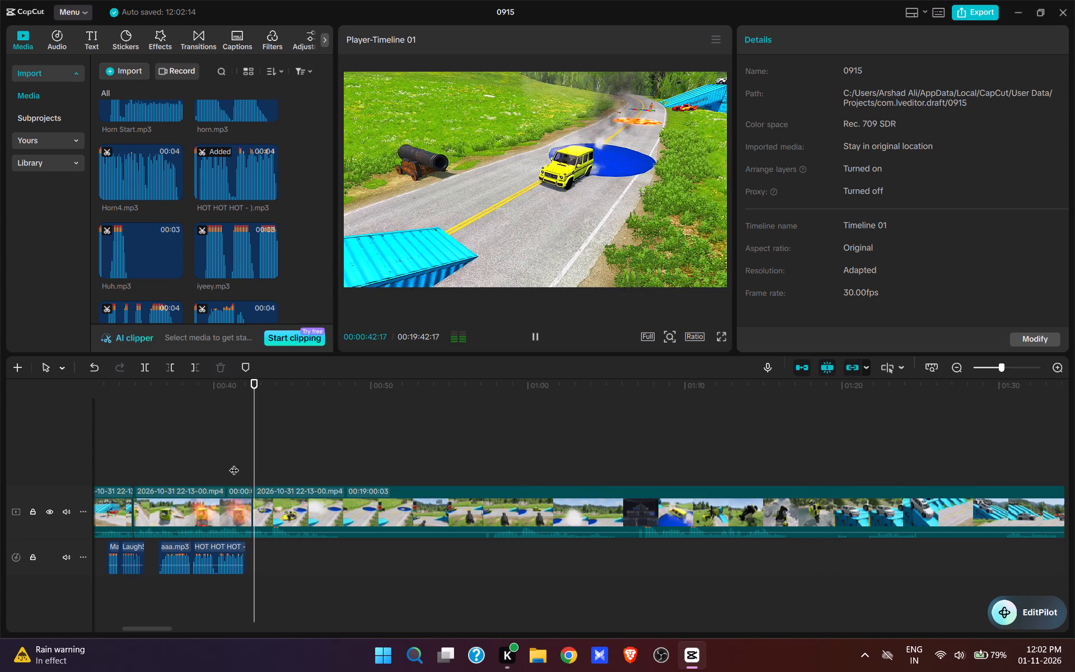
Play the roadside cannon shot from the join and split the video at 00:00:46:18, after the G-Wagon is blasted out of view.
{"action": "key", "text": "space"}
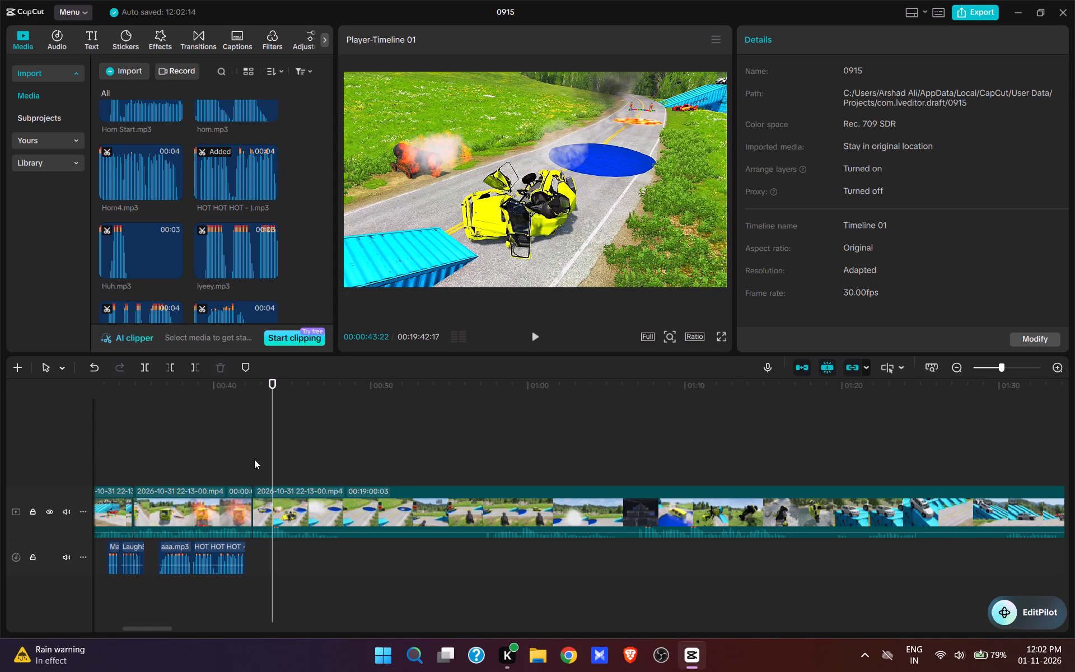
{"action": "left_click", "coordinate": [257, 471]}
{"action": "left_click", "coordinate": [252, 468]}
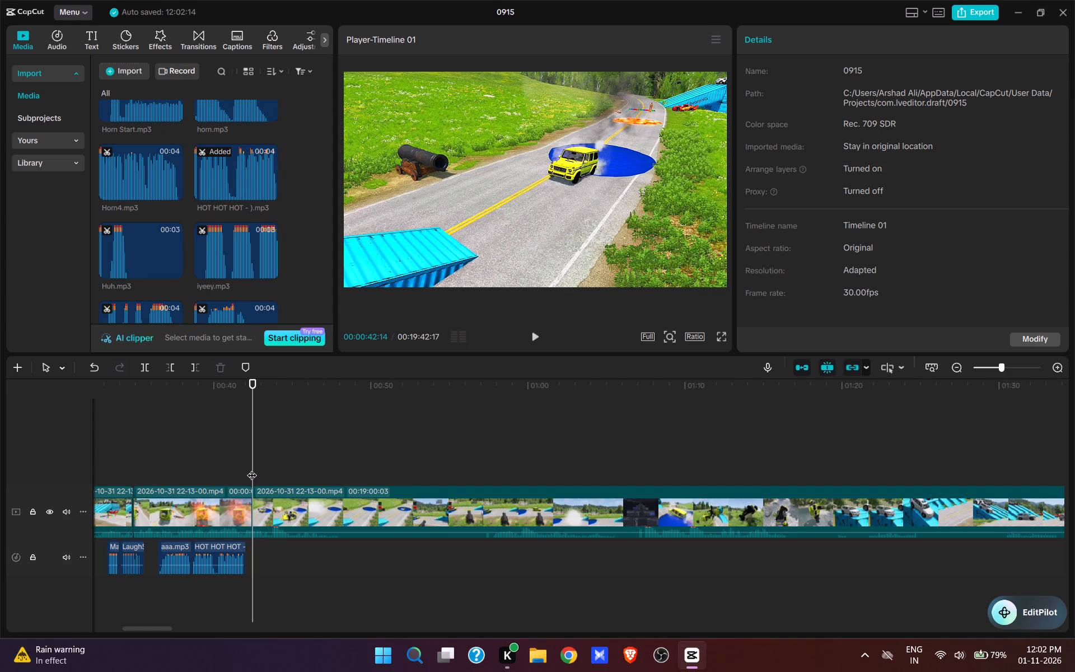
{"action": "key", "text": "space"}
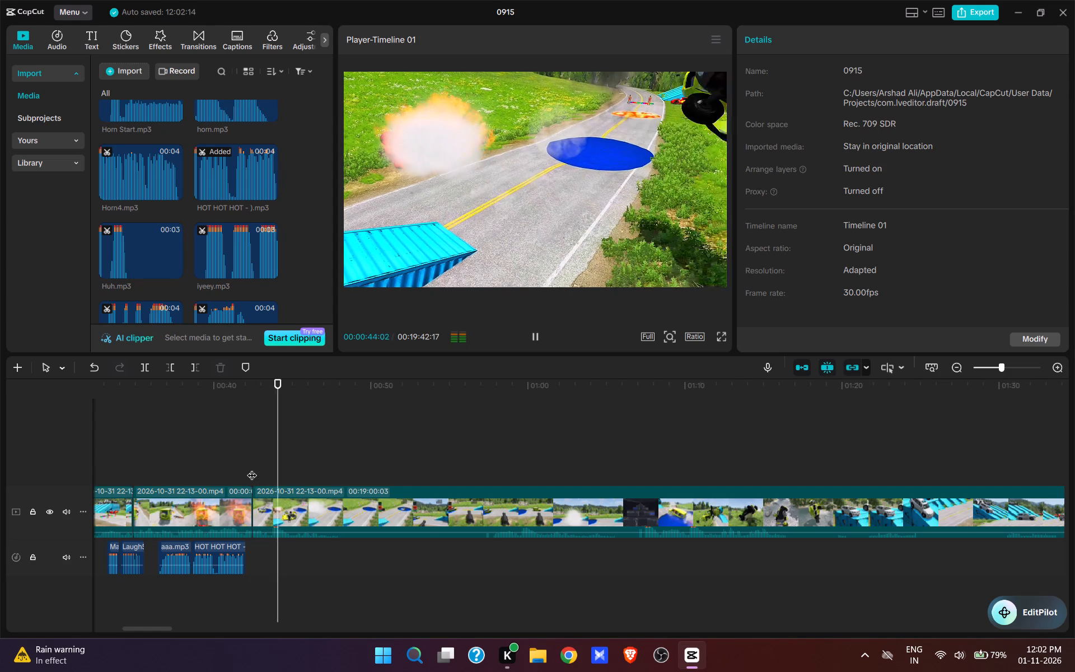
{"action": "key", "text": "space"}
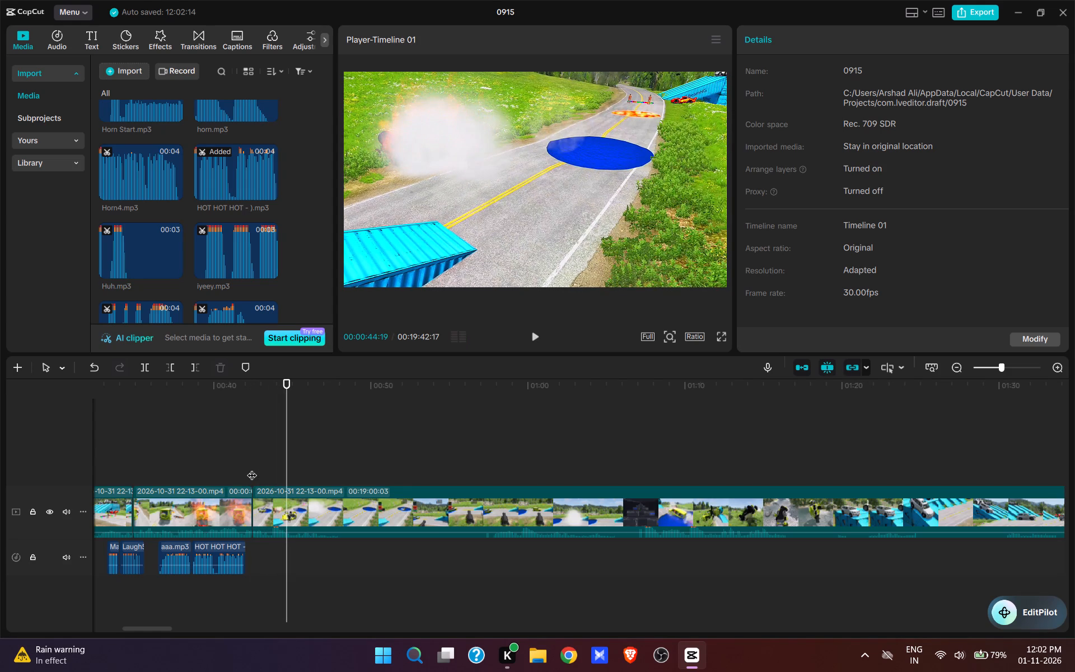
{"action": "key", "text": "space"}
{"action": "key", "text": "space"}
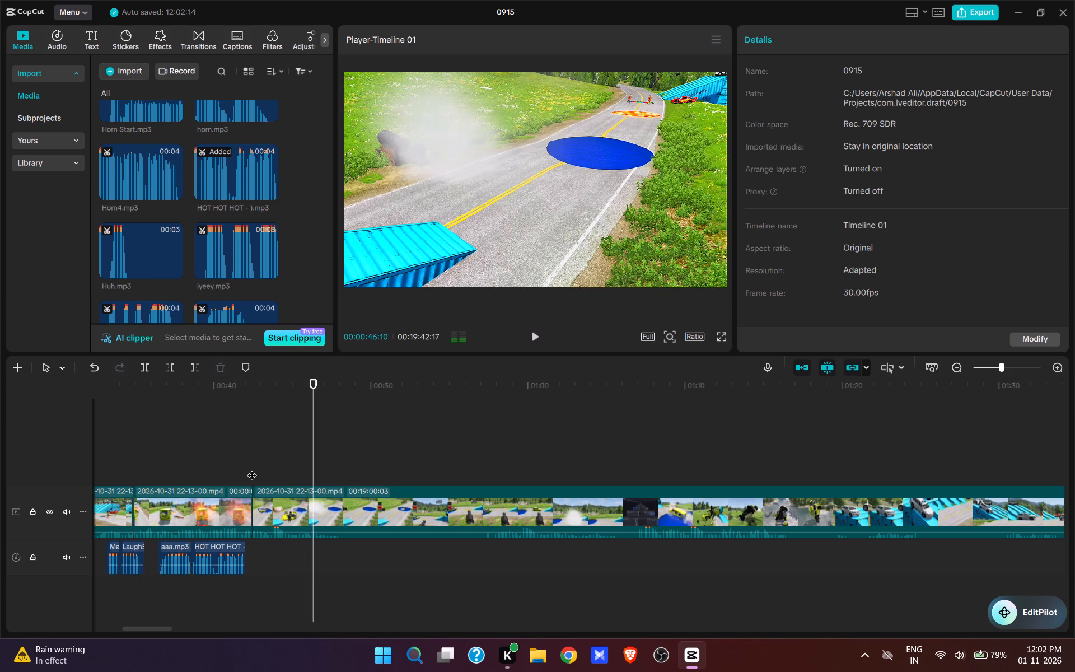
{"action": "key", "text": "space"}
{"action": "key", "text": "space"}
{"action": "key", "text": "w"}
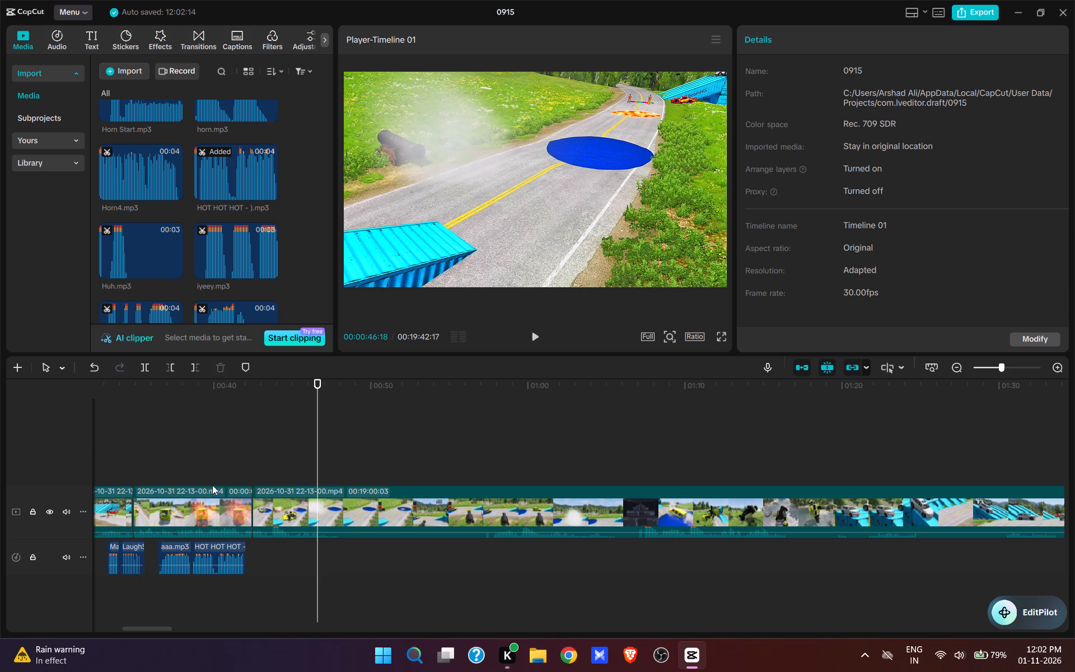
Audition laugh sounds and add laung2.mp3 to the audio track at 00:00:42:14, the start of the roadside cannon shot.
{"action": "left_click", "coordinate": [266, 465]}
{"action": "left_click", "coordinate": [256, 463]}
{"action": "scroll", "coordinate": [151, 175], "scroll_direction": "down", "scroll_amount": 2}
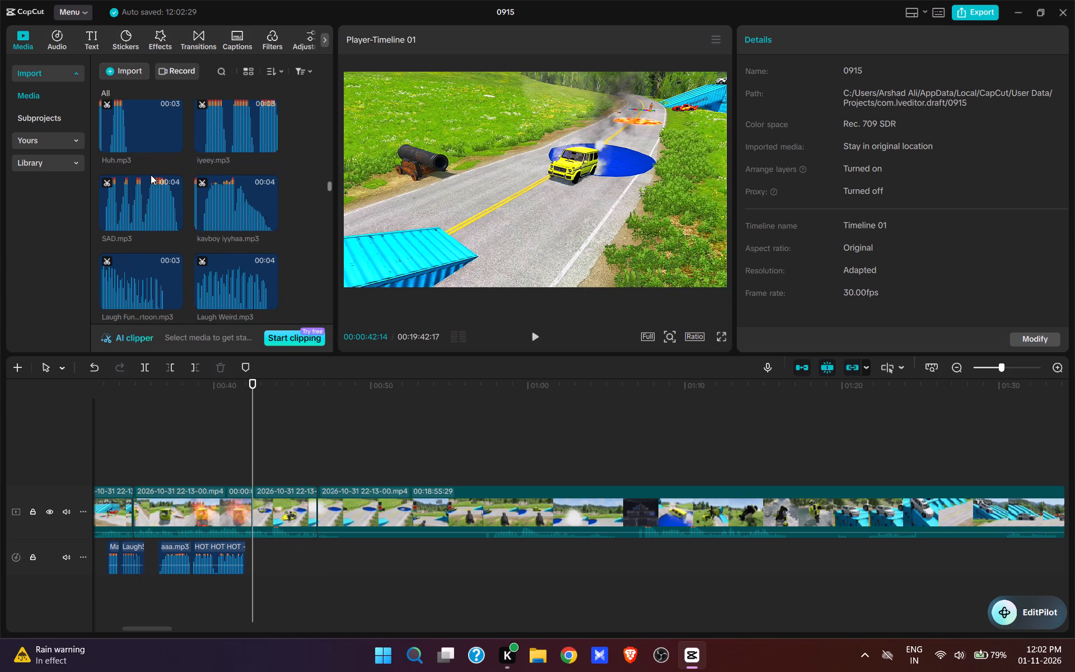
{"action": "scroll", "coordinate": [151, 175], "scroll_direction": "down", "scroll_amount": 2}
{"action": "left_click", "coordinate": [124, 158]}
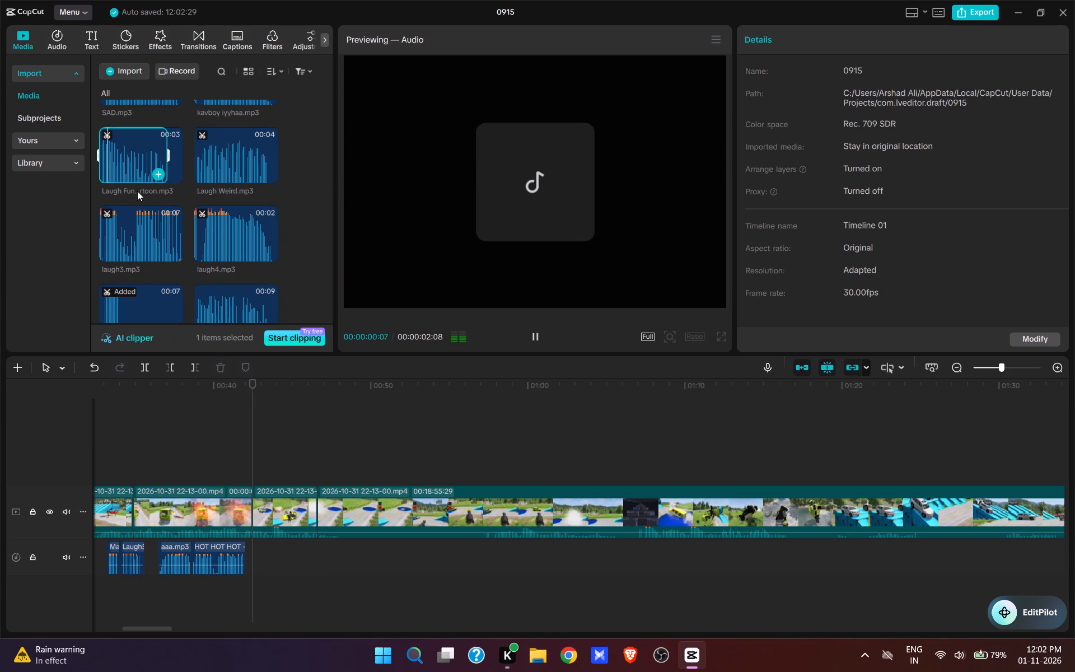
{"action": "scroll", "coordinate": [139, 234], "scroll_direction": "down", "scroll_amount": 2}
{"action": "left_click", "coordinate": [127, 273]}
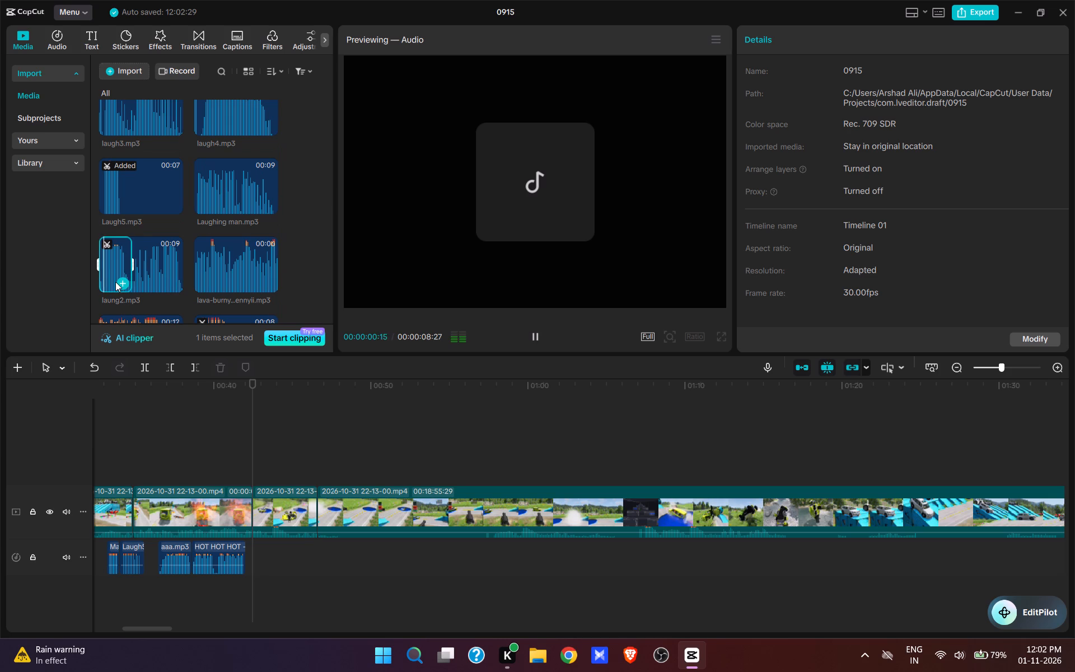
{"action": "left_click", "coordinate": [121, 283]}
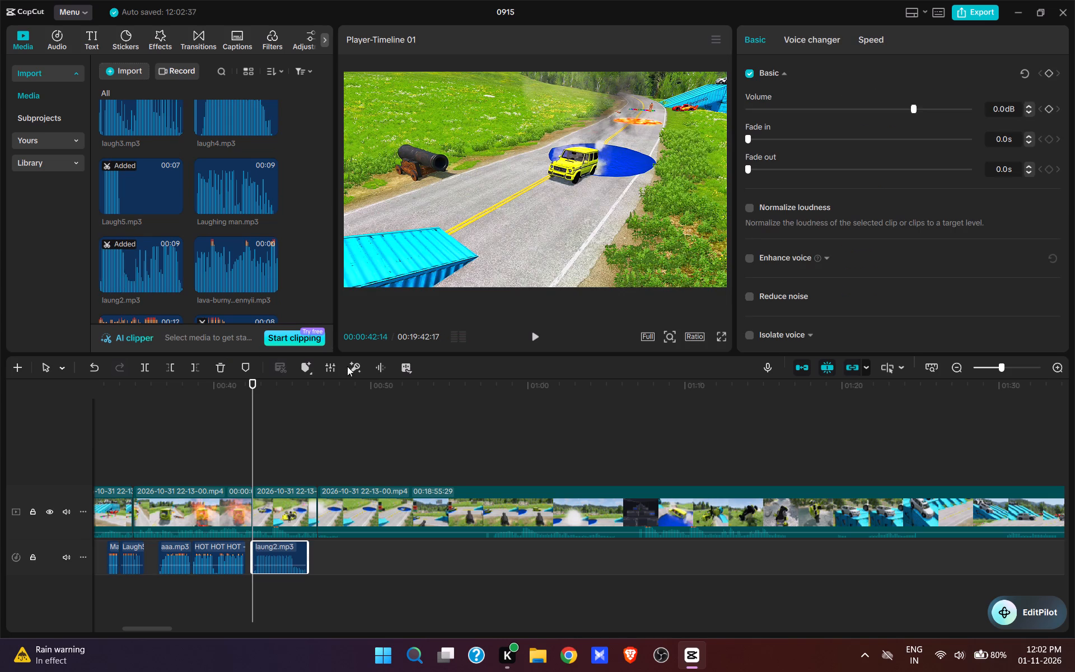
Move laung2.mp3 to start at 00:00:43:13, around the cannon blast, and trim its end at 00:00:46:18 to match the video cut.
{"action": "key", "text": "space"}
{"action": "key", "text": "space"}
{"action": "key", "text": "space"}
{"action": "key", "text": "space"}
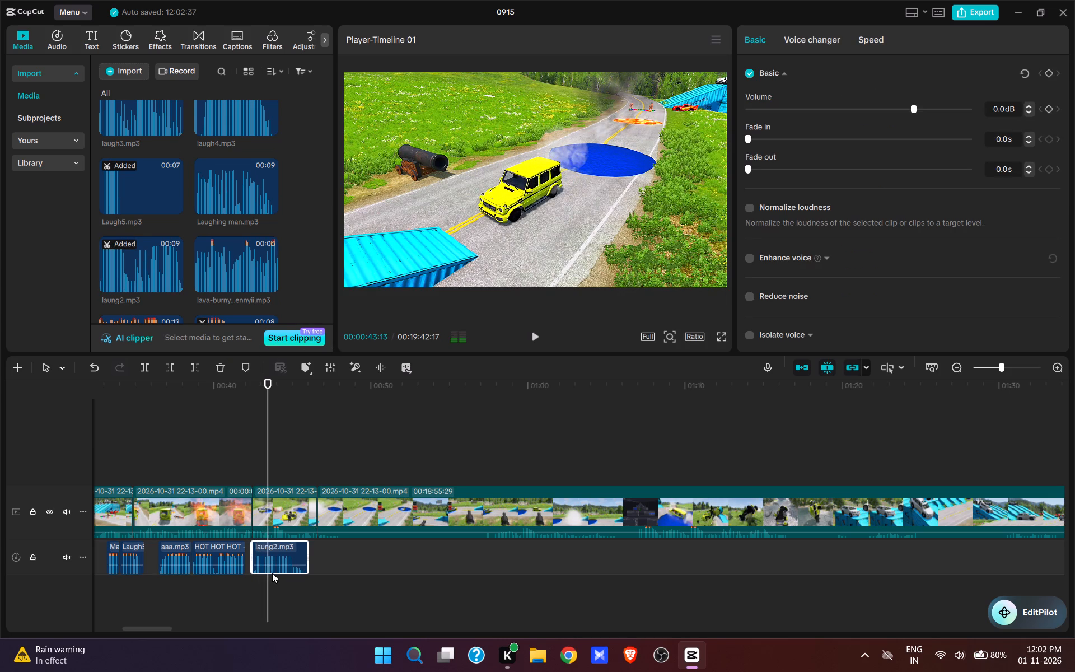
{"action": "left_click_drag", "start_coordinate": [275, 545], "coordinate": [292, 546]}
{"action": "key", "text": "space"}
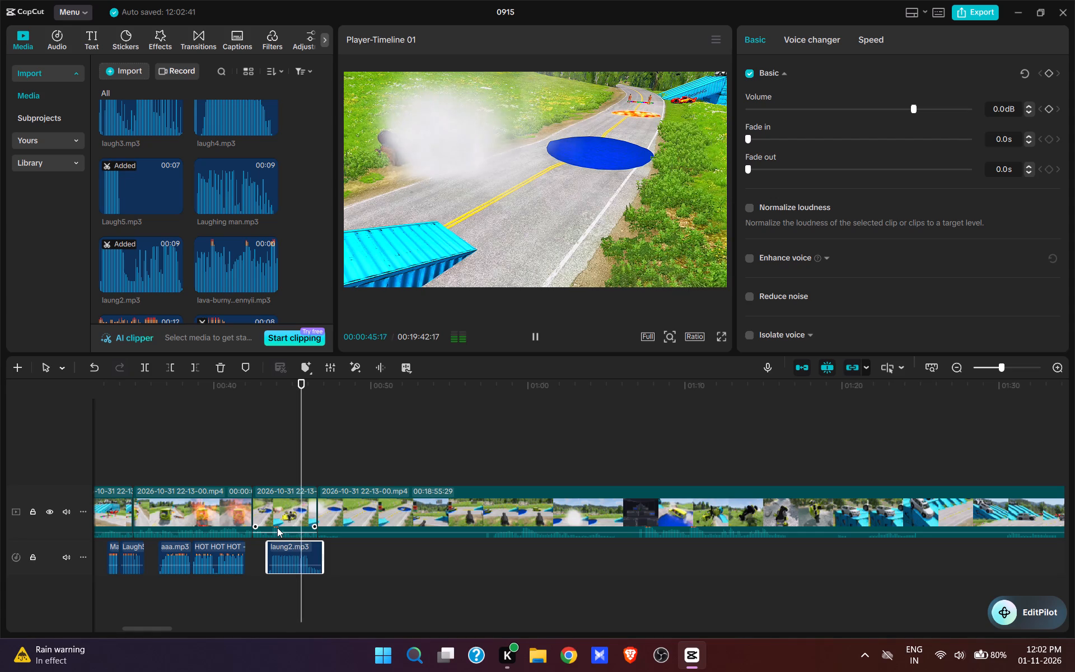
{"action": "key", "text": "space"}
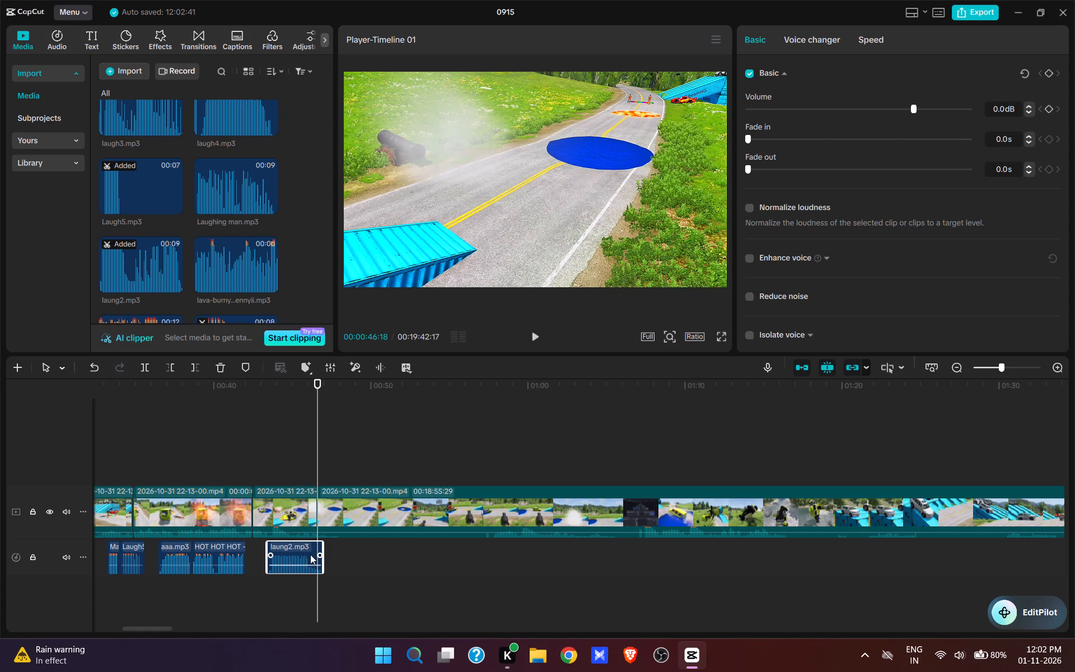
{"action": "key", "text": "e"}
Cut the start of the last video clip up to about 00:00:57, at the behind-the-cannon view of the G-Wagon leaving the pool.
{"action": "left_click", "coordinate": [466, 463]}
{"action": "key", "text": "space"}
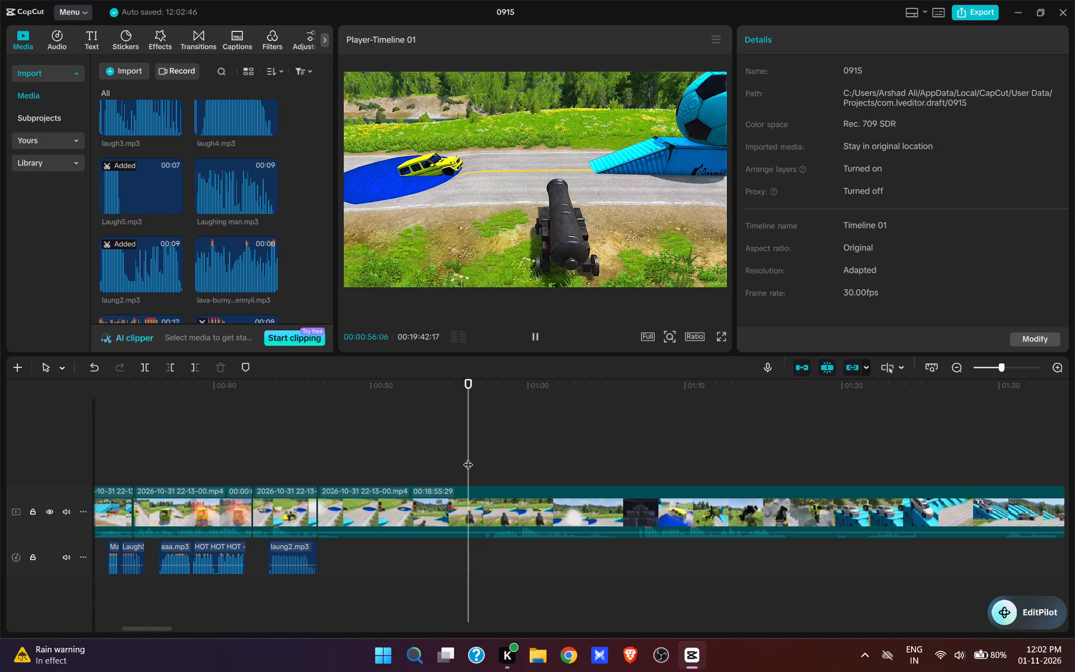
{"action": "key", "text": "space"}
{"action": "type", "text": "q"}
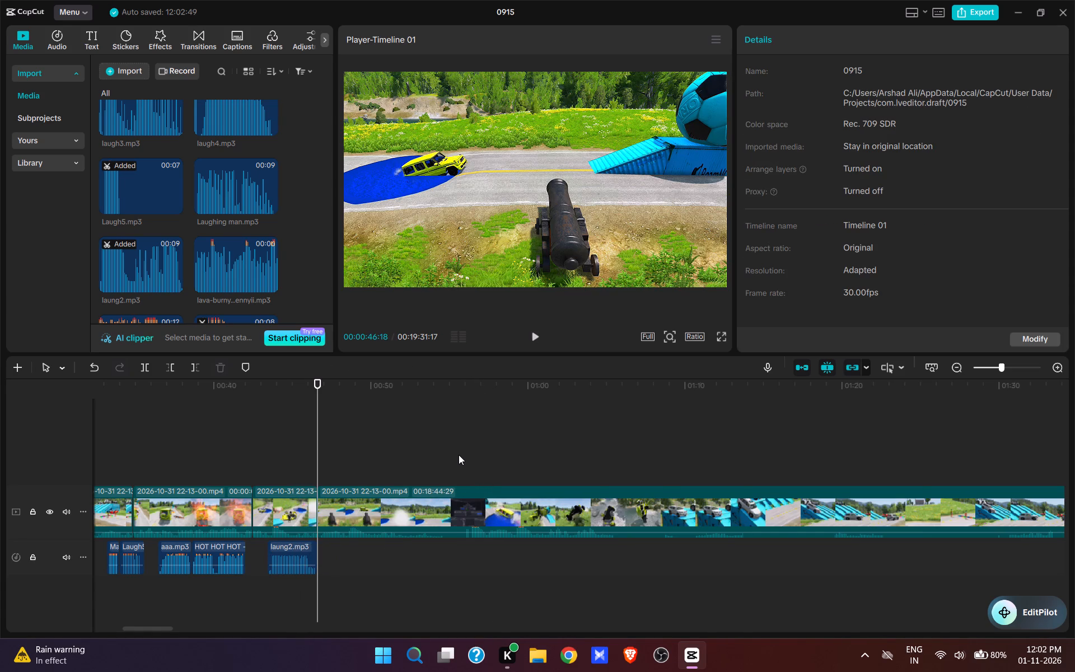
Replay the new join and trim the start of the last video clip further, up to 00:00:47:00.
{"action": "key", "text": "space"}
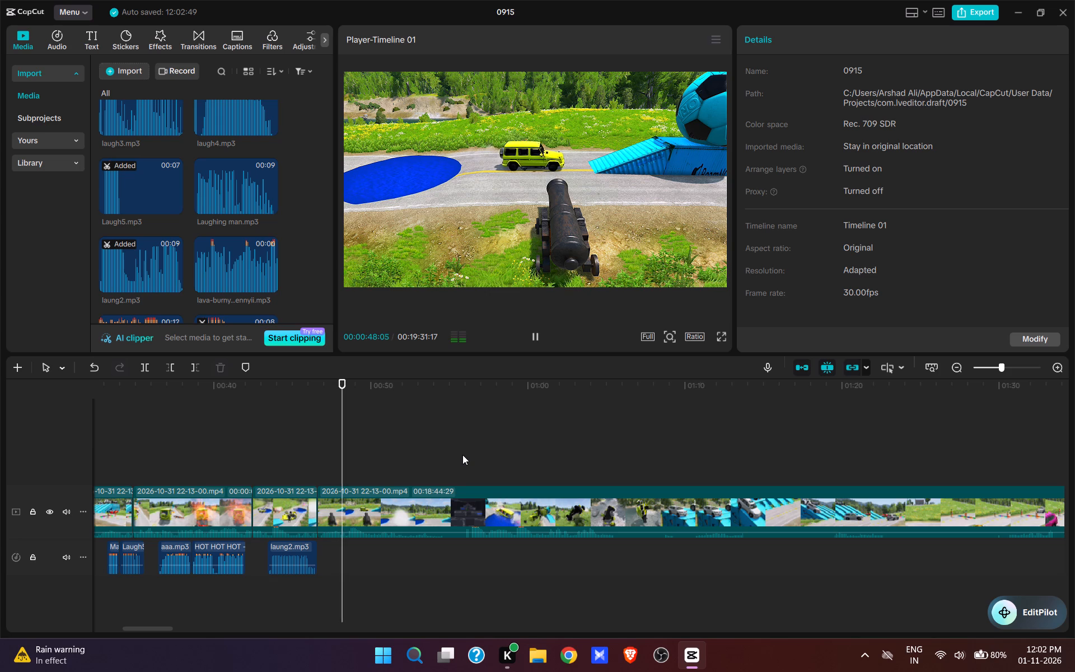
{"action": "key", "text": "space"}
{"action": "key", "text": "space"}
{"action": "key", "text": "space"}
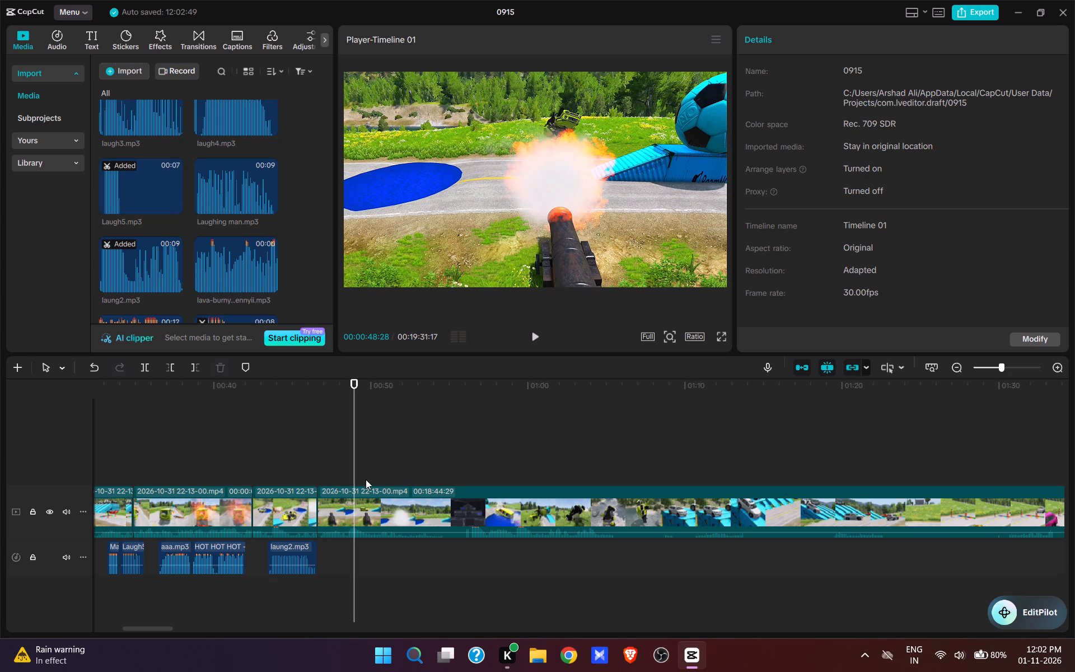
{"action": "left_click", "coordinate": [319, 465]}
{"action": "key", "text": "space"}
{"action": "key", "text": "space"}
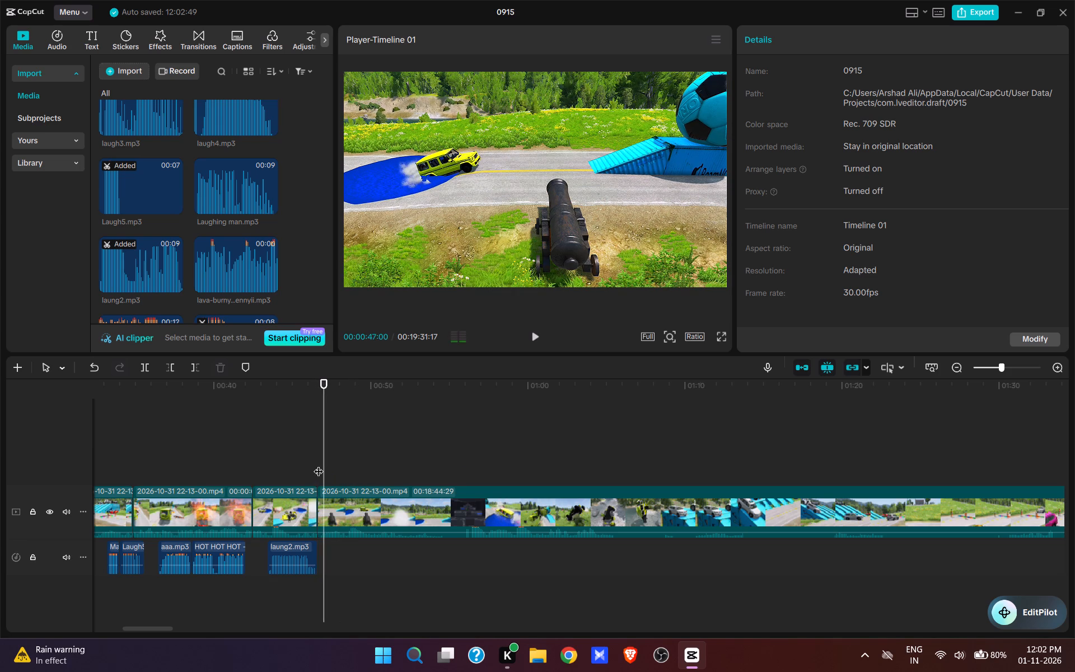
{"action": "type", "text": "q"}
Preview the behind-the-cannon shot and the footage after it, and replay the preceding roadside blast to check the sequence.
{"action": "key", "text": "space"}
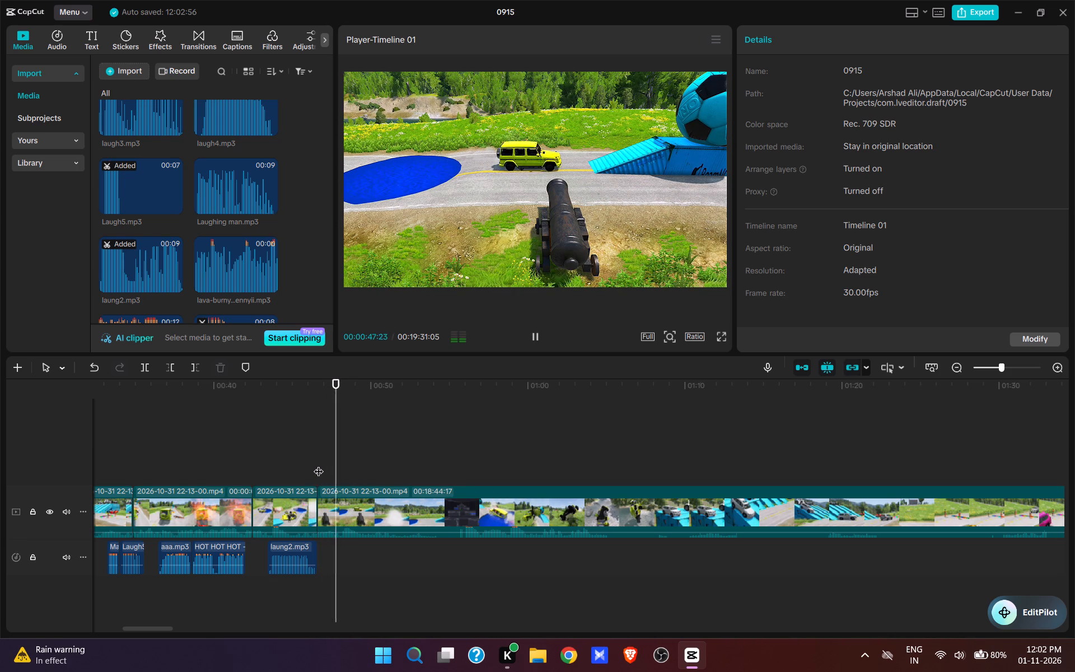
{"action": "key", "text": "space"}
{"action": "key", "text": "space"}
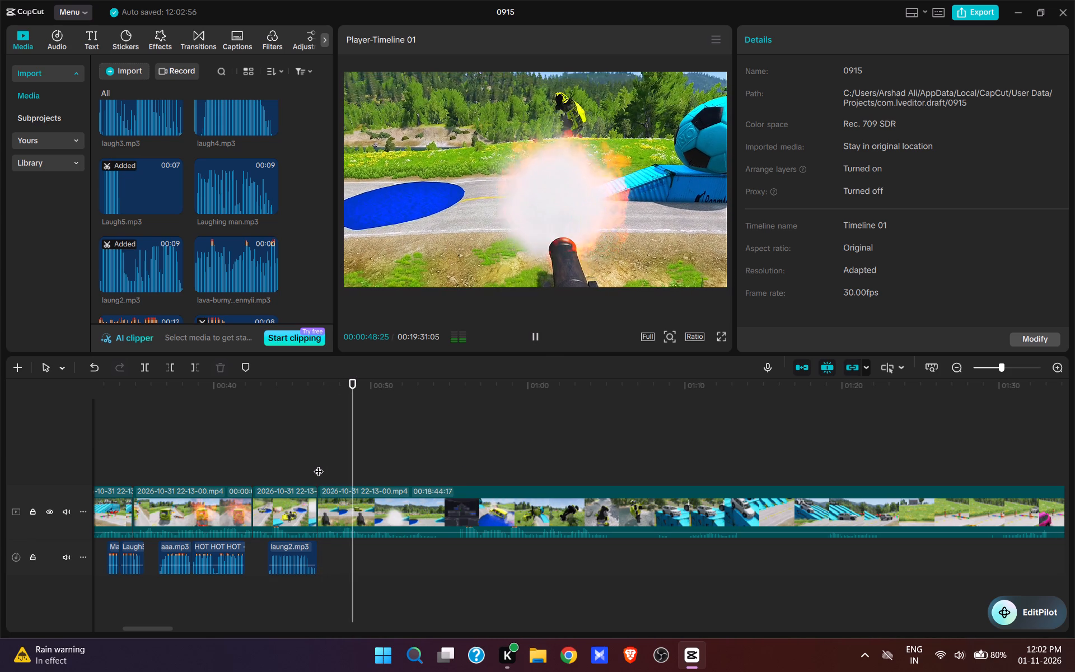
{"action": "key", "text": "space"}
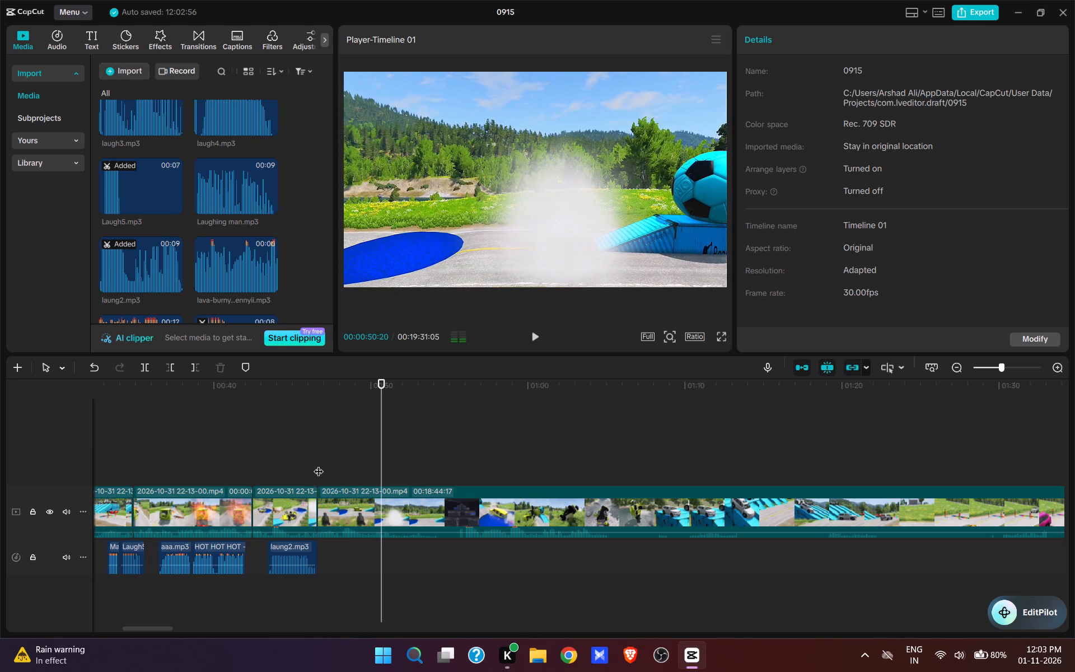
{"action": "left_click", "coordinate": [473, 455]}
{"action": "key", "text": "space"}
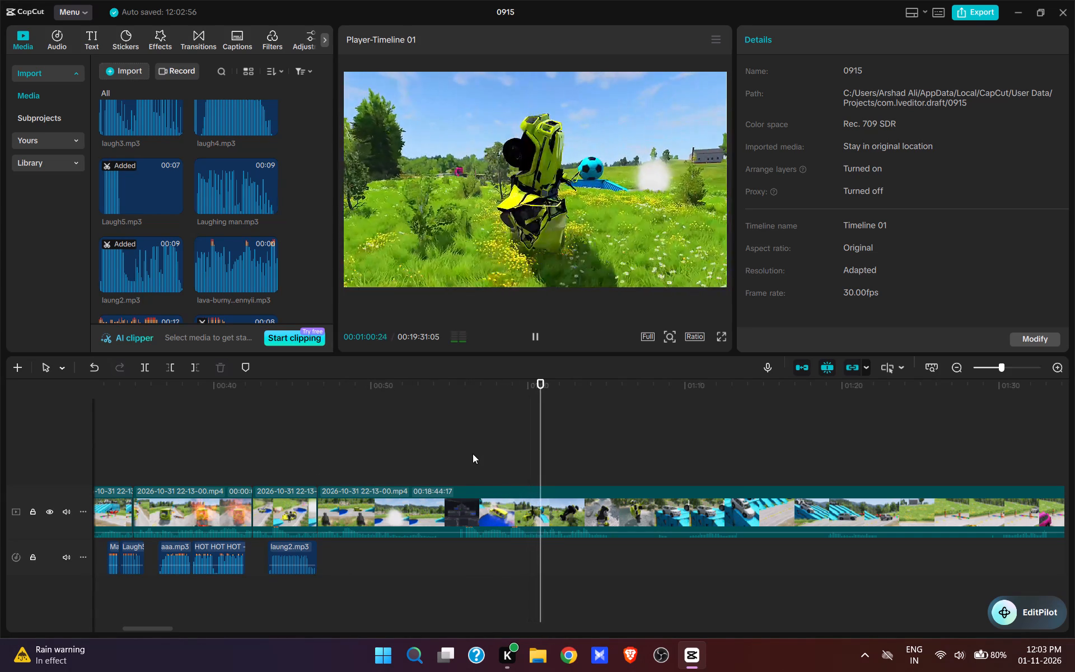
{"action": "left_click", "coordinate": [325, 461]}
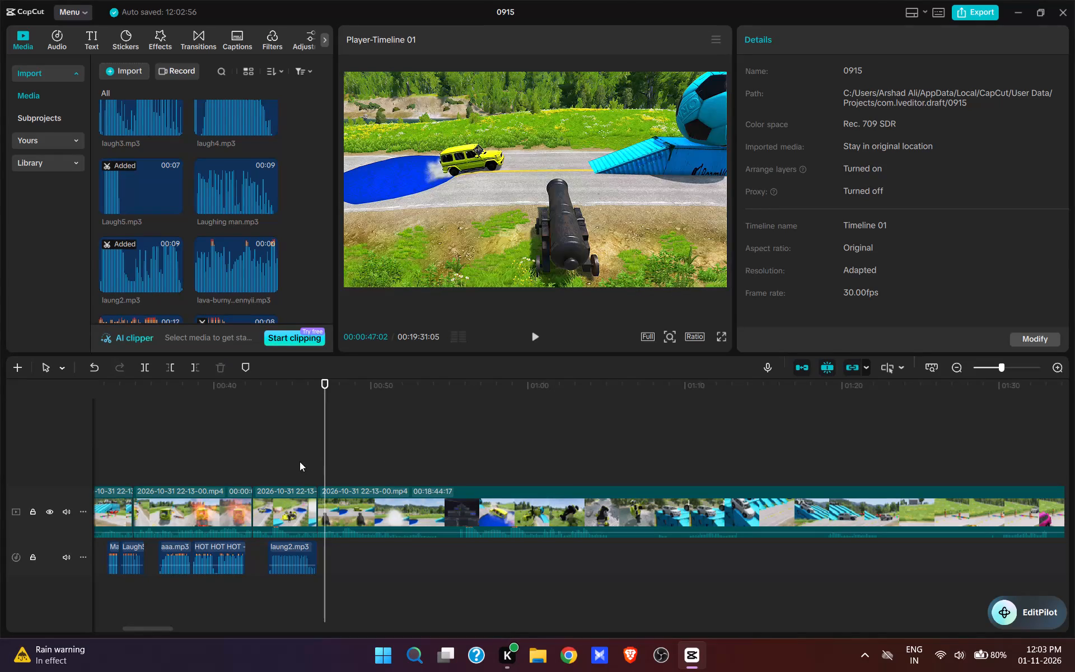
{"action": "left_click", "coordinate": [297, 463]}
{"action": "key", "text": "space"}
{"action": "left_click", "coordinate": [284, 461]}
{"action": "key", "text": "space"}
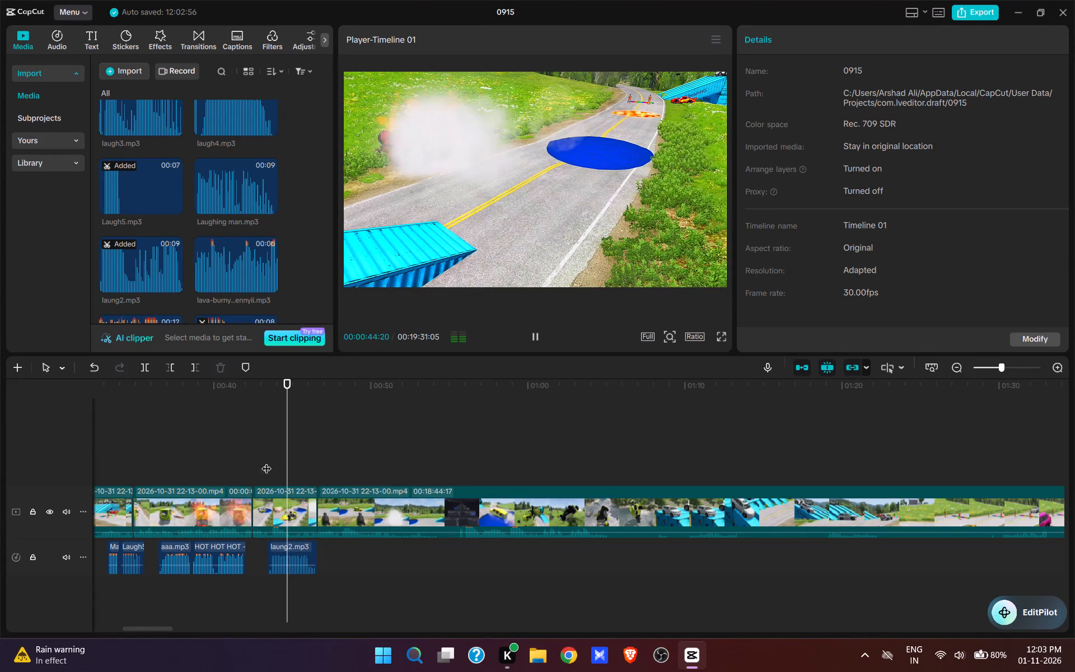
{"action": "left_click", "coordinate": [271, 455]}
{"action": "left_click", "coordinate": [254, 459]}
{"action": "key", "text": "space"}
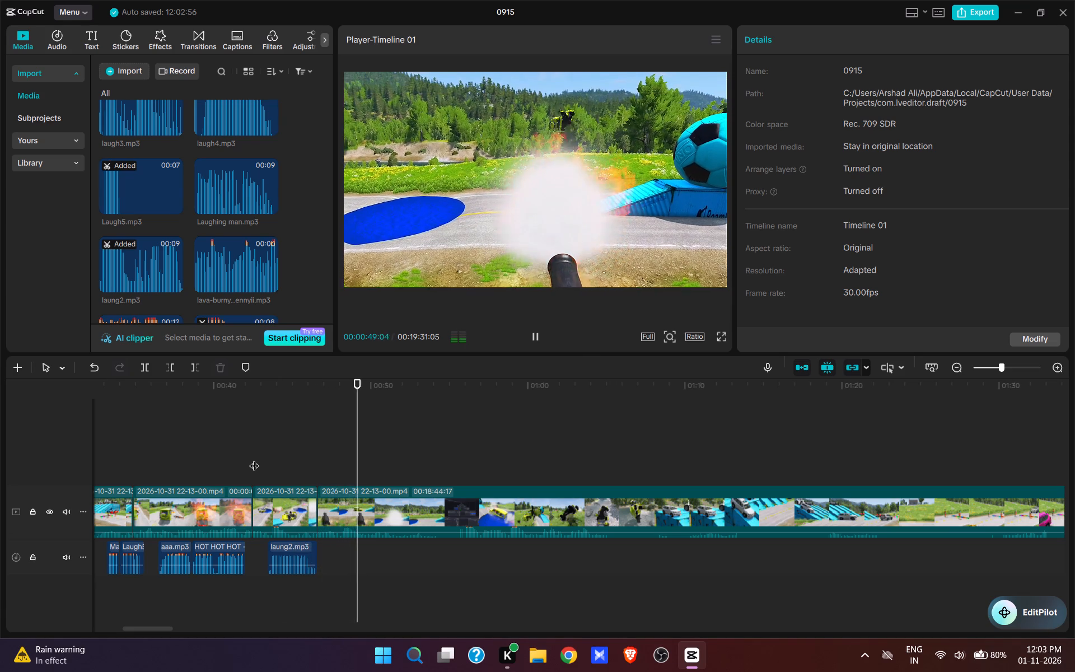
Add the Laugh Fun…rtoon.mp3 sound effect at 00:00:48:10, where the cannon fires at the G-Wagon.
{"action": "left_click", "coordinate": [327, 470]}
{"action": "key", "text": "space"}
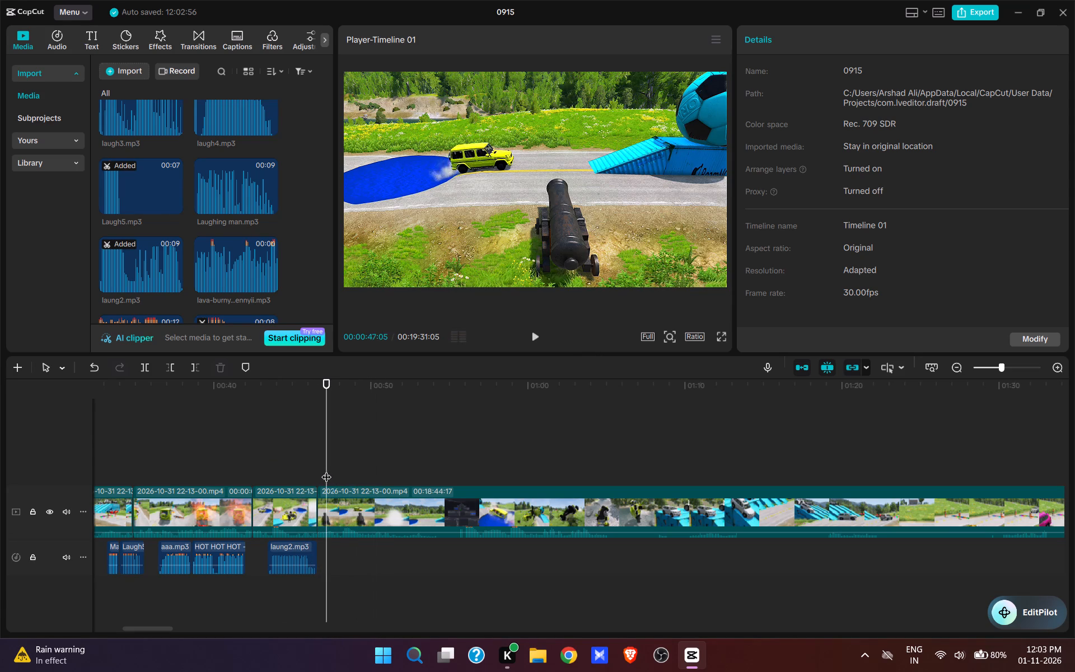
{"action": "key", "text": "space"}
{"action": "key", "text": "space"}
{"action": "key", "text": "space"}
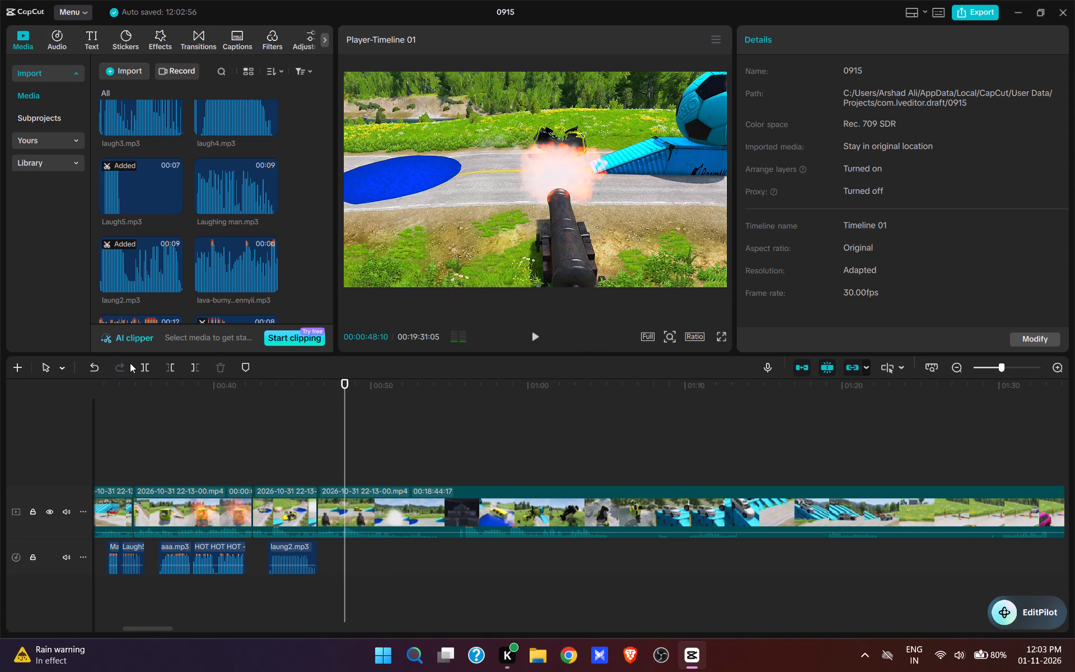
{"action": "scroll", "coordinate": [176, 222], "scroll_direction": "up", "scroll_amount": 3}
{"action": "left_click", "coordinate": [130, 225]}
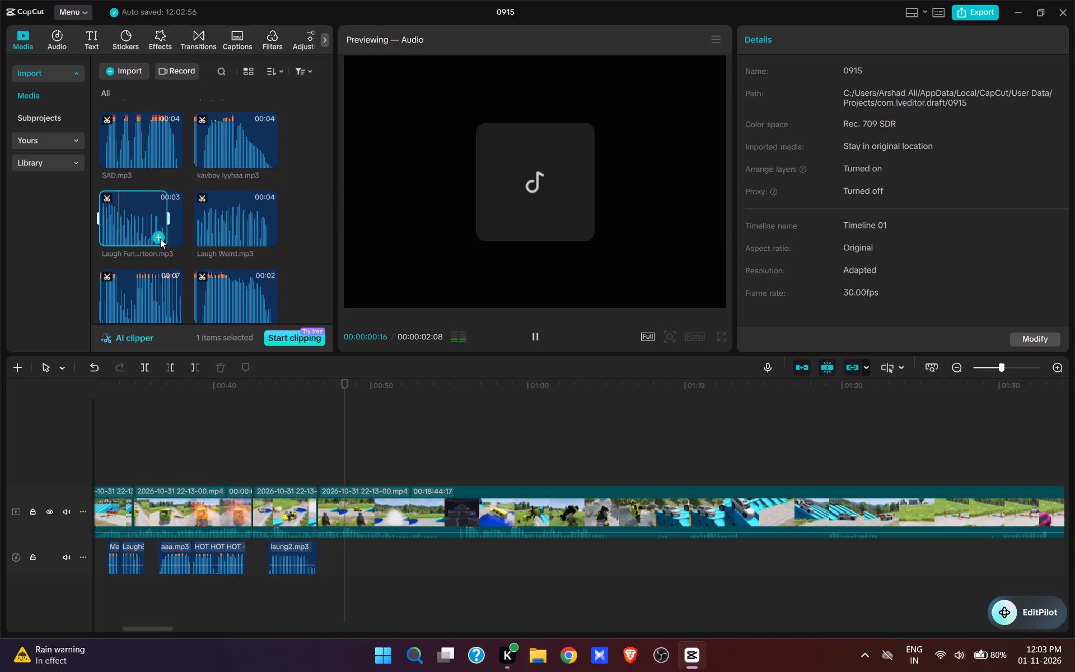
{"action": "left_click", "coordinate": [160, 237]}
Play to 00:00:52:09, where the blast smoke has cleared, and split the video there.
{"action": "key", "text": "space"}
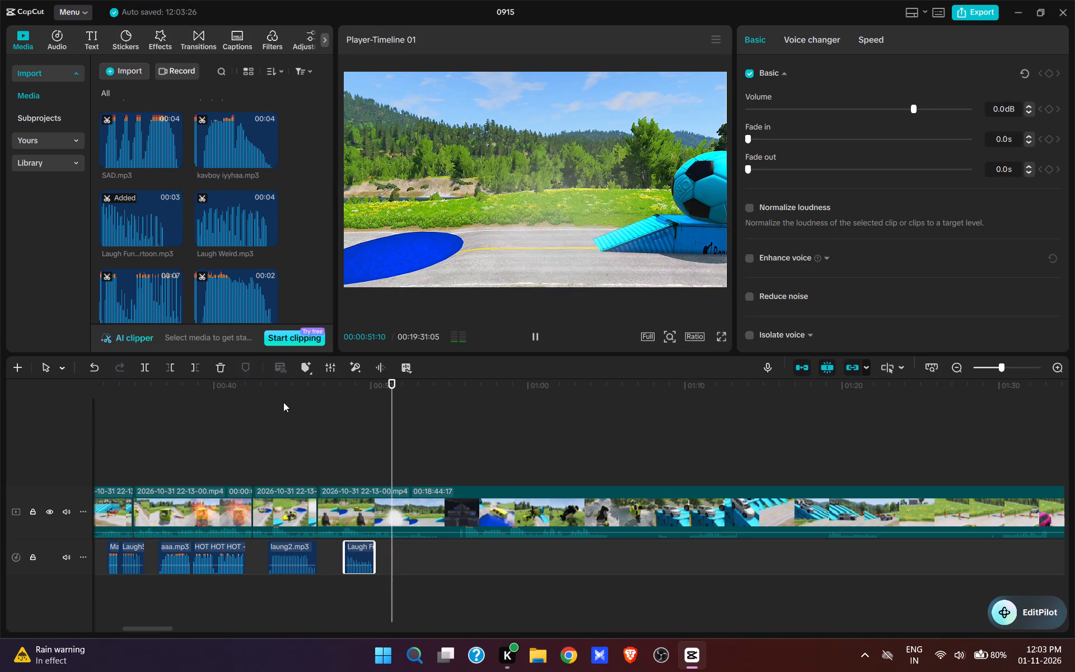
{"action": "key", "text": "space"}
{"action": "type", "text": "w"}
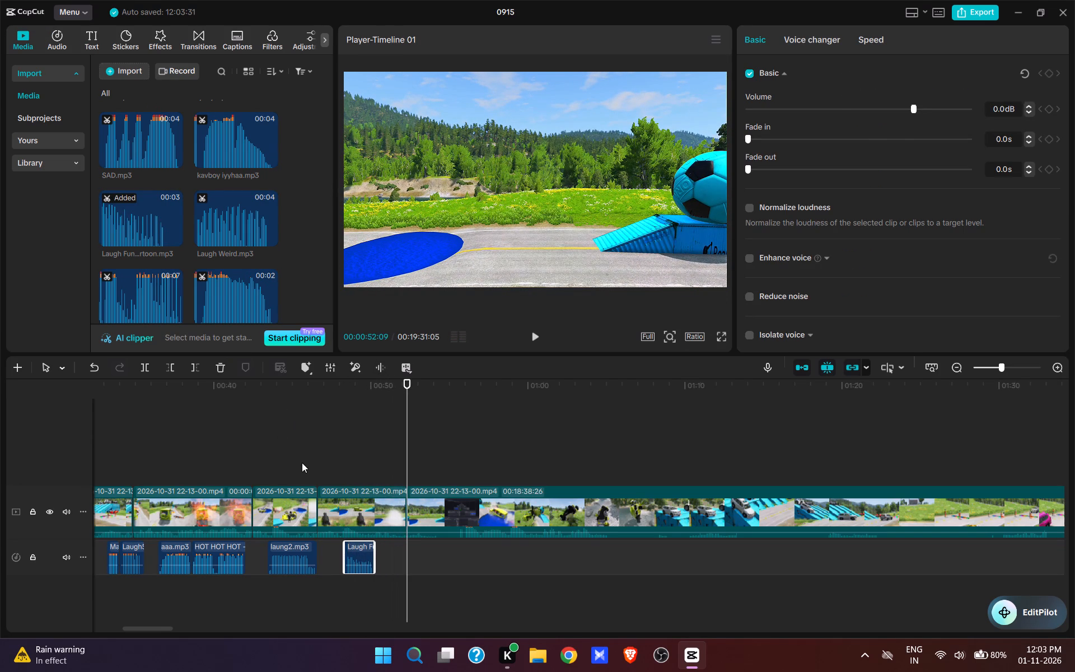
Replay the laugh scene and cut the start of the last video clip up to about 00:00:57, at the close-up of the G-Wagon leaving the pool.
{"action": "left_click", "coordinate": [301, 465]}
{"action": "key", "text": "space"}
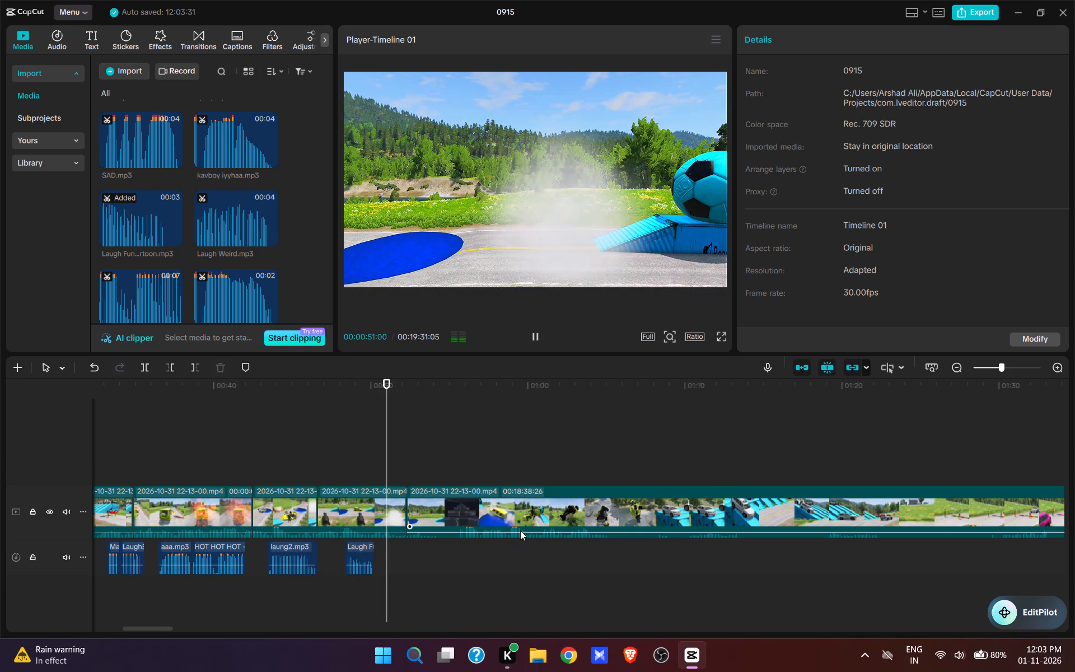
{"action": "left_click", "coordinate": [482, 475]}
{"action": "key", "text": "space"}
{"action": "key", "text": "space"}
{"action": "type", "text": "q"}
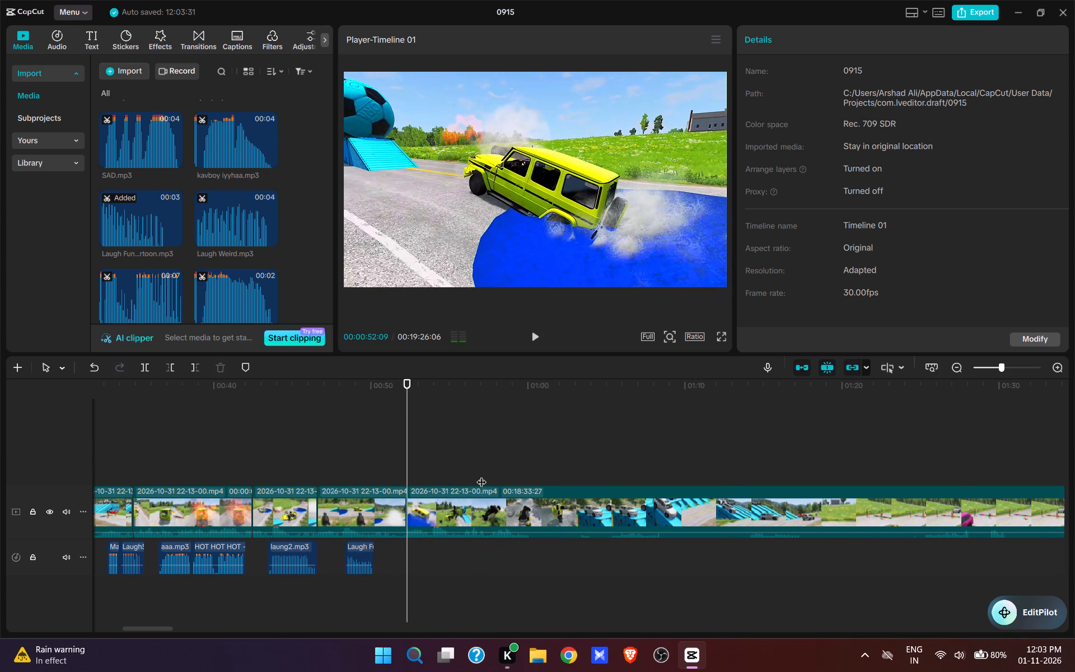
Replay the wrecked G-Wagon scene and add the Laugh Weird.mp3 sound effect at about 00:00:54, where the wreck flies off the road.
{"action": "key", "text": "space"}
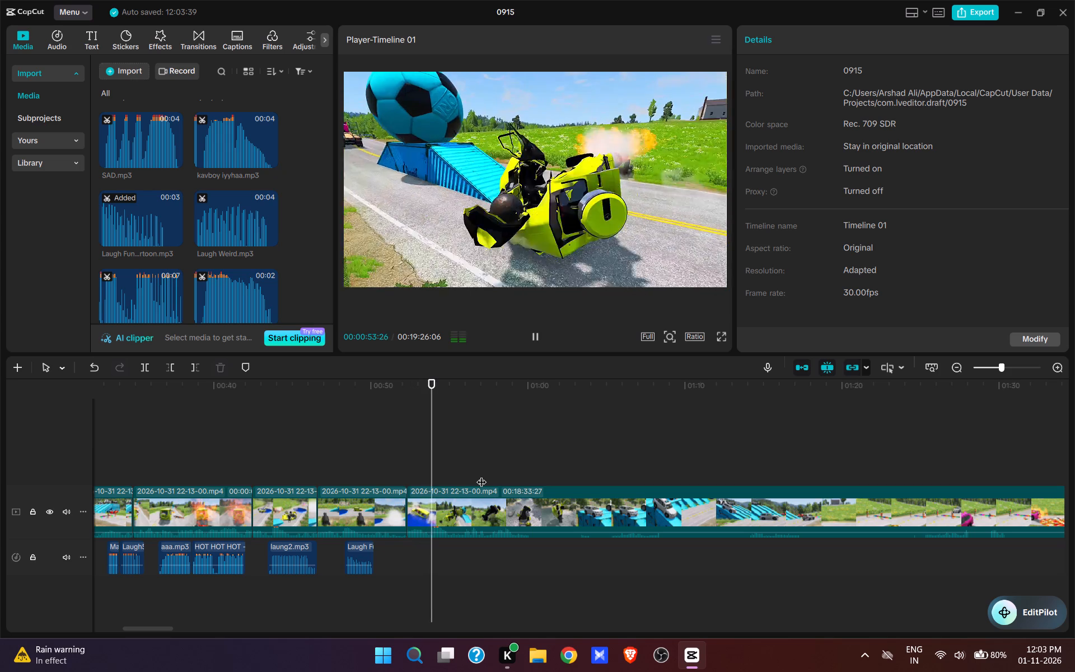
{"action": "key", "text": "space"}
{"action": "key", "text": "space"}
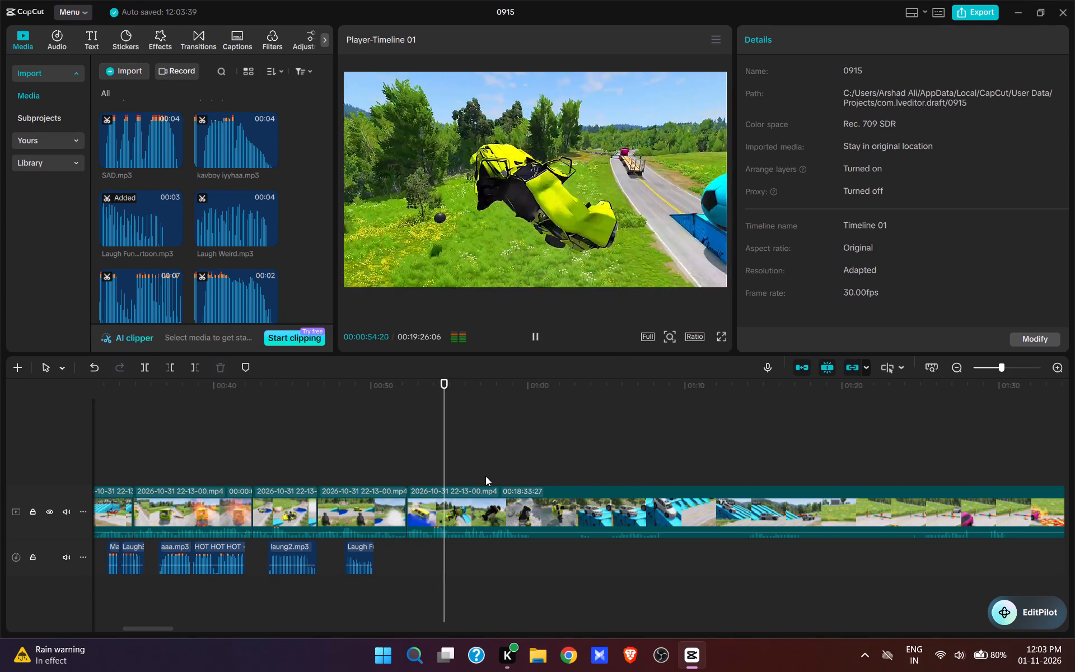
{"action": "key", "text": "space"}
{"action": "left_click", "coordinate": [431, 469]}
{"action": "key", "text": "space"}
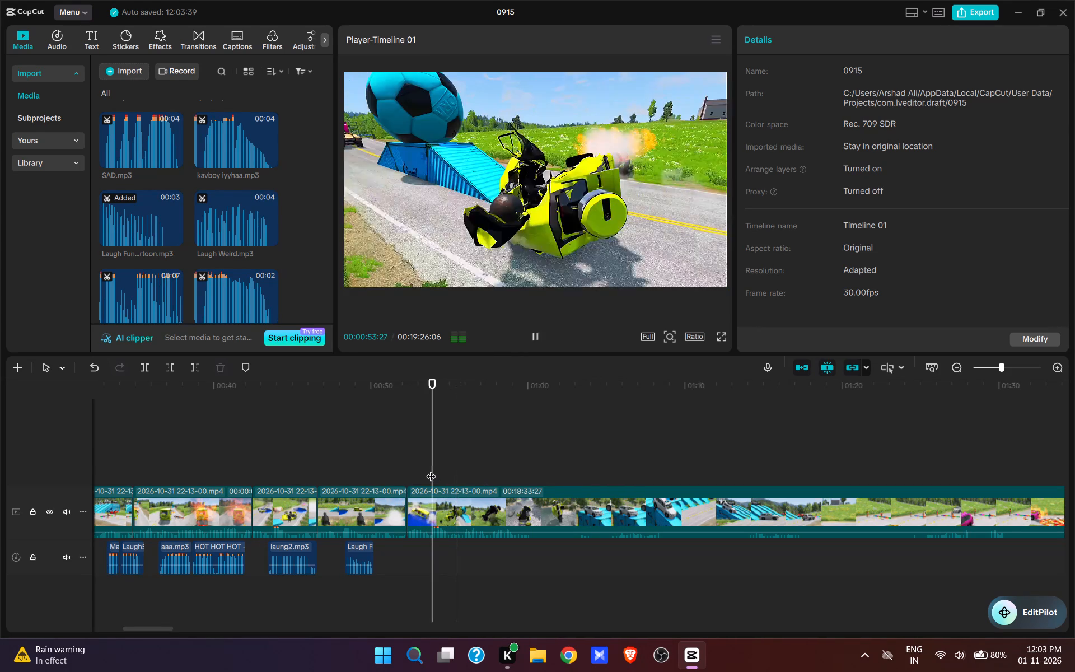
{"action": "key", "text": "space"}
{"action": "left_click", "coordinate": [418, 469]}
{"action": "key", "text": "space"}
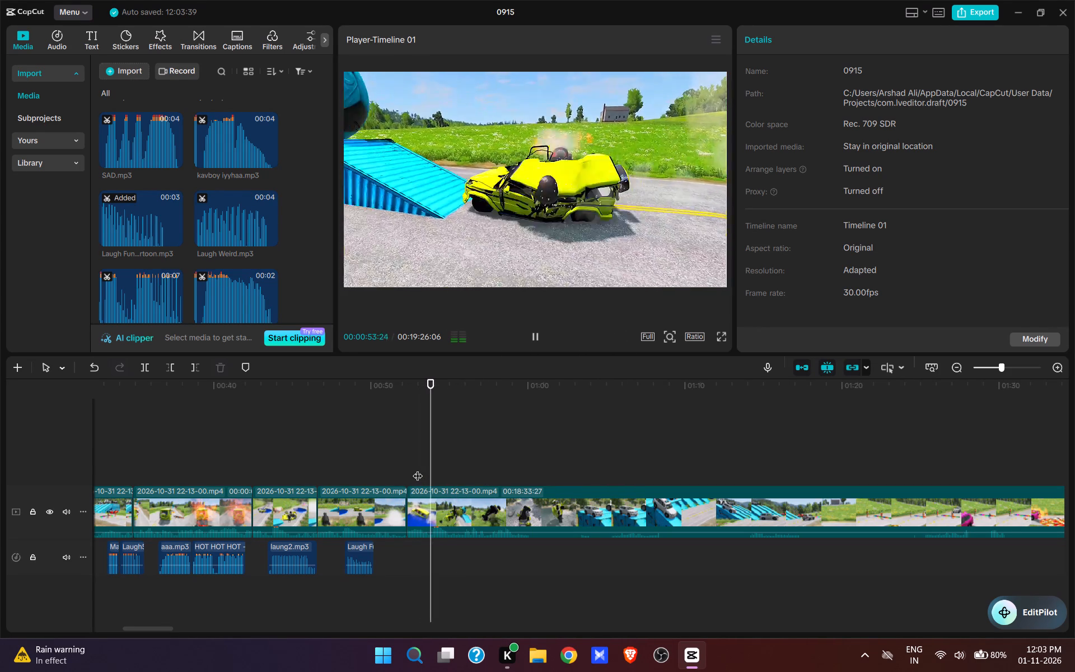
{"action": "key", "text": "space"}
{"action": "left_click", "coordinate": [219, 236]}
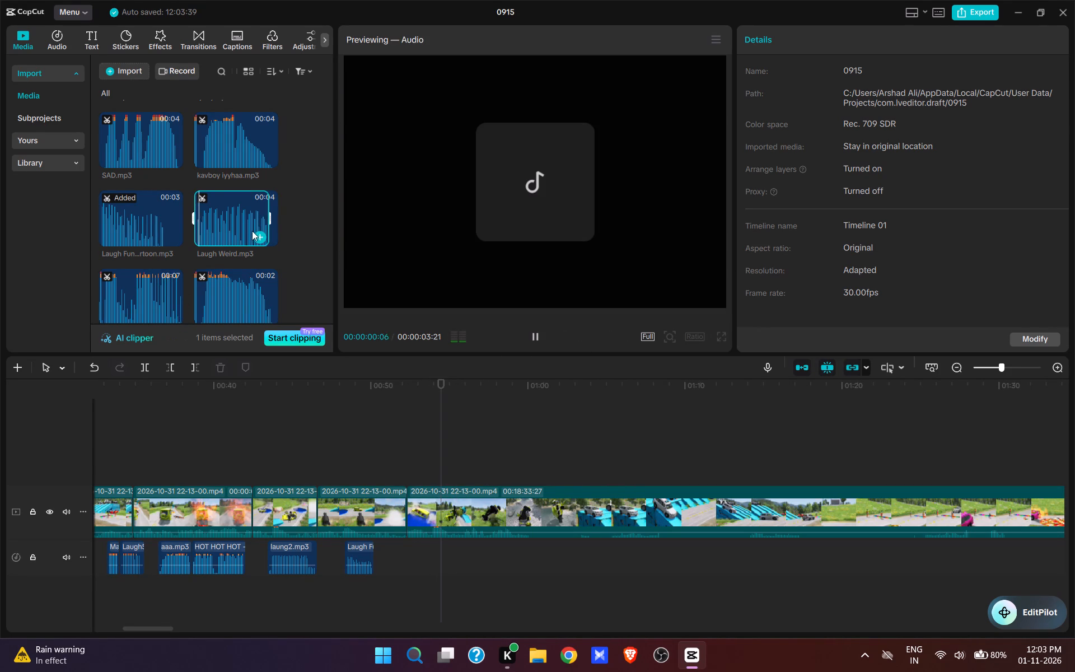
{"action": "left_click", "coordinate": [259, 235]}
Play on to 00:00:59:07, where the wreck lies in the river, and split the video there.
{"action": "key", "text": "space"}
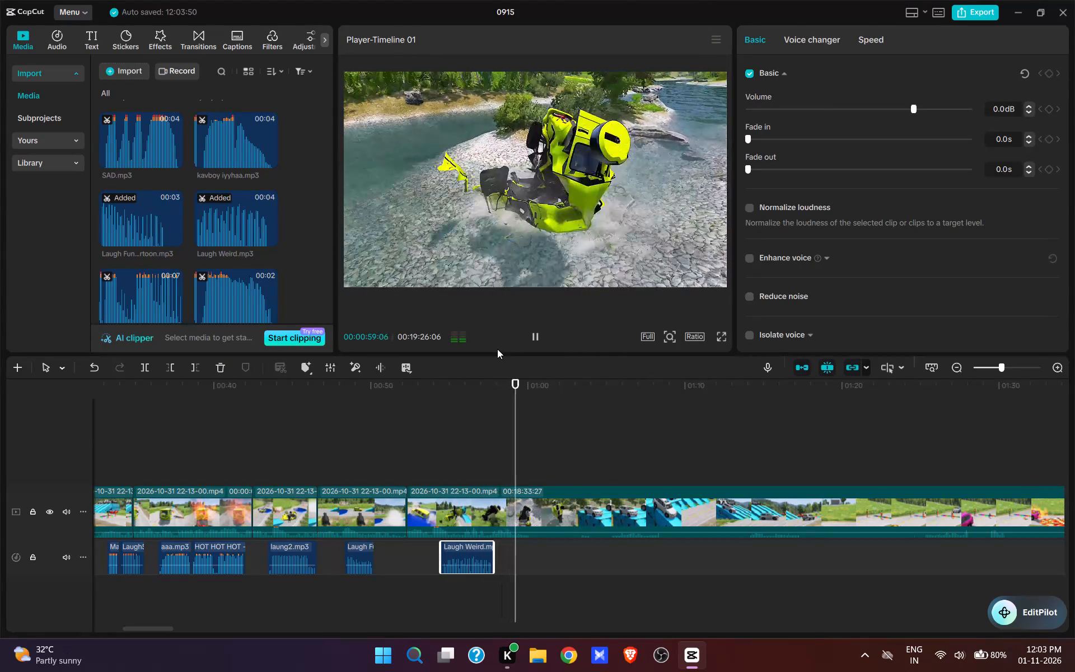
{"action": "left_click", "coordinate": [508, 461]}
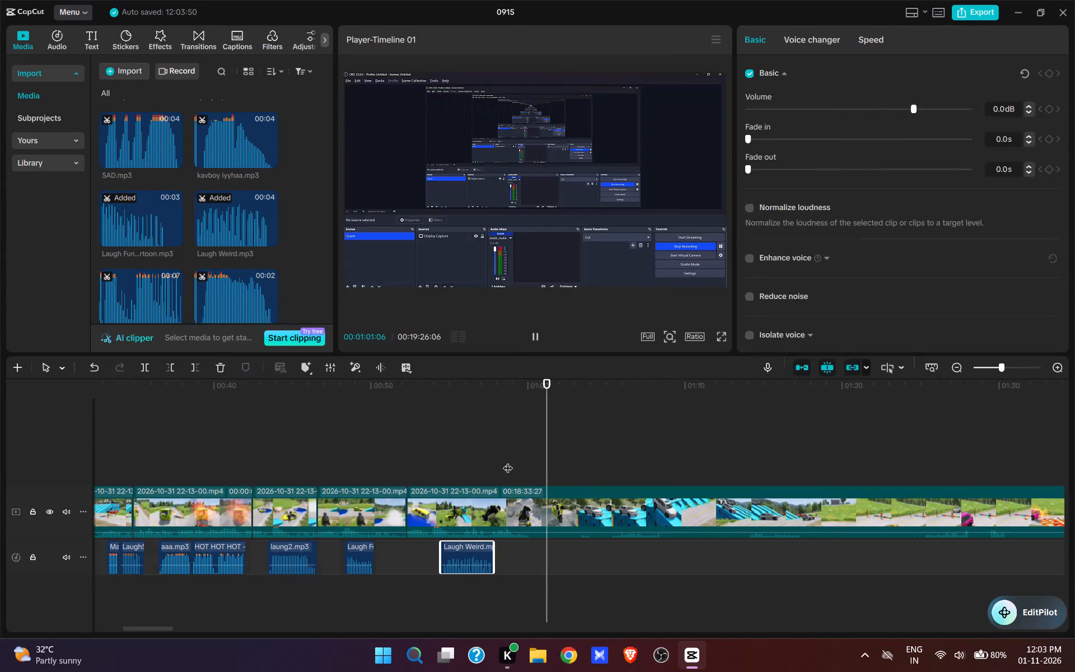
{"action": "key", "text": "space"}
{"action": "key", "text": "space"}
{"action": "type", "text": "w"}
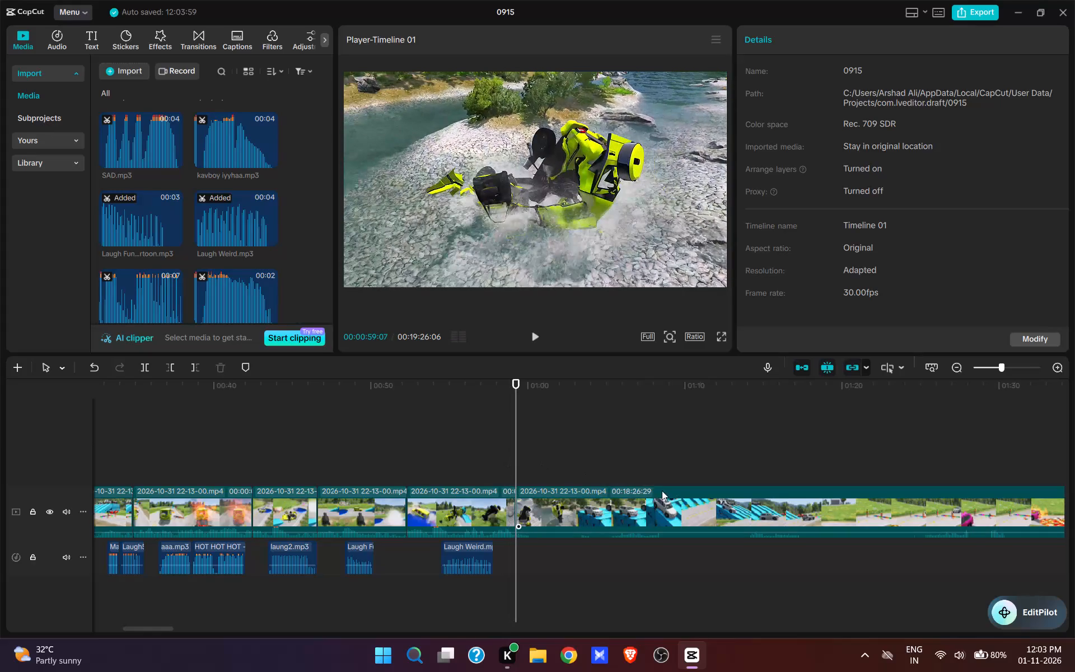
Preview the following footage and cut the start of the last clip up to about 00:01:05, at the white SUV atop the containers.
{"action": "left_click", "coordinate": [581, 472]}
{"action": "key", "text": "space"}
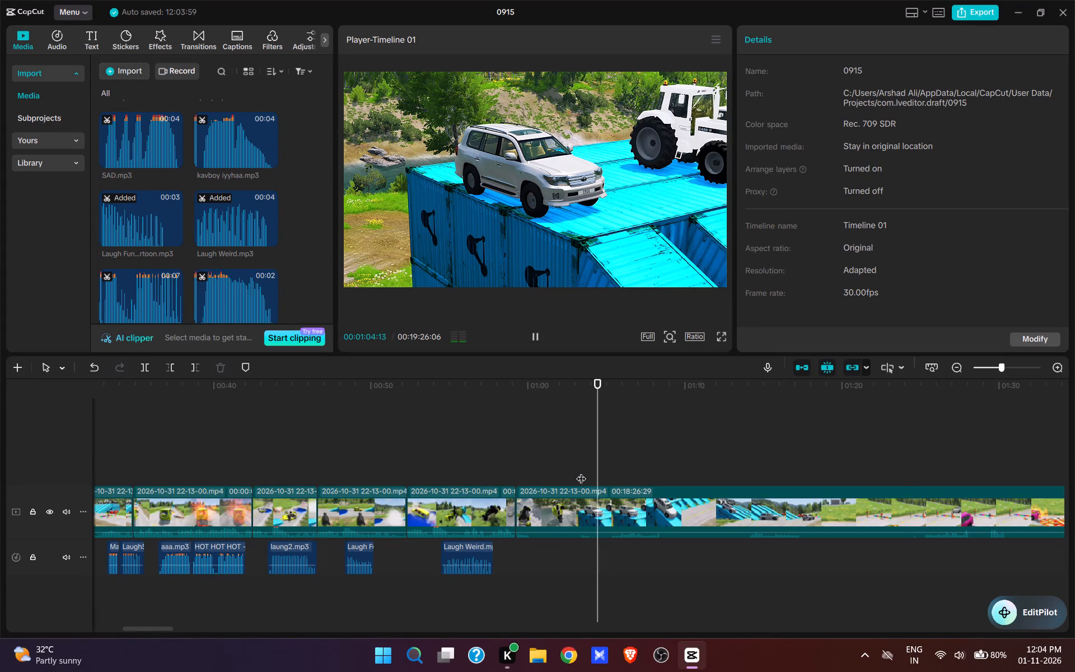
{"action": "key", "text": "space"}
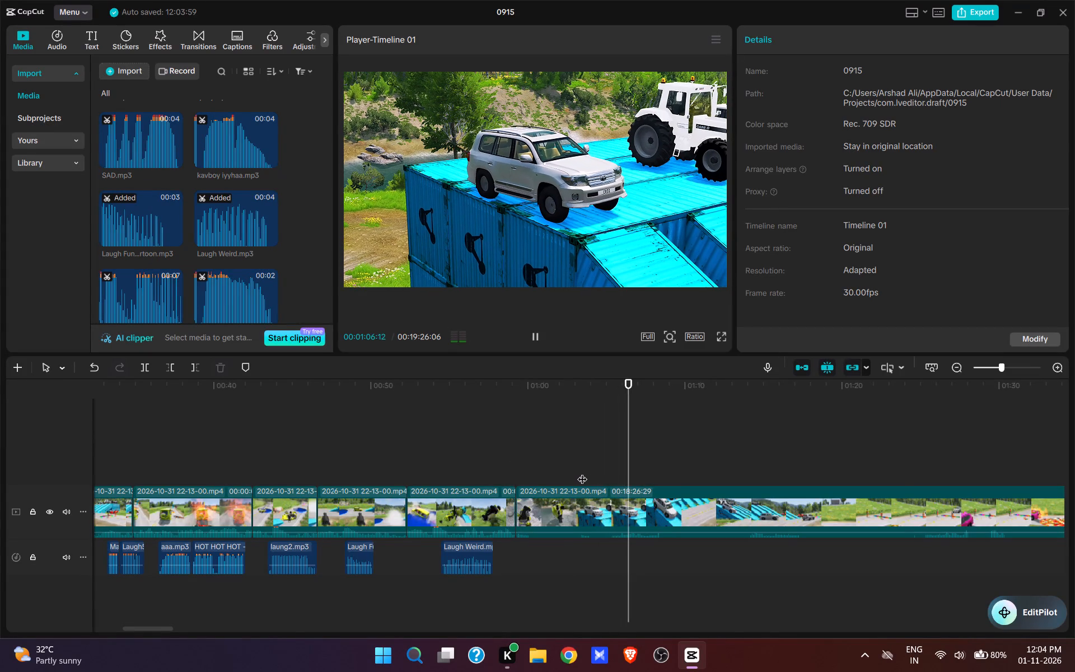
{"action": "left_click", "coordinate": [722, 461]}
{"action": "key", "text": "space"}
{"action": "key", "text": "space"}
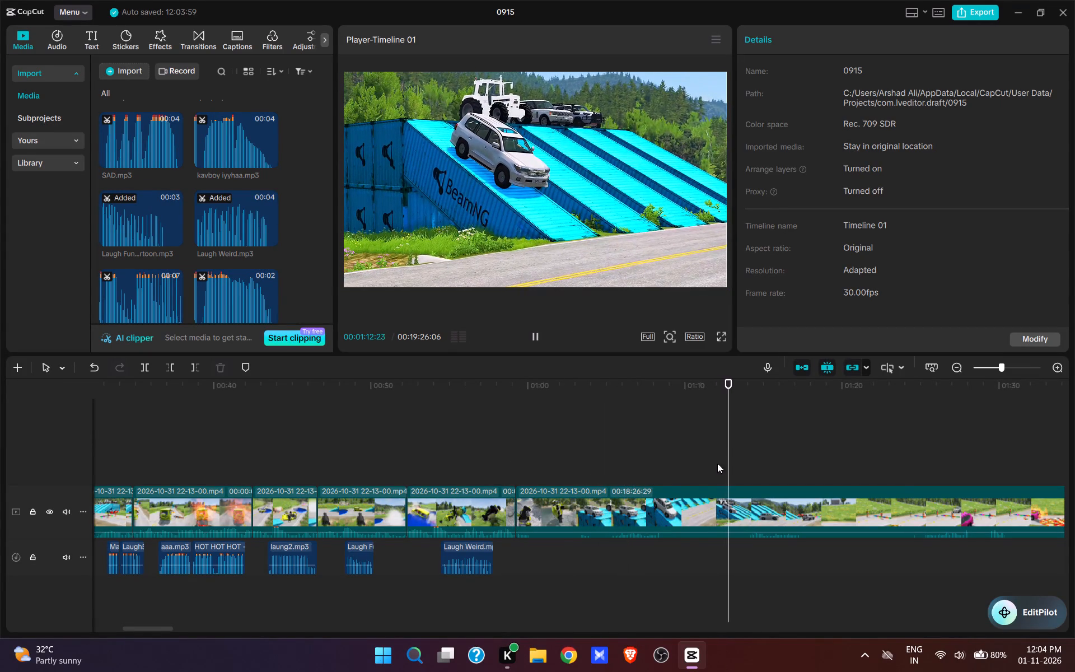
{"action": "left_click", "coordinate": [573, 467]}
{"action": "left_click", "coordinate": [605, 465]}
{"action": "key", "text": "space"}
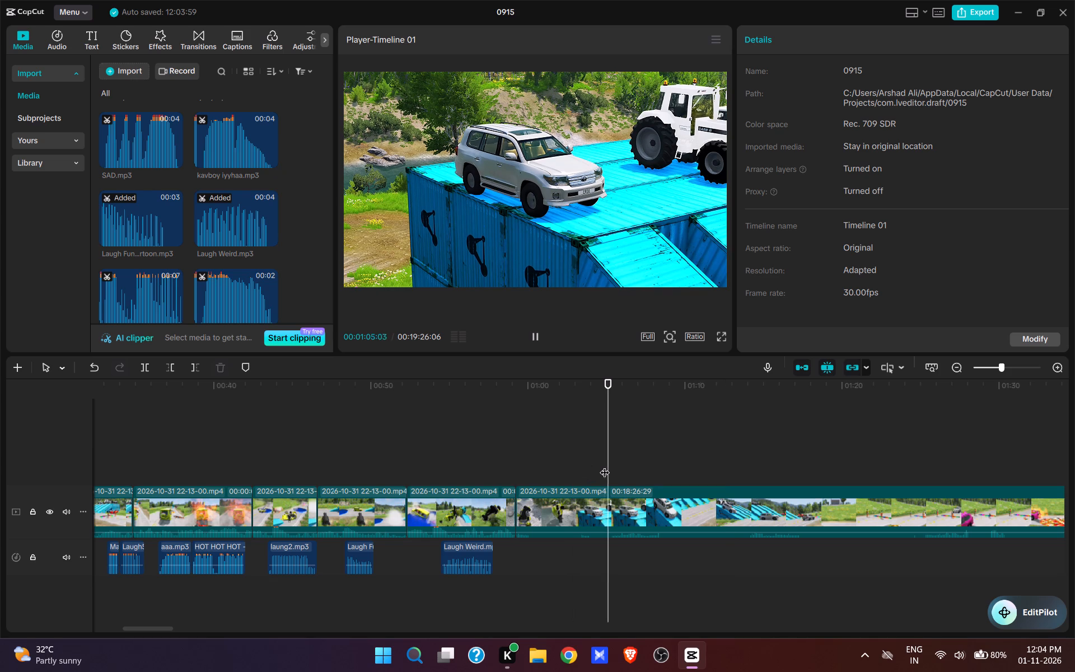
{"action": "key", "text": "space"}
{"action": "type", "text": "q"}
{"action": "key", "text": "space"}
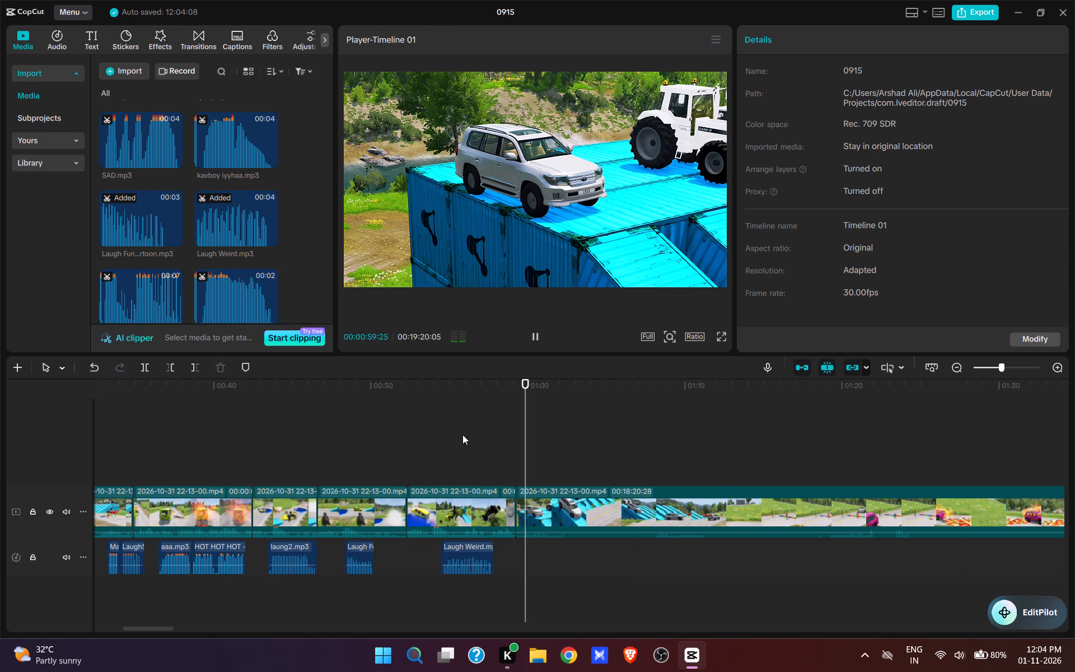
{"action": "key", "text": "space"}
Add the go go1.mp3 sound effect at 00:00:59:07, where the white SUV scene begins.
{"action": "left_click", "coordinate": [524, 462]}
{"action": "left_click", "coordinate": [511, 458]}
{"action": "left_click", "coordinate": [515, 456]}
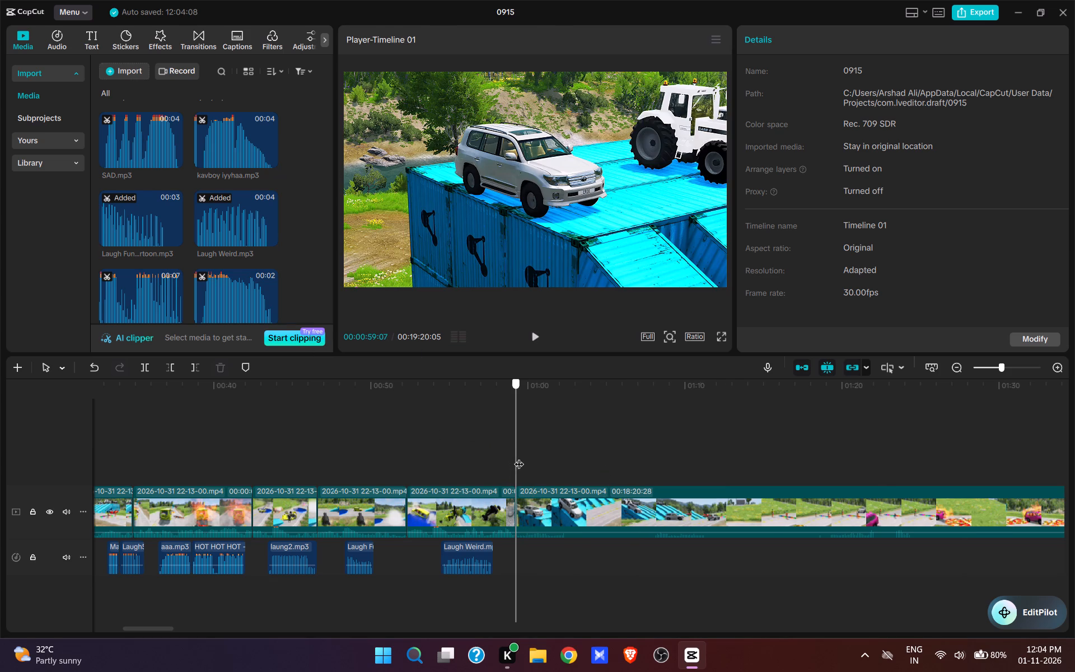
{"action": "scroll", "coordinate": [261, 208], "scroll_direction": "up", "scroll_amount": 1}
{"action": "scroll", "coordinate": [261, 208], "scroll_direction": "down", "scroll_amount": 3}
{"action": "scroll", "coordinate": [248, 218], "scroll_direction": "up", "scroll_amount": 20}
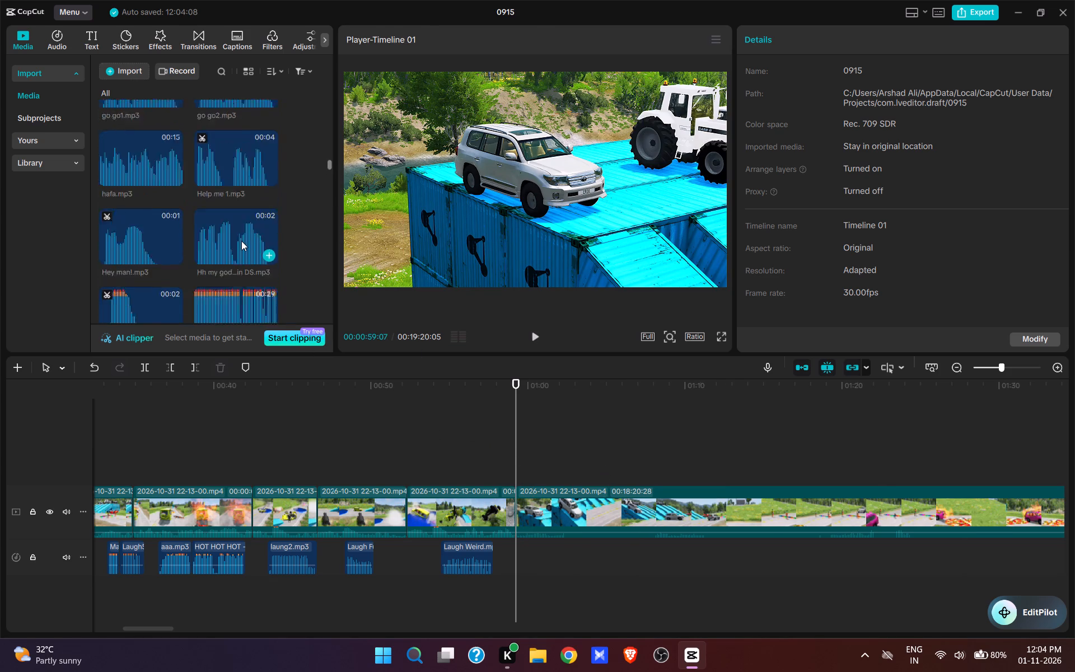
{"action": "scroll", "coordinate": [241, 241], "scroll_direction": "up", "scroll_amount": 20}
{"action": "scroll", "coordinate": [241, 241], "scroll_direction": "up", "scroll_amount": 3}
{"action": "scroll", "coordinate": [243, 251], "scroll_direction": "down", "scroll_amount": 6}
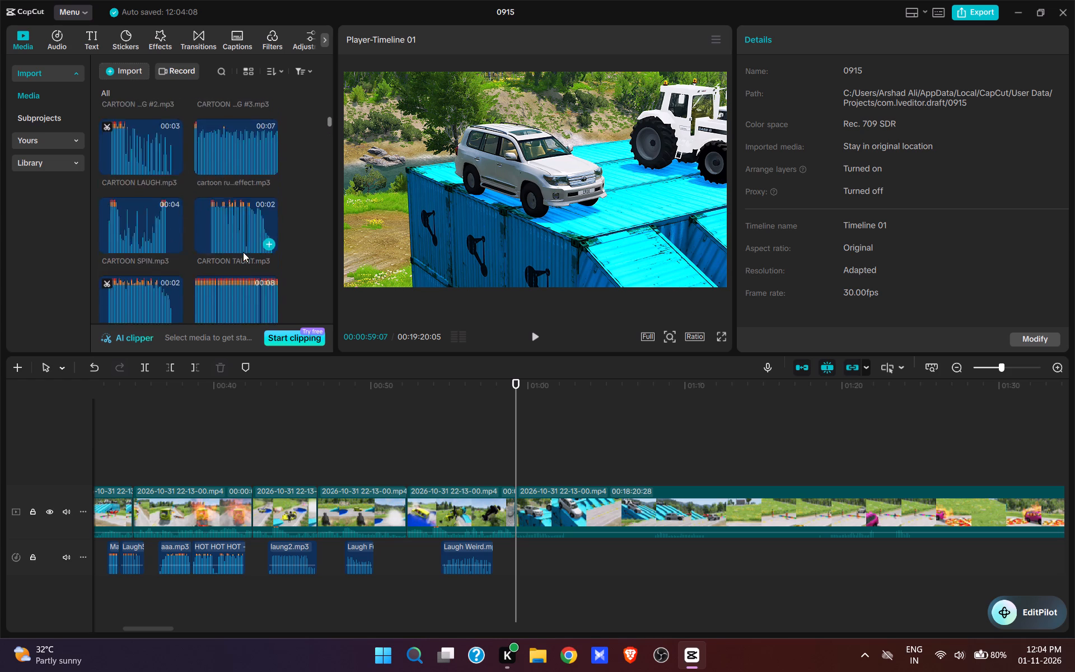
{"action": "scroll", "coordinate": [243, 252], "scroll_direction": "down", "scroll_amount": 15}
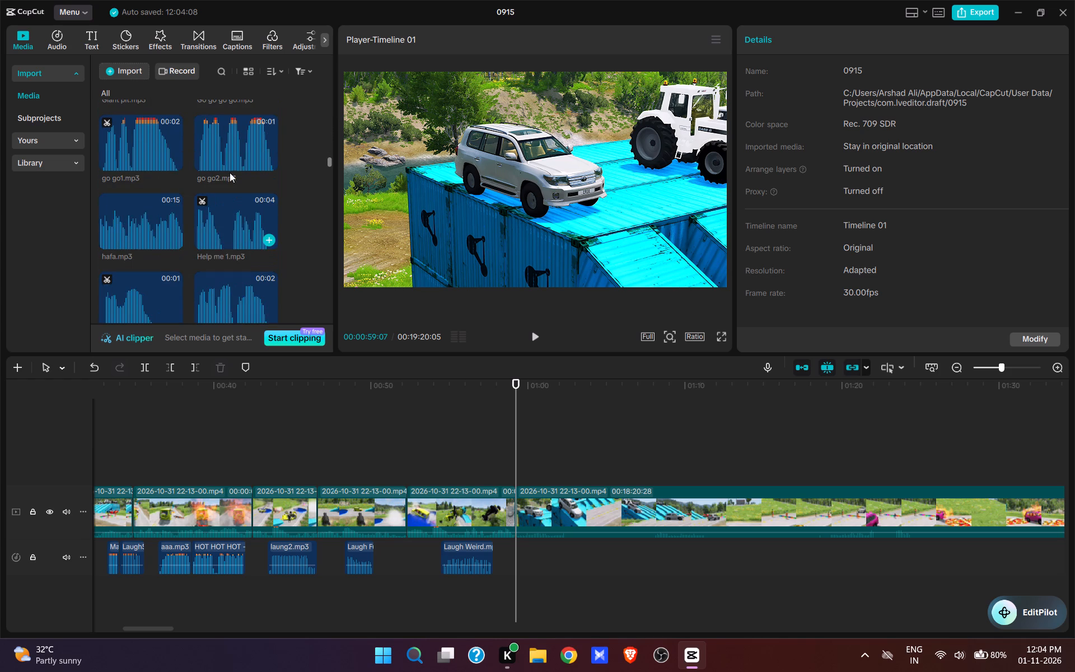
{"action": "left_click", "coordinate": [228, 171]}
{"action": "left_click", "coordinate": [142, 156]}
{"action": "left_click", "coordinate": [168, 161]}
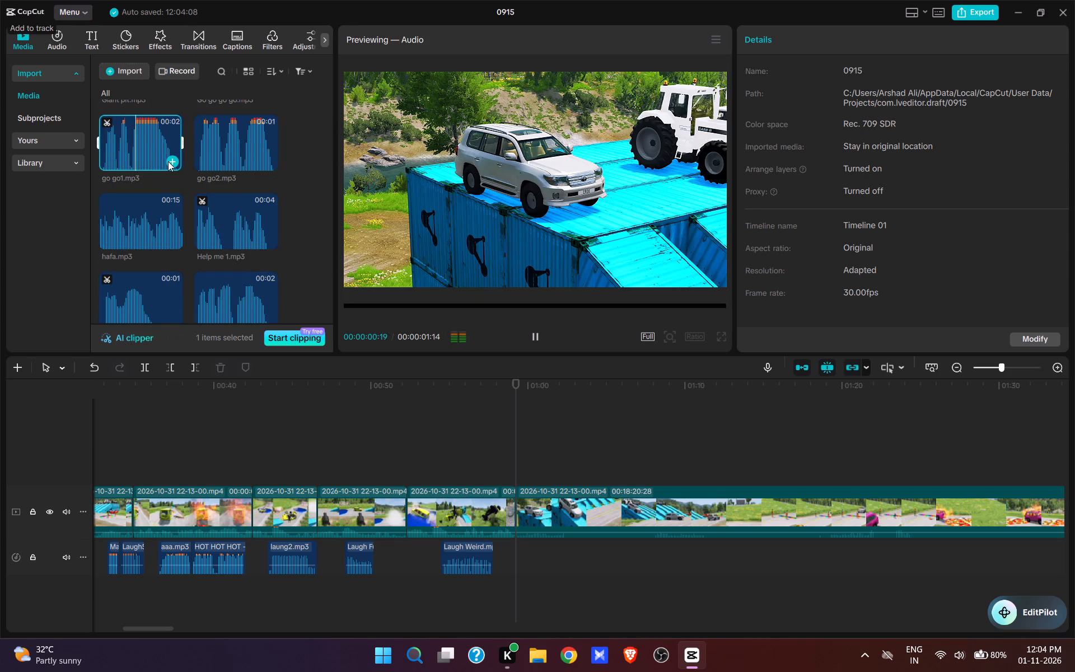
Play to 00:01:00:21 and add the Easy - Man.mp3 sound effect there, directly after the go go1 sound.
{"action": "key", "text": "space"}
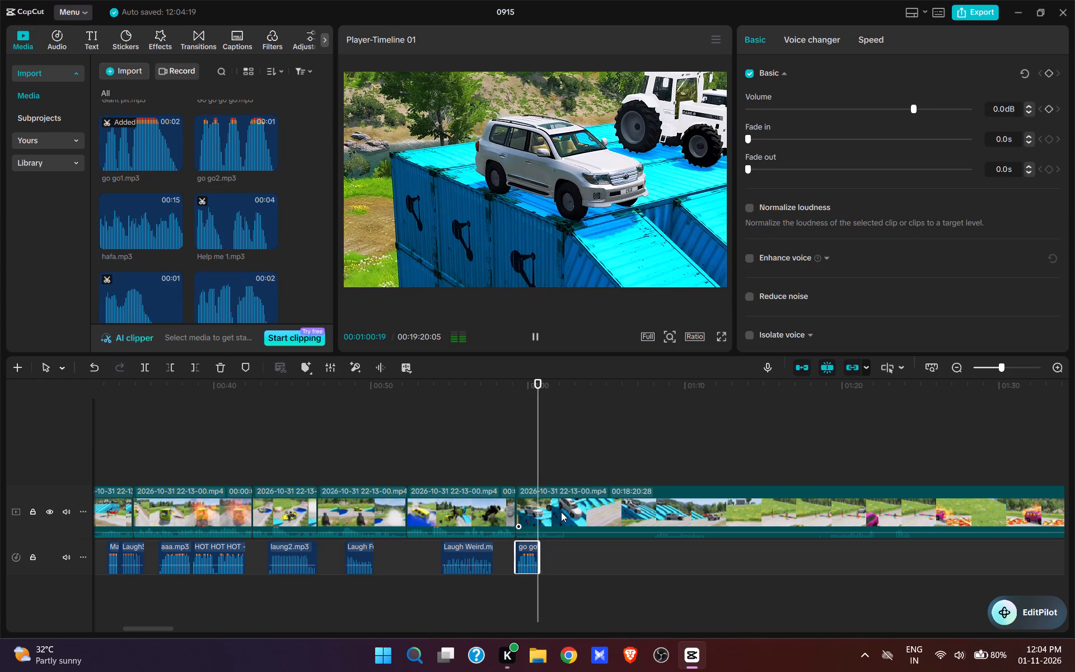
{"action": "key", "text": "space"}
{"action": "left_click", "coordinate": [538, 459]}
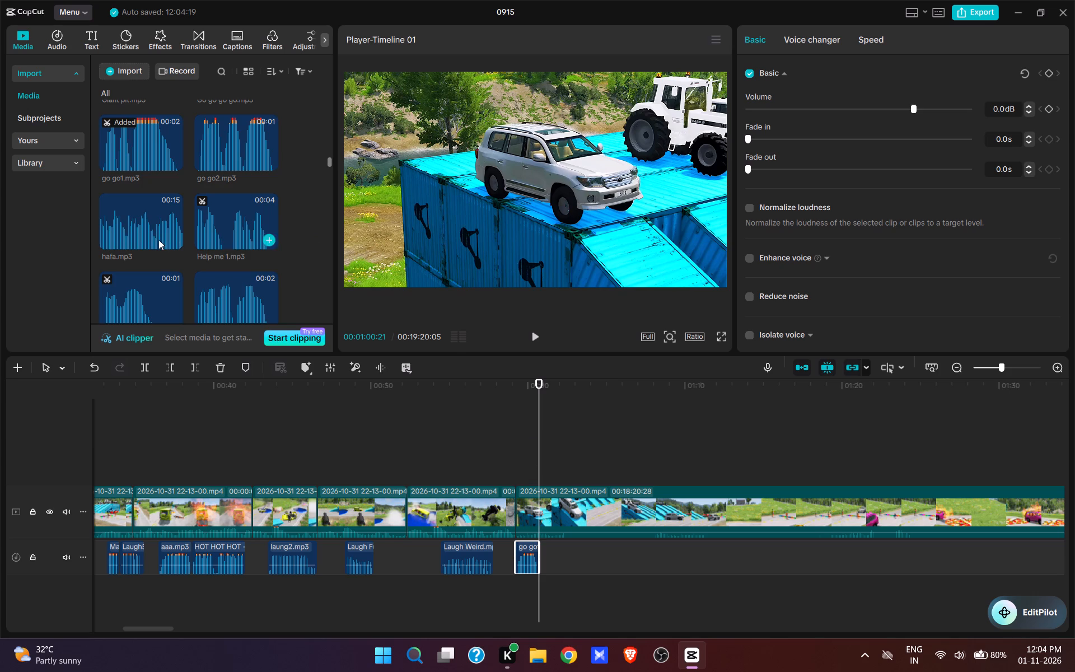
{"action": "scroll", "coordinate": [158, 240], "scroll_direction": "up", "scroll_amount": 5}
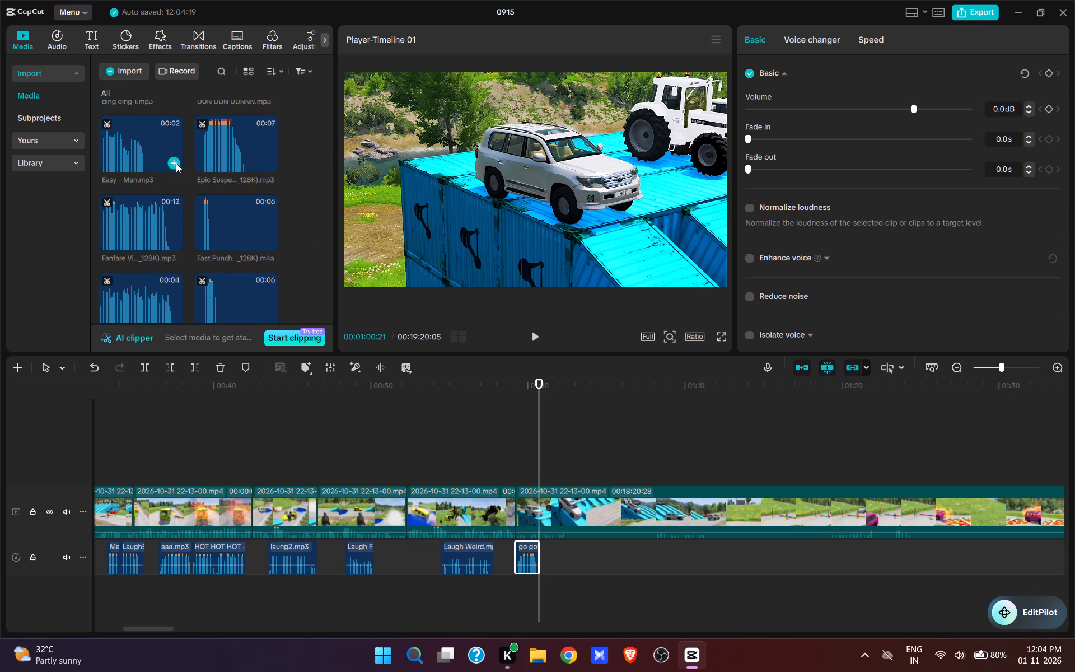
{"action": "left_click", "coordinate": [185, 163]}
{"action": "left_click", "coordinate": [174, 160]}
Play to 00:01:02:01, where the SUV is descending the container ramp, and split the video there.
{"action": "key", "text": "space"}
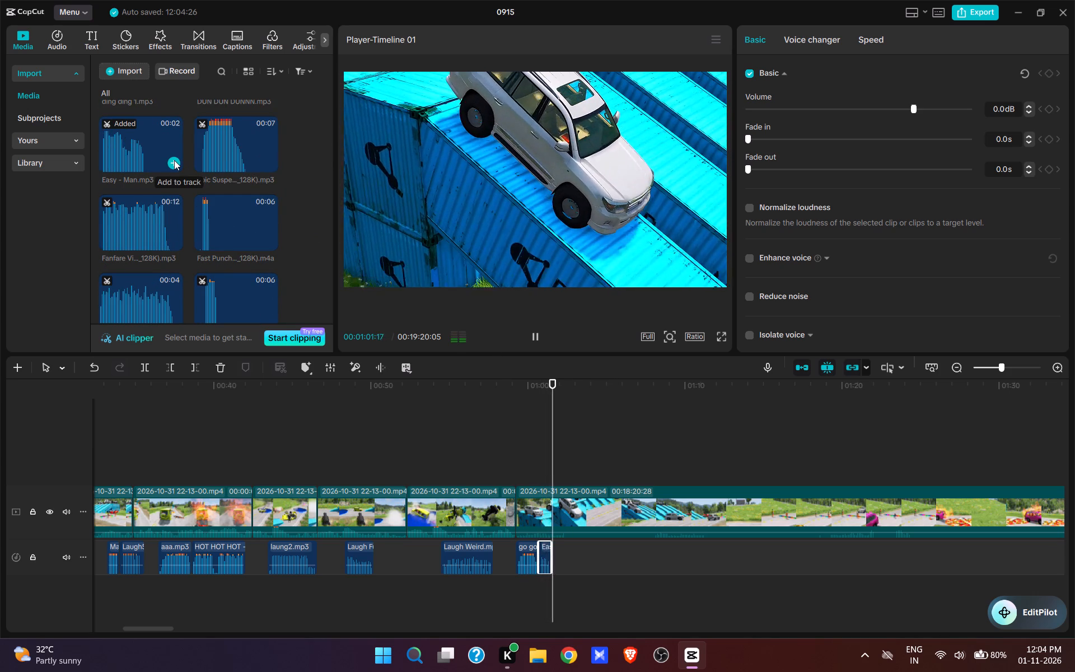
{"action": "key", "text": "space"}
{"action": "key", "text": "w"}
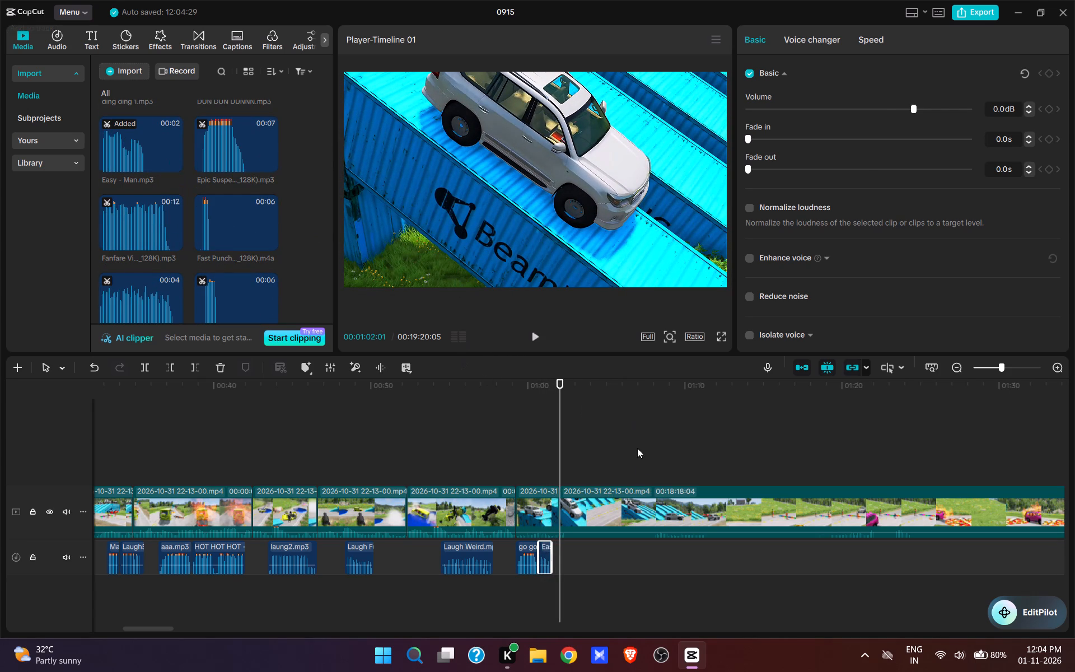
Cut the start of the last clip up to about 00:01:08, at the wide shot of the SUV on the ramp.
{"action": "left_click", "coordinate": [641, 464]}
{"action": "key", "text": "space"}
{"action": "key", "text": "space"}
{"action": "key", "text": "space"}
{"action": "key", "text": "space"}
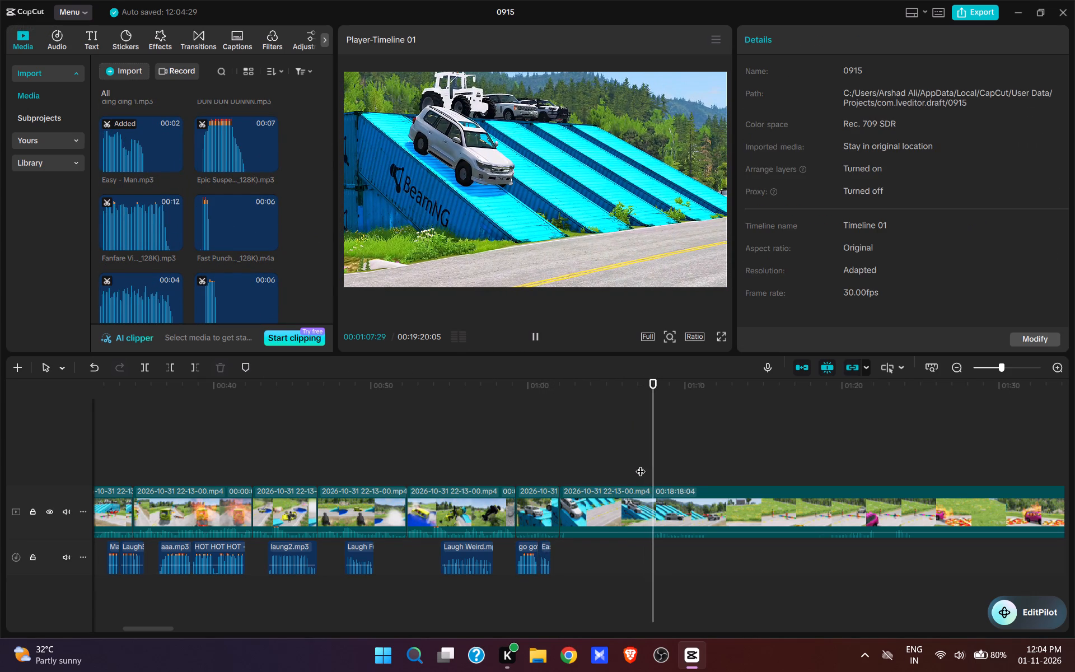
{"action": "type", "text": "q"}
Find zina2.mp3 in the imported media and add it at 00:01:02:01, where the wide ramp shot begins.
{"action": "scroll", "coordinate": [232, 208], "scroll_direction": "down", "scroll_amount": 7}
{"action": "left_click_drag", "start_coordinate": [329, 166], "coordinate": [343, 341]}
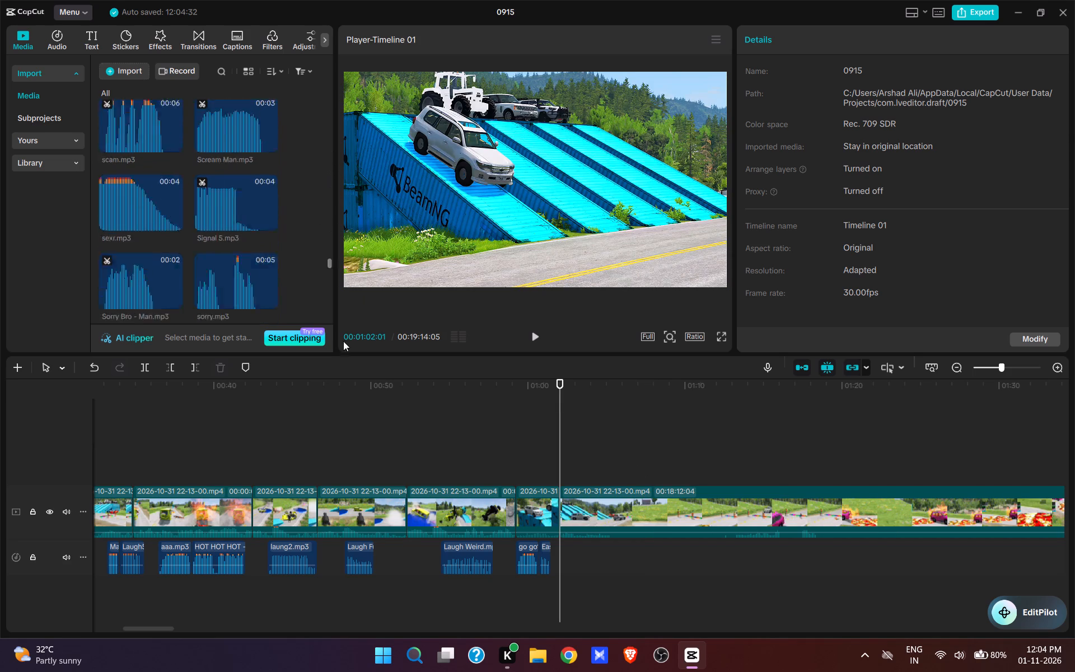
{"action": "left_click_drag", "start_coordinate": [343, 341], "coordinate": [347, 361]}
{"action": "scroll", "coordinate": [279, 253], "scroll_direction": "up", "scroll_amount": 3}
{"action": "left_click", "coordinate": [269, 168]}
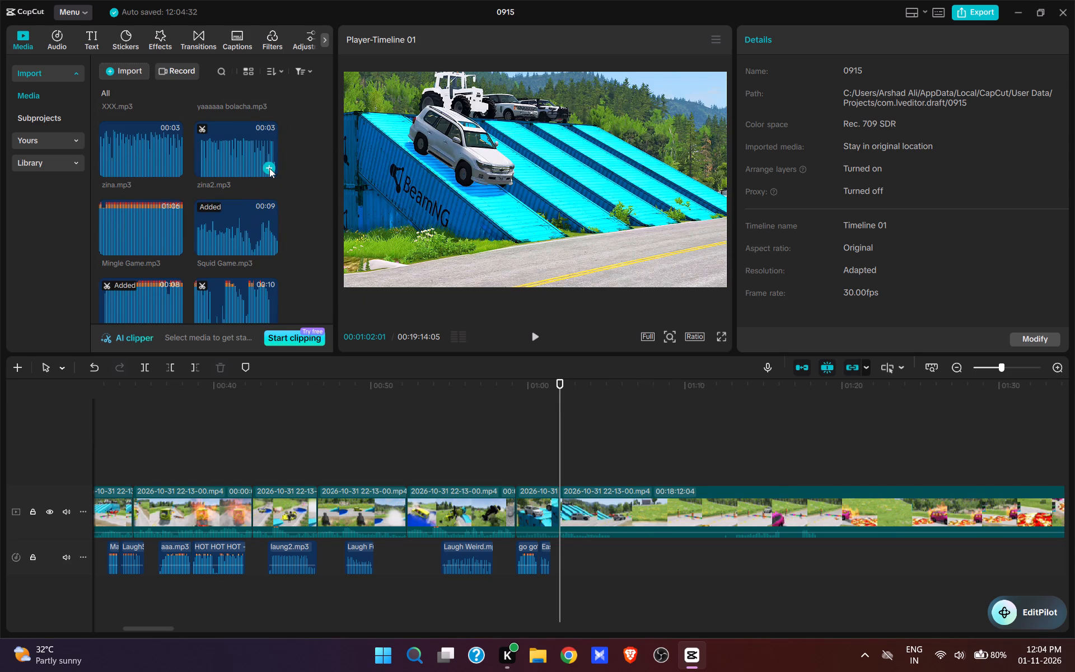
Play to 00:01:05:01, where the SUV drives towards the orange dummies, and split the video there.
{"action": "key", "text": "space"}
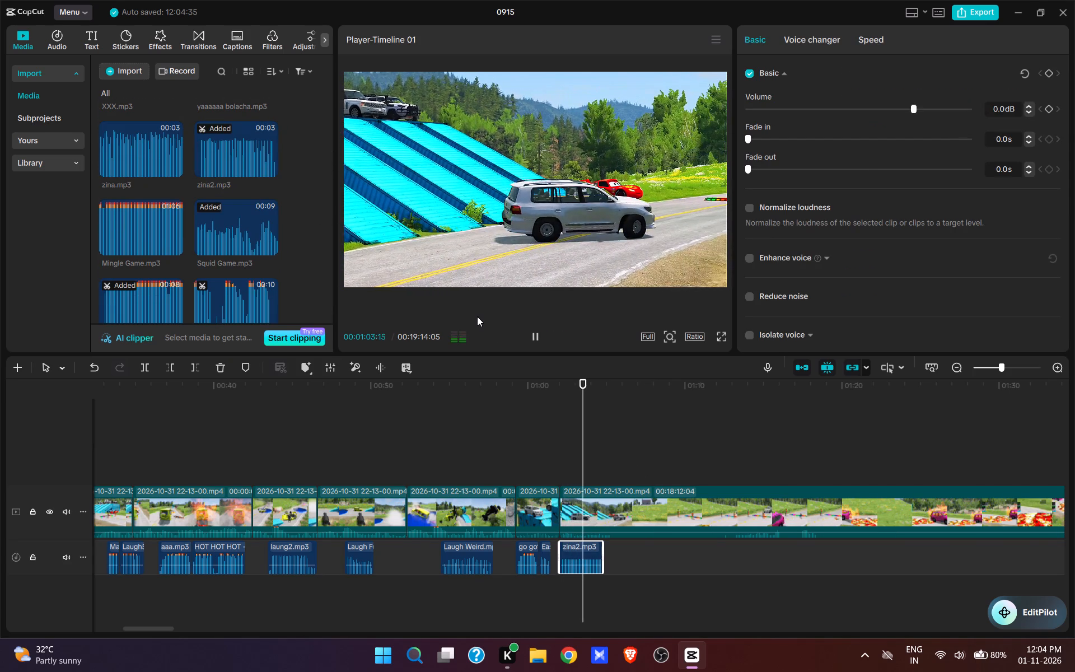
{"action": "key", "text": "space"}
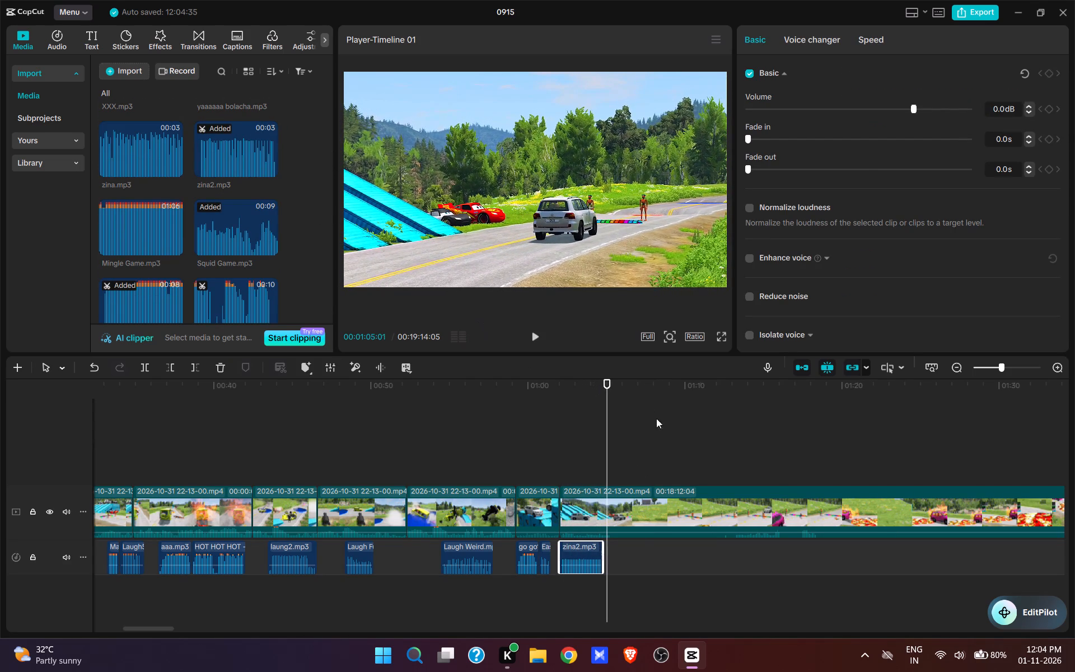
{"action": "key", "text": "w"}
Cut the start of the last clip up to about 00:01:12, then trim slightly more so the SUV starts nearer the coloured strip.
{"action": "left_click", "coordinate": [716, 461]}
{"action": "key", "text": "space"}
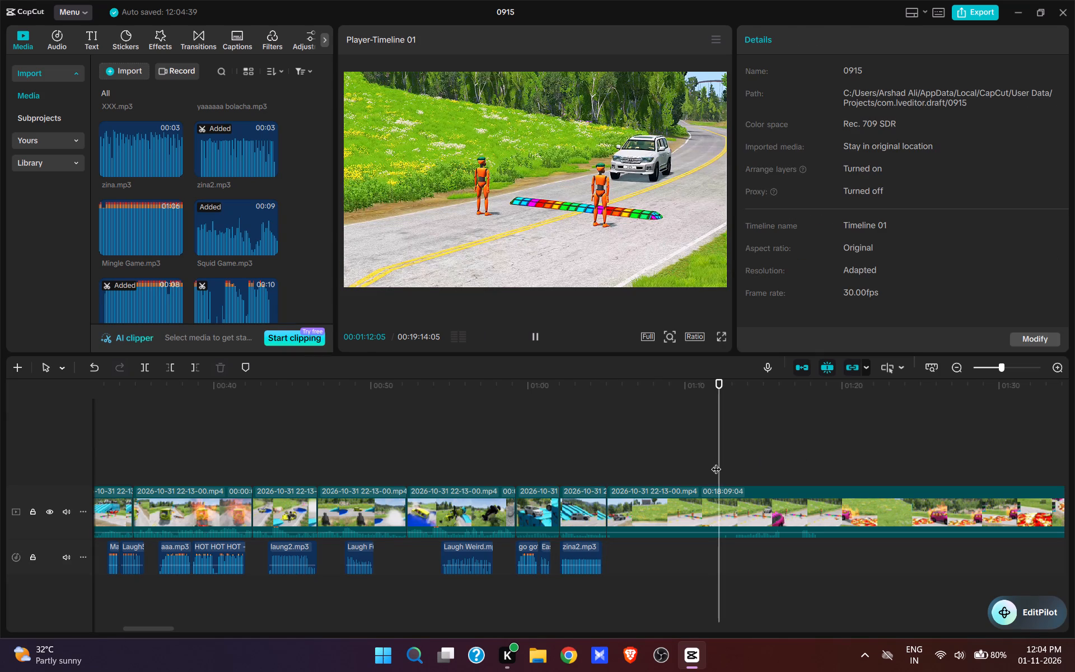
{"action": "key", "text": "space"}
{"action": "type", "text": "q"}
{"action": "key", "text": "space"}
{"action": "key", "text": "space"}
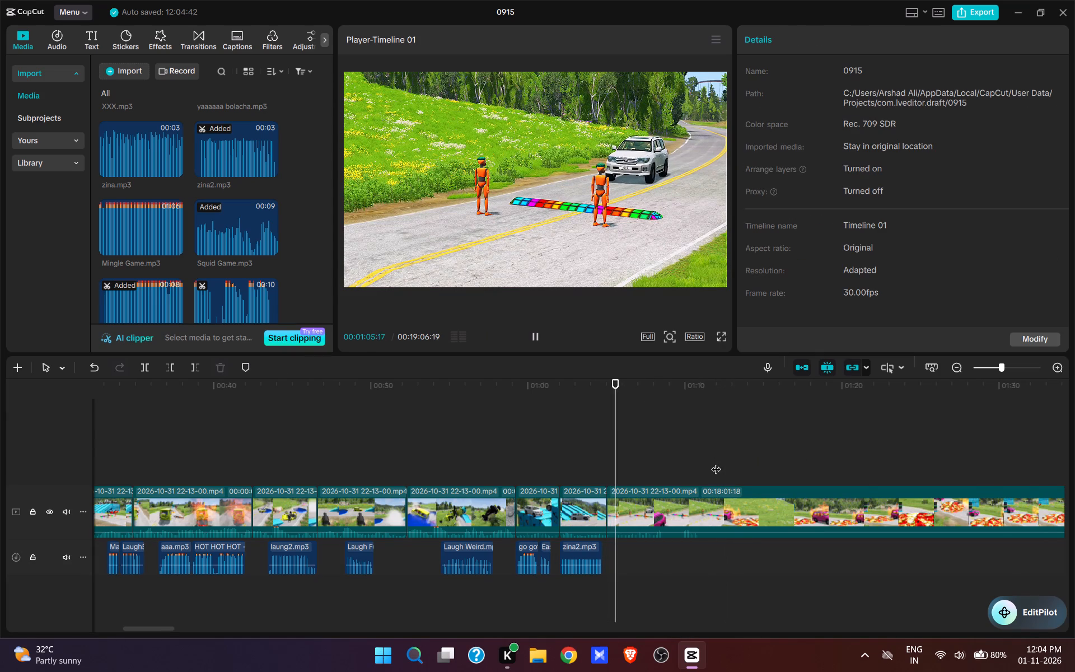
{"action": "type", "text": "q"}
{"action": "key", "text": "space"}
{"action": "key", "text": "space"}
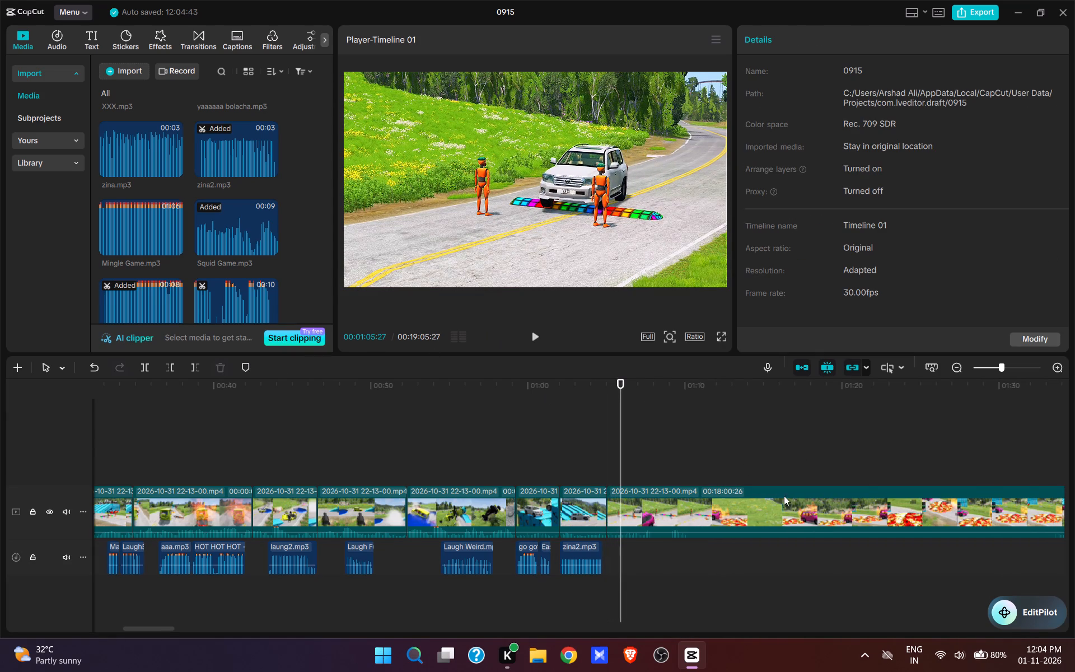
Find laugh4.mp3 in the imported media and add it at 00:01:05:21, as the SUV reaches the coloured strip.
{"action": "left_click", "coordinate": [618, 471]}
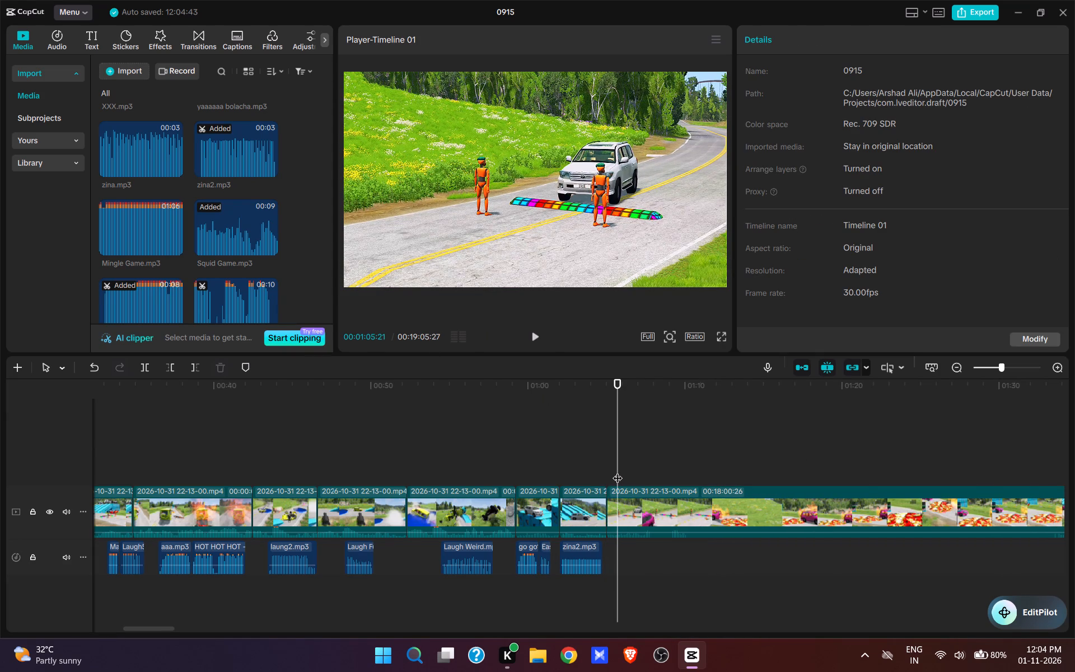
{"action": "scroll", "coordinate": [260, 262], "scroll_direction": "up", "scroll_amount": 12}
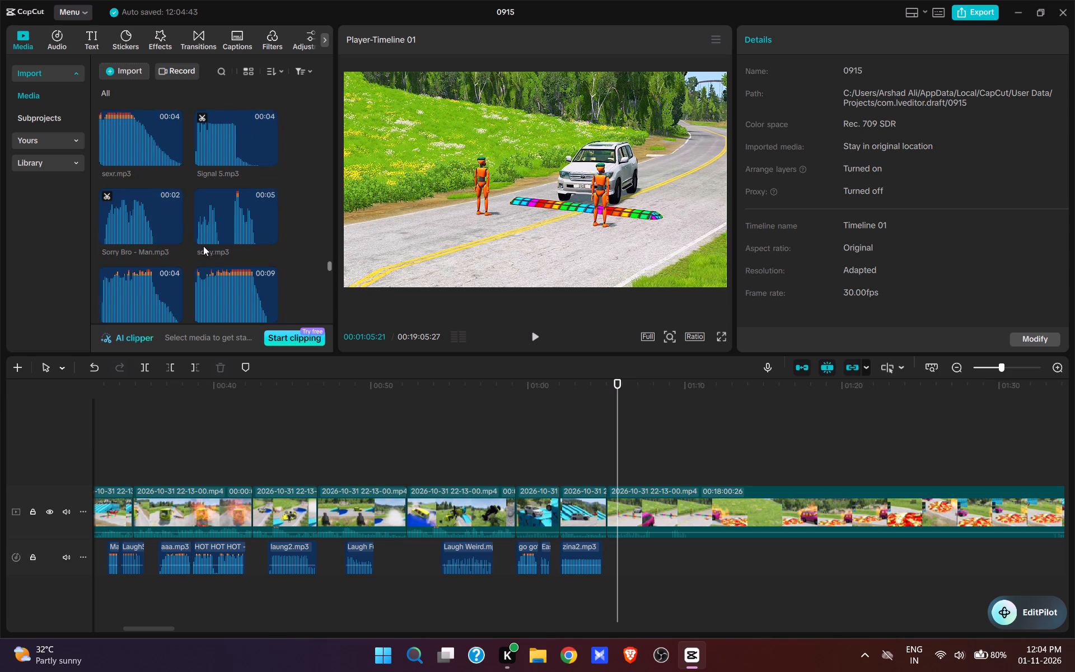
{"action": "scroll", "coordinate": [203, 246], "scroll_direction": "up", "scroll_amount": 19}
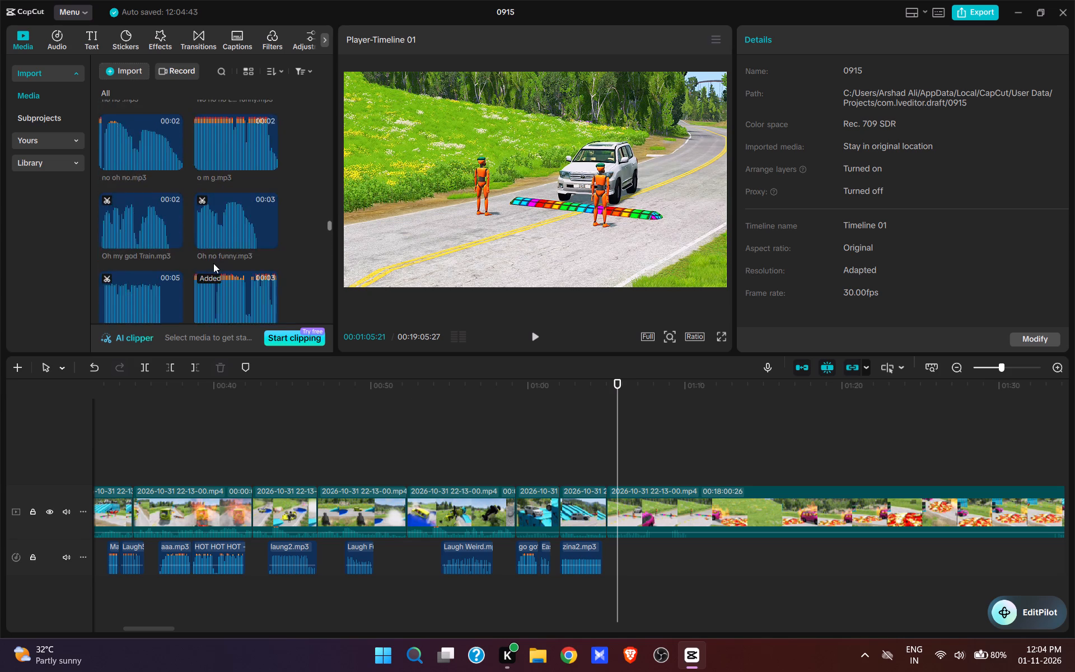
{"action": "scroll", "coordinate": [213, 263], "scroll_direction": "up", "scroll_amount": 12}
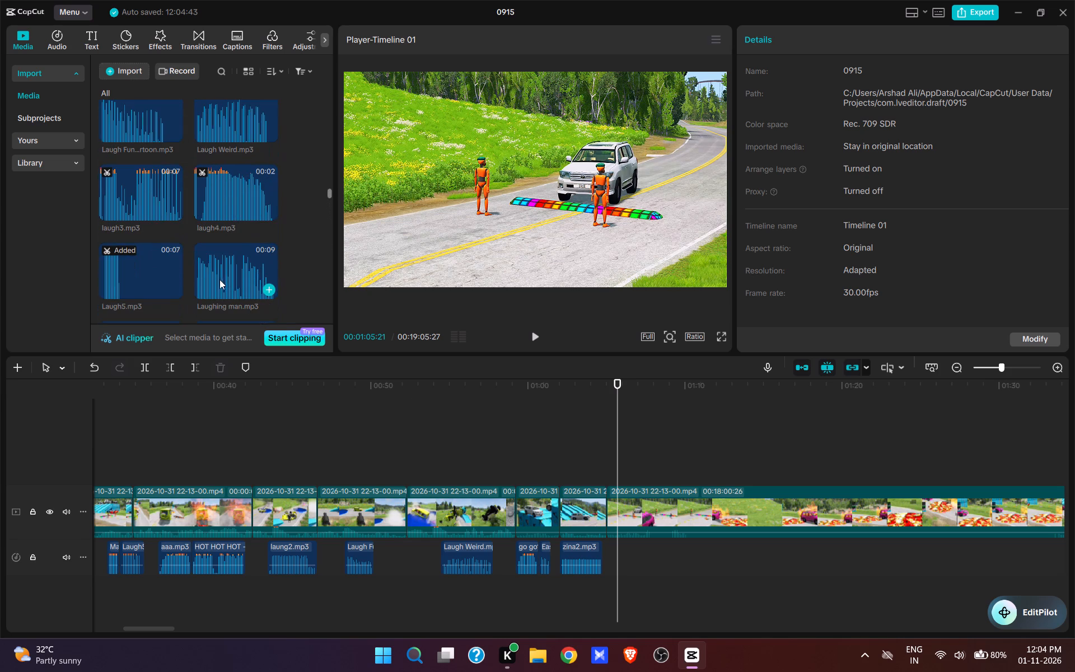
{"action": "left_click", "coordinate": [269, 209]}
Review the pink SUV passing the dummies and split the video at 00:01:07:18, once it has left the frame.
{"action": "key", "text": "space"}
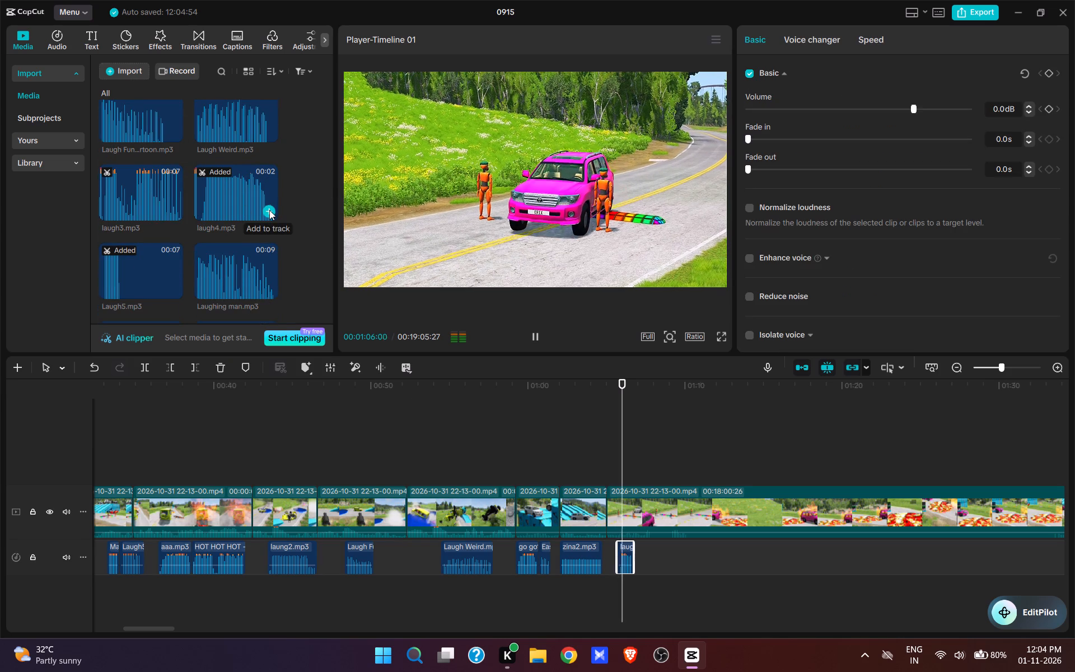
{"action": "key", "text": "space"}
{"action": "key", "text": "space"}
{"action": "key", "text": "space"}
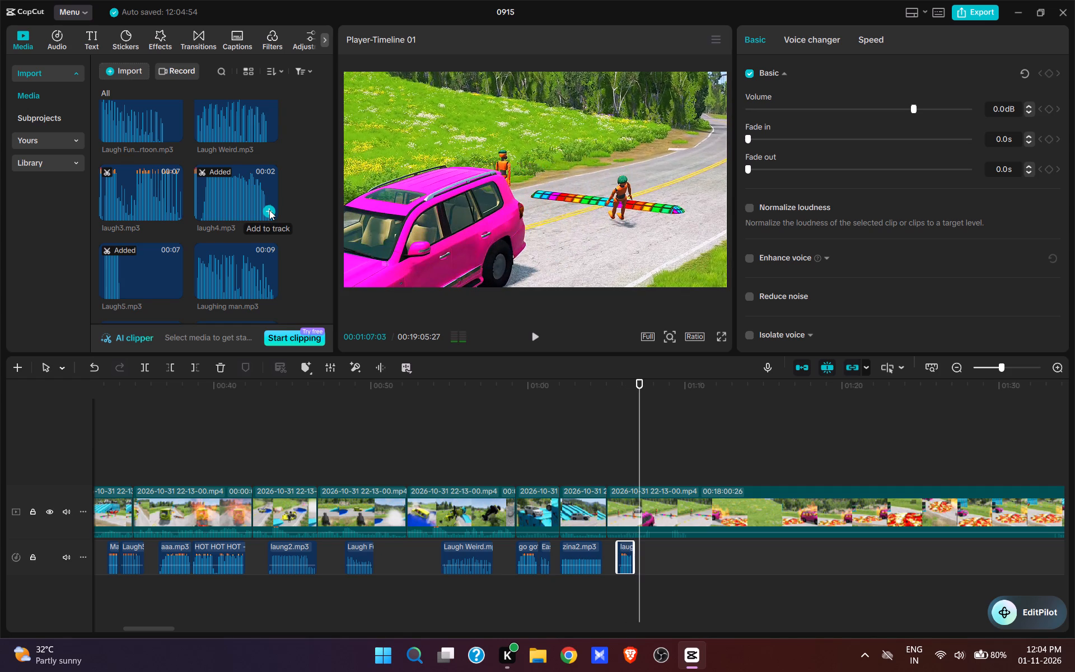
{"action": "key", "text": "space"}
{"action": "key", "text": "space"}
{"action": "key", "text": "space"}
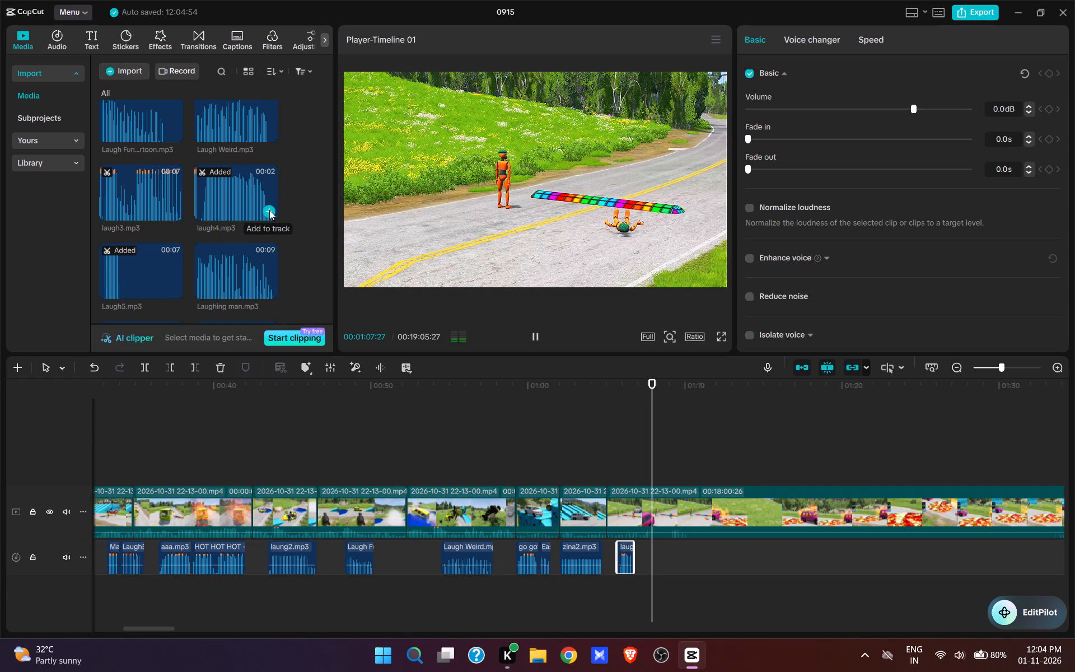
{"action": "key", "text": "space"}
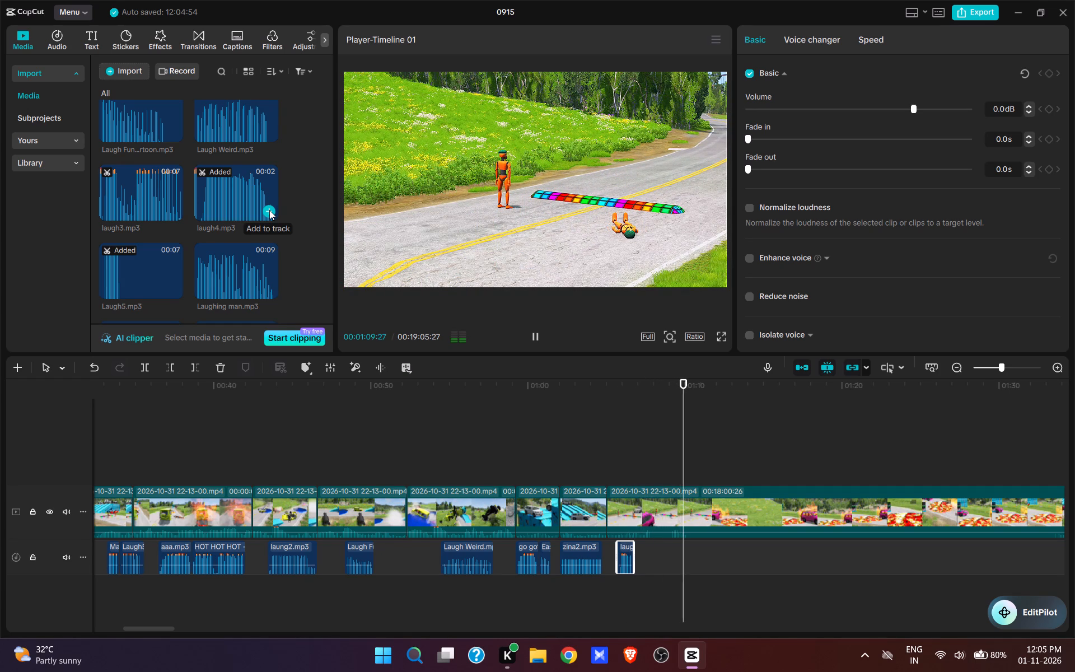
{"action": "left_click", "coordinate": [644, 455]}
{"action": "left_click", "coordinate": [643, 455]}
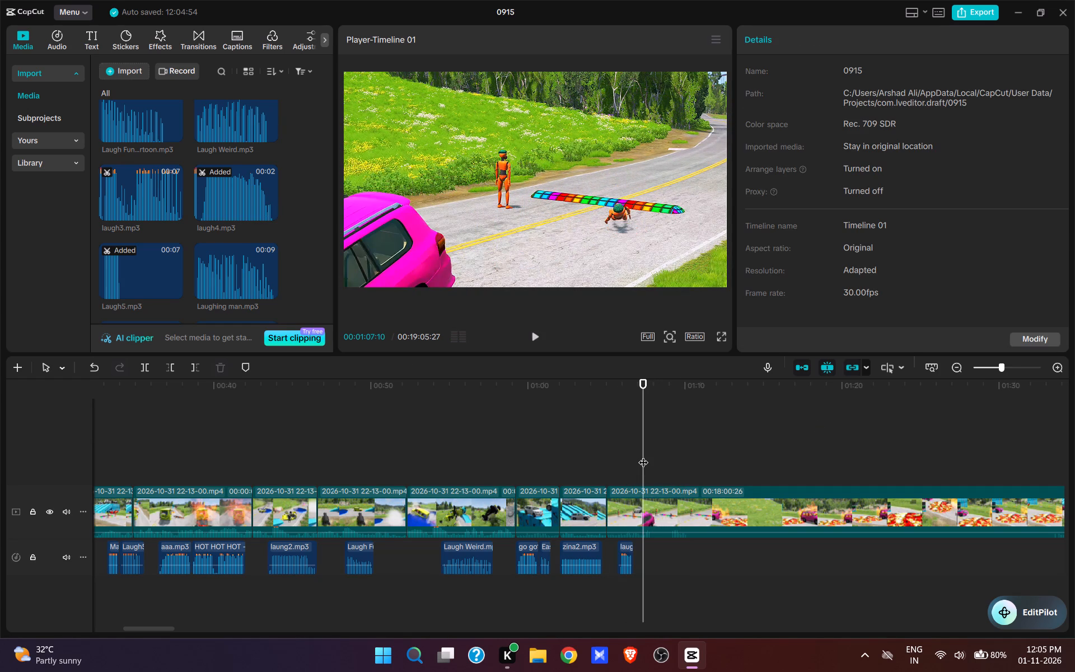
{"action": "key", "text": "space"}
{"action": "key", "text": "space"}
{"action": "left_click", "coordinate": [643, 464]}
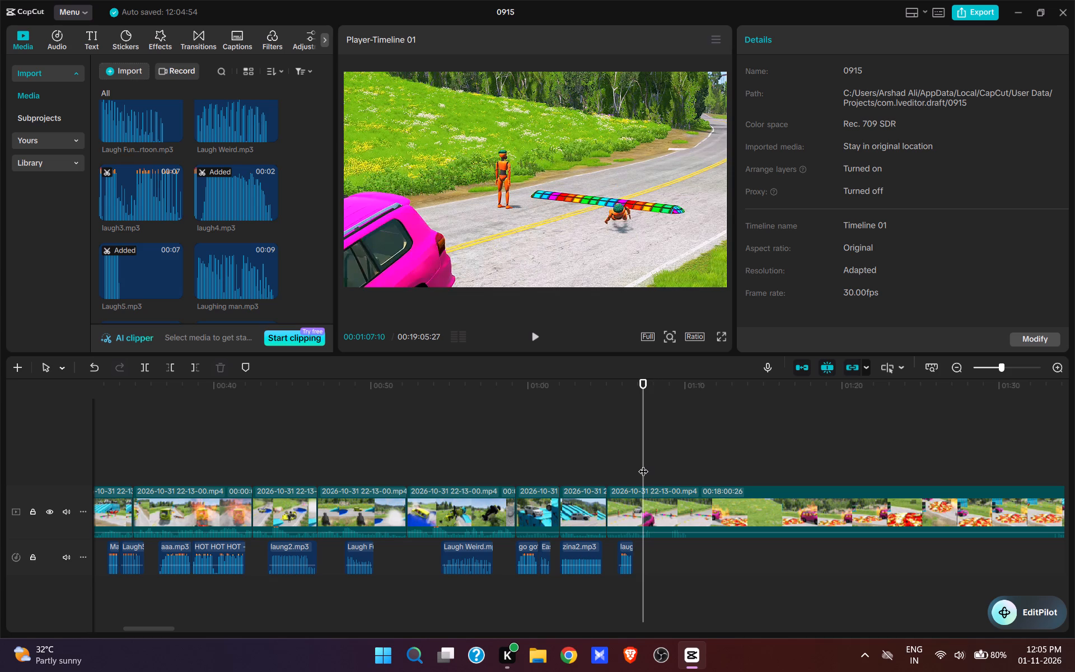
{"action": "key", "text": "space"}
{"action": "key", "text": "space"}
{"action": "type", "text": "w"}
Cut the start of the last clip up to about 00:01:09, shortening the shot of the fallen dummy.
{"action": "key", "text": "space"}
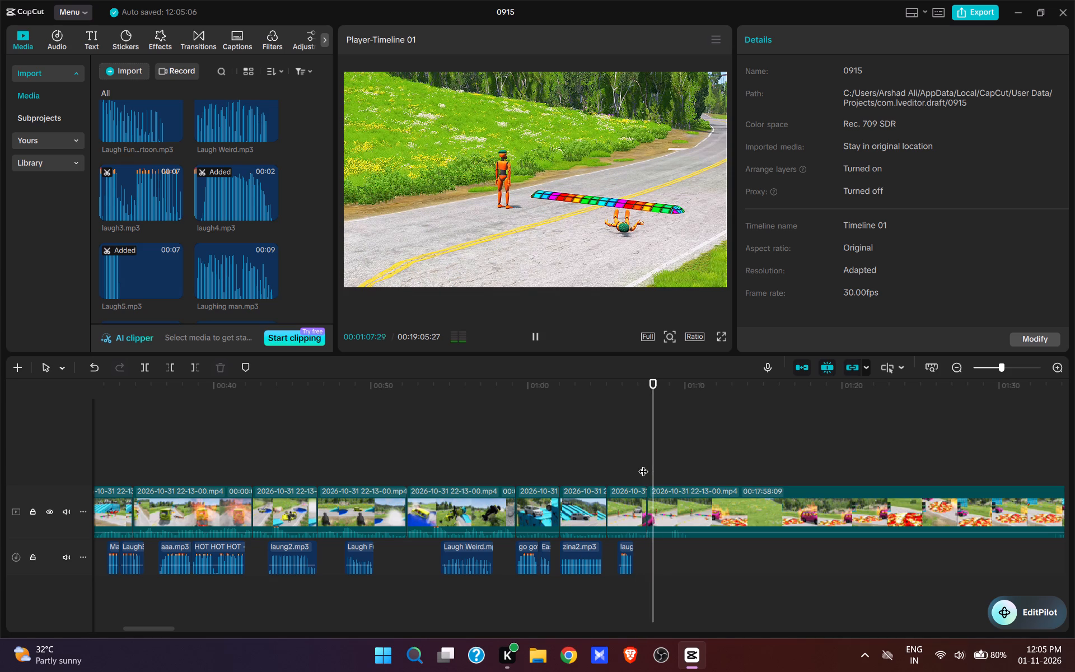
{"action": "key", "text": "space"}
{"action": "key", "text": "q"}
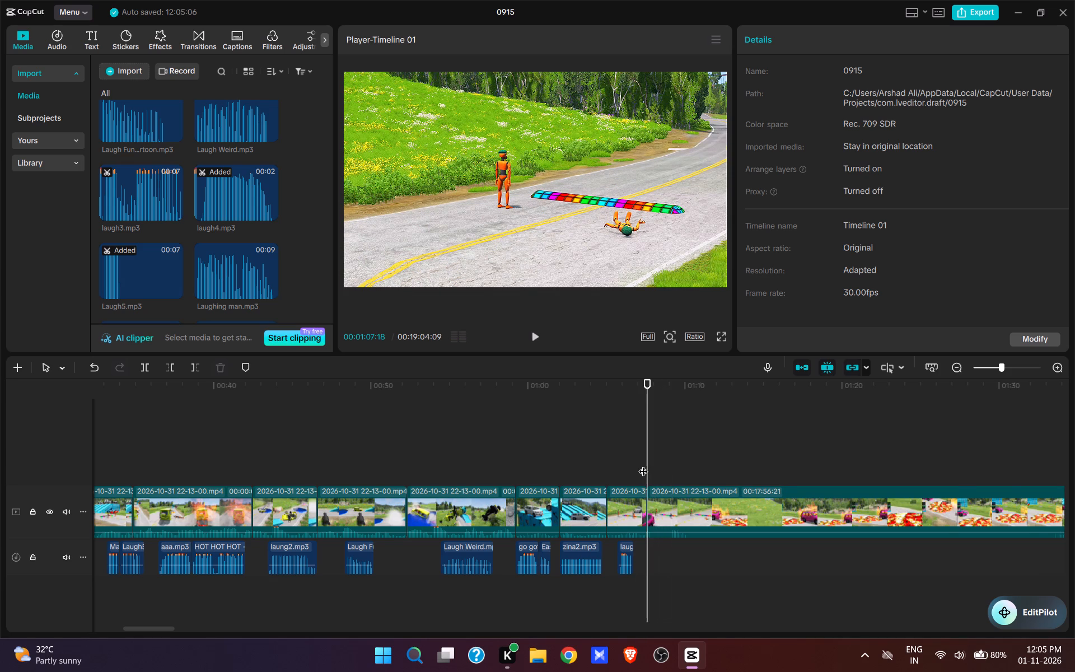
Add Laugh5.mp3 at 00:01:06:22, directly after the laugh4.mp3 clip.
{"action": "left_click", "coordinate": [633, 465]}
{"action": "key", "text": "space"}
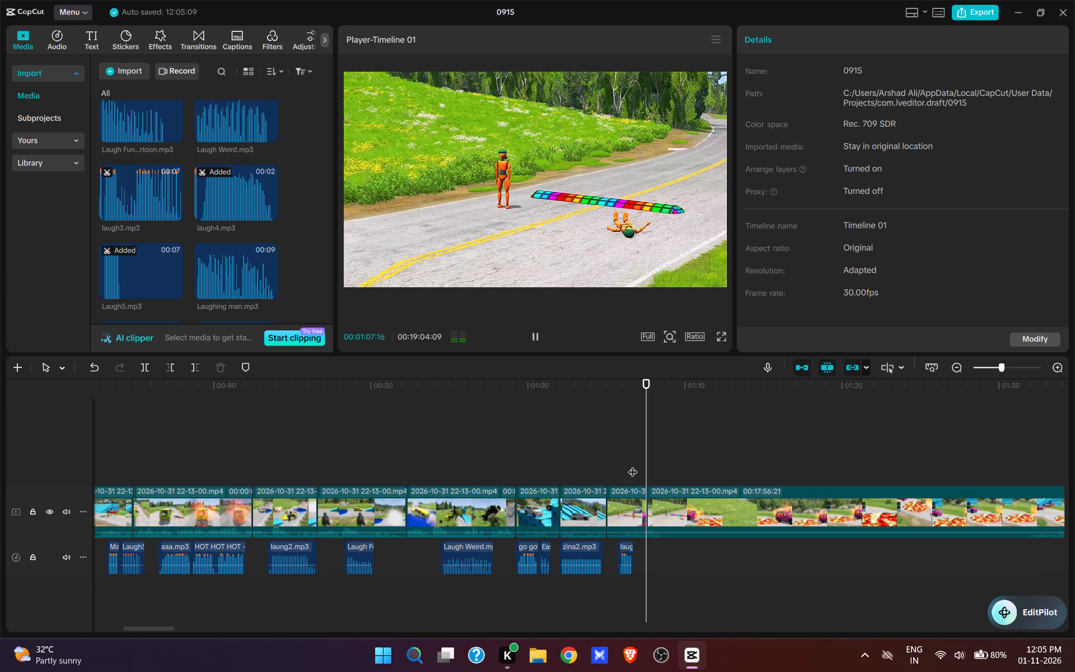
{"action": "key", "text": "space"}
{"action": "left_click", "coordinate": [638, 465]}
{"action": "left_click", "coordinate": [638, 465]}
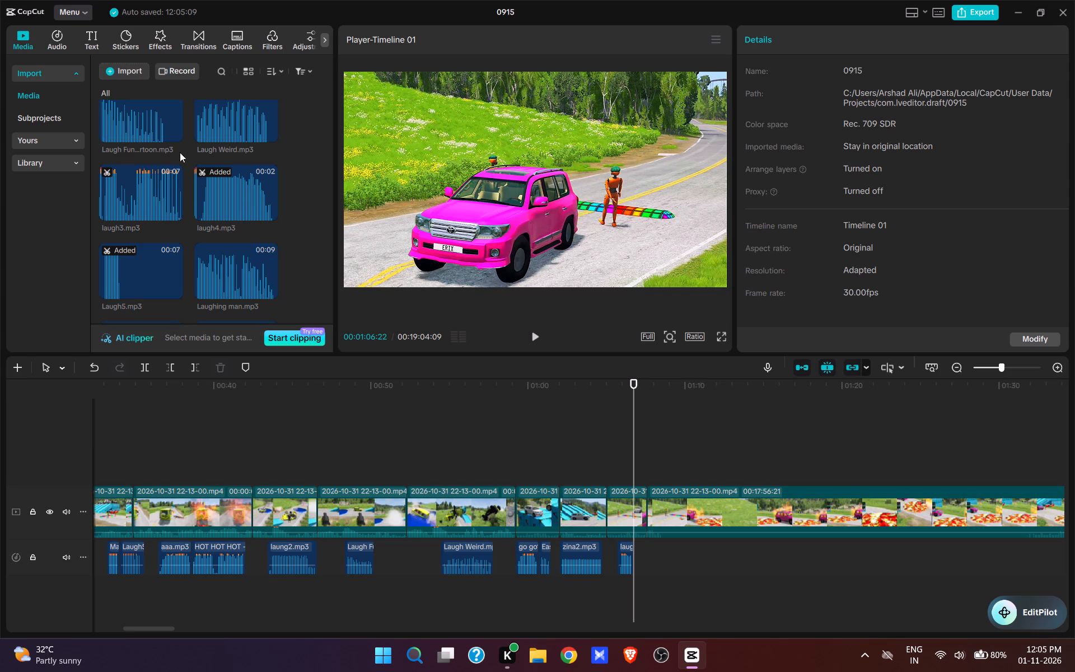
{"action": "left_click", "coordinate": [143, 269]}
{"action": "left_click", "coordinate": [116, 291]}
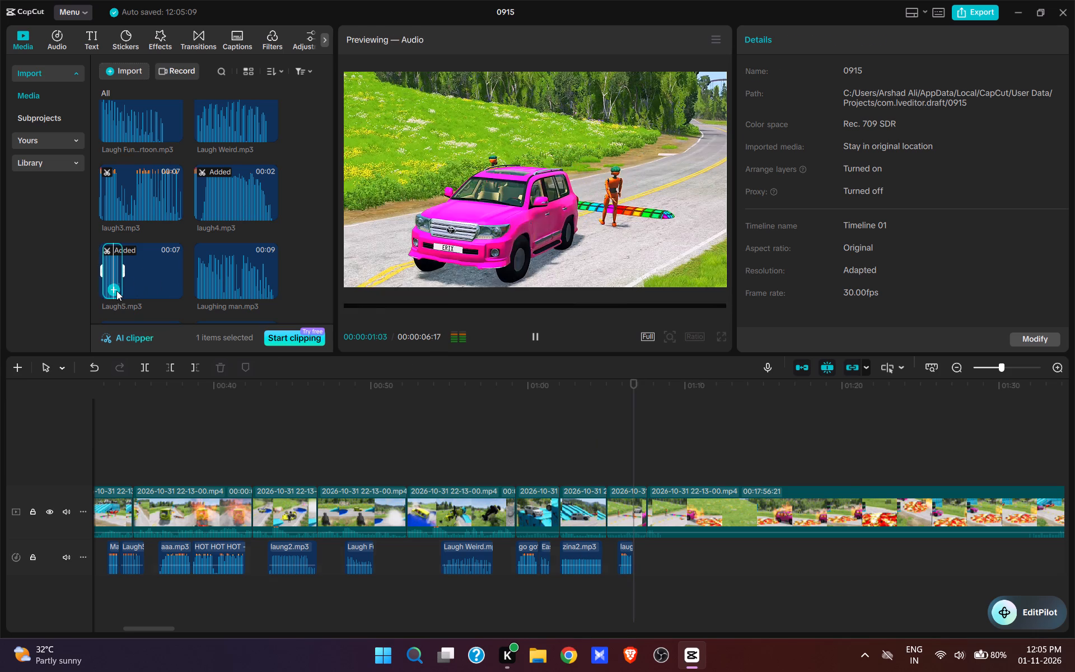
Play to 00:01:08:12, just before the Laugh5.mp3 clip ends, and split the video there.
{"action": "key", "text": "space"}
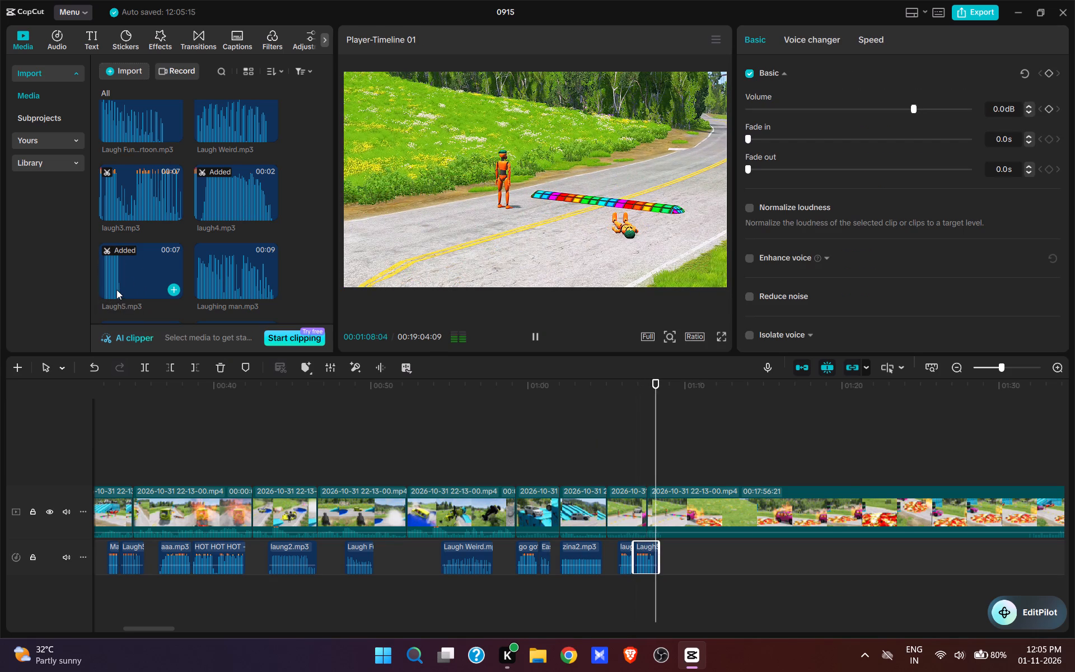
{"action": "key", "text": "space"}
{"action": "left_click", "coordinate": [672, 506]}
{"action": "key", "text": "w"}
Cut the start of the last clip up to about 00:01:33, where the pink SUV drives towards the lava pool.
{"action": "left_click_drag", "start_coordinate": [793, 582], "coordinate": [683, 590]}
{"action": "double_click", "coordinate": [683, 590]}
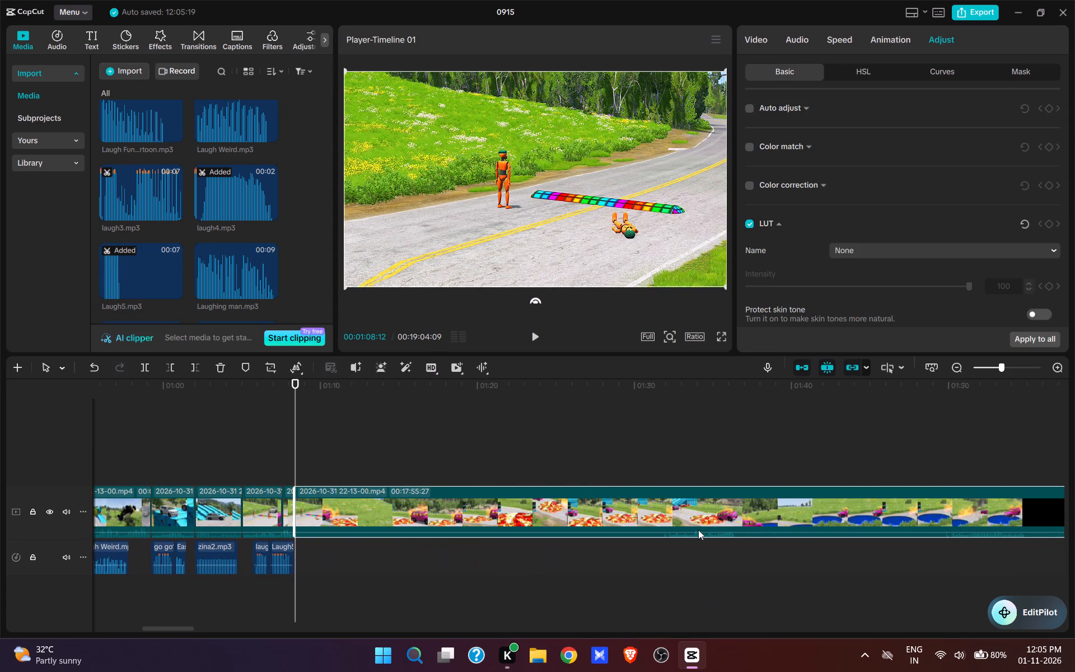
{"action": "left_click", "coordinate": [657, 465]}
{"action": "key", "text": "space"}
{"action": "key", "text": "space"}
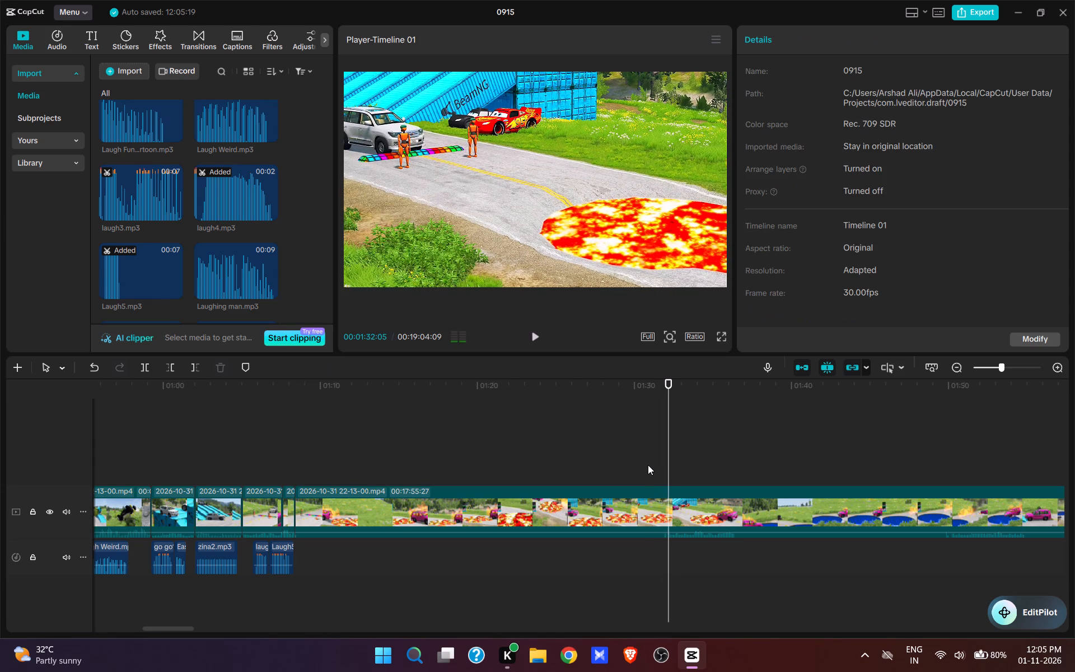
{"action": "key", "text": "space"}
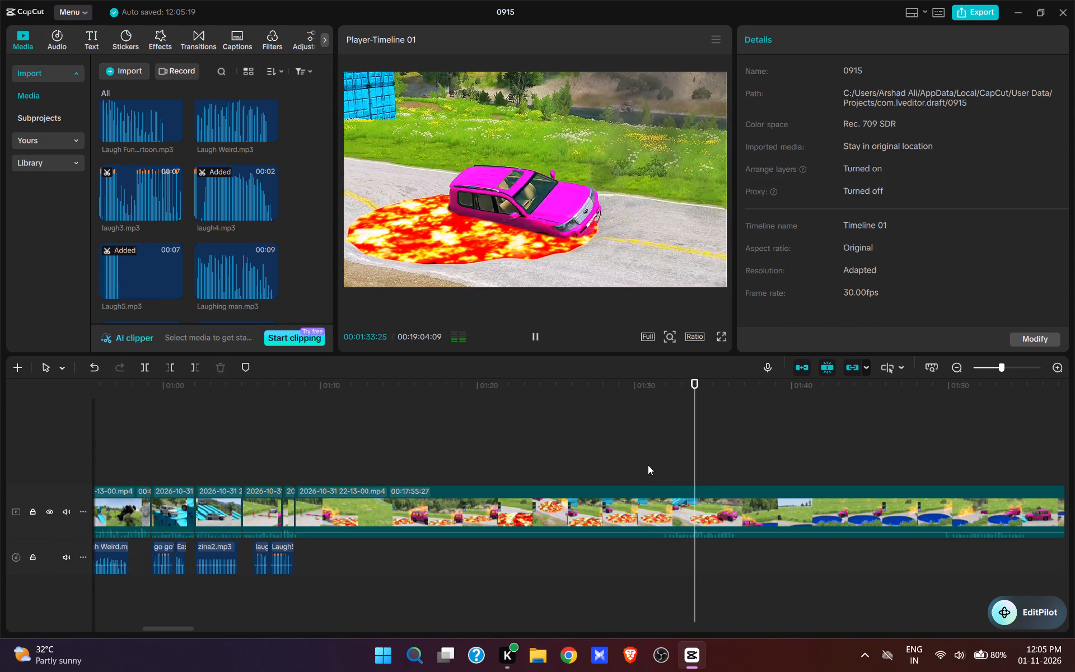
{"action": "left_click", "coordinate": [669, 469]}
{"action": "key", "text": "space"}
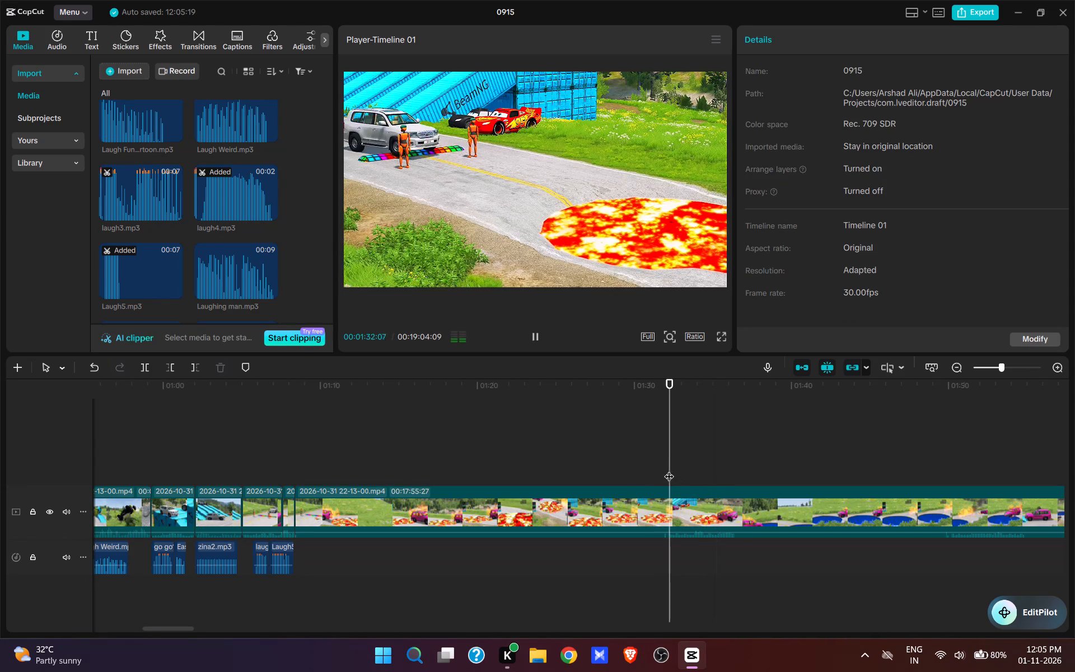
{"action": "key", "text": "space"}
{"action": "key", "text": "q"}
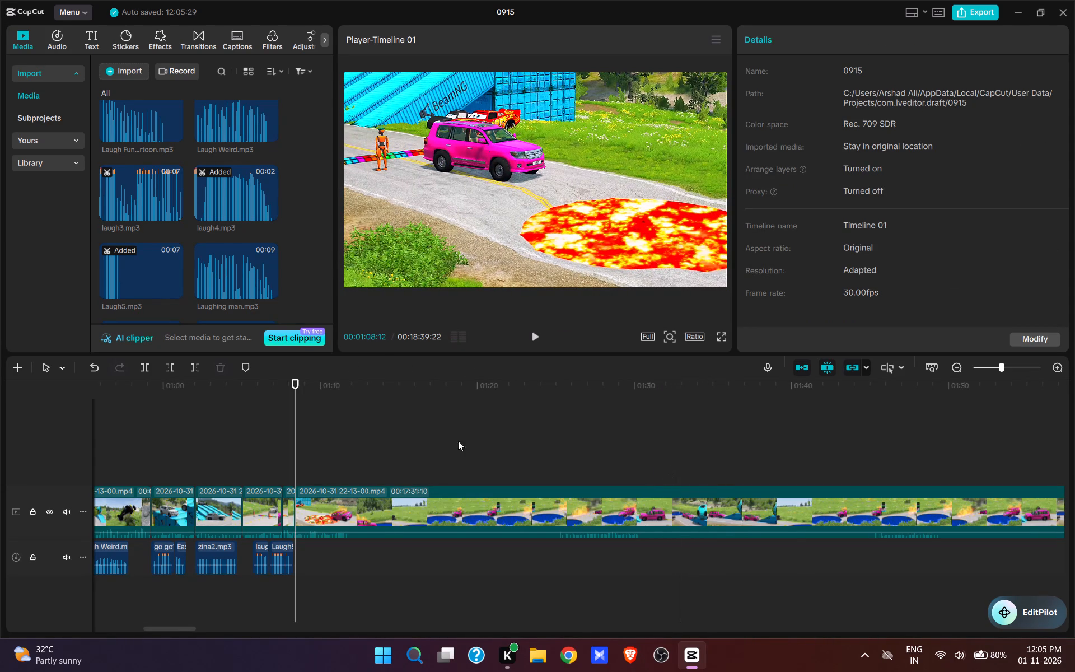
Find "no no .mp3" in the imported media and add it at 00:01:08:10, where the lava shot begins.
{"action": "left_click", "coordinate": [276, 465]}
{"action": "key", "text": "space"}
{"action": "key", "text": "space"}
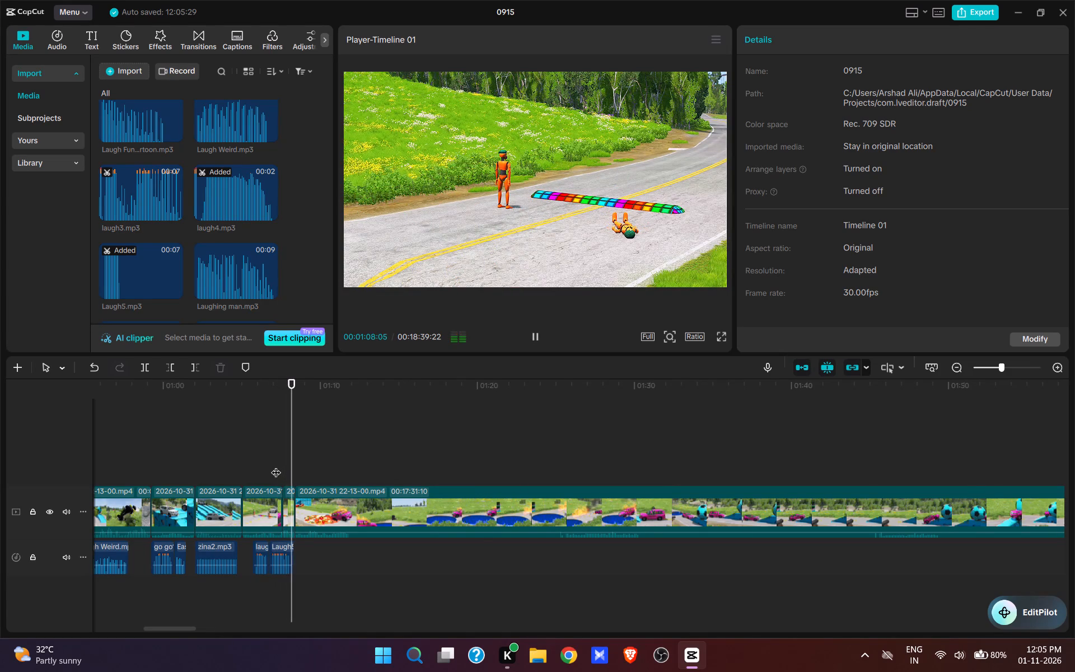
{"action": "key", "text": "space"}
{"action": "key", "text": "space"}
{"action": "left_click", "coordinate": [293, 460]}
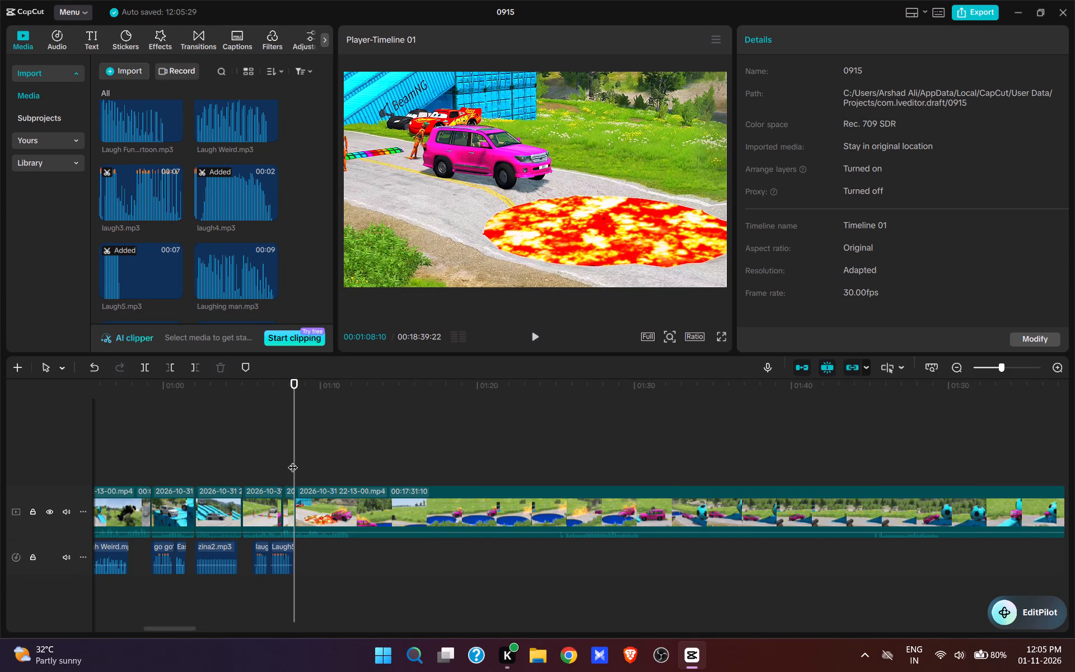
{"action": "scroll", "coordinate": [179, 233], "scroll_direction": "up", "scroll_amount": 18}
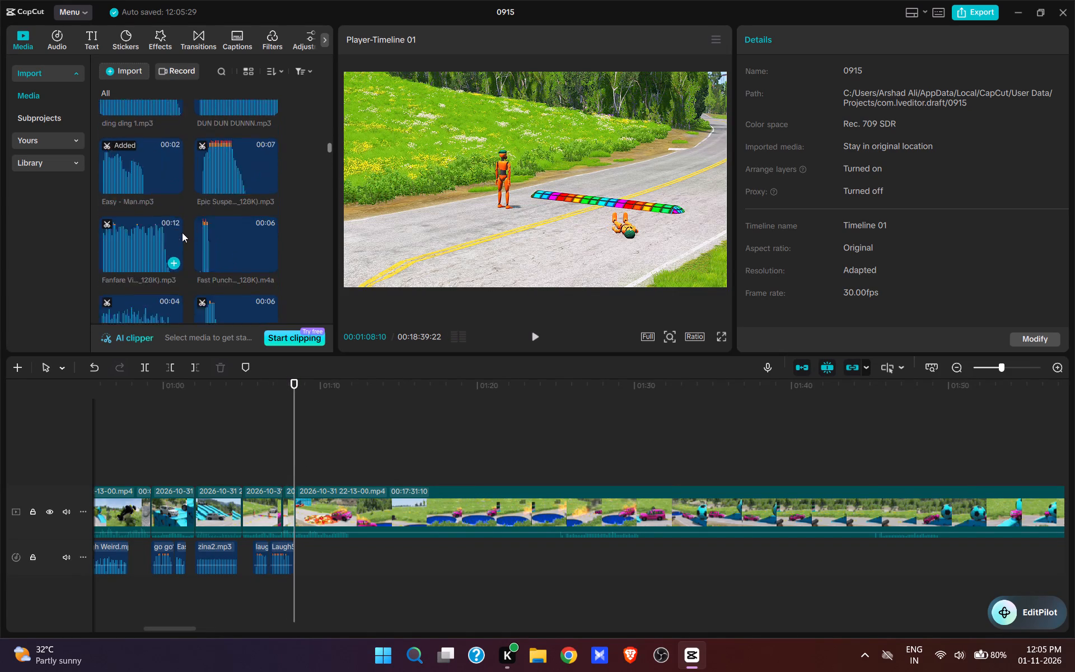
{"action": "scroll", "coordinate": [182, 232], "scroll_direction": "up", "scroll_amount": 10}
{"action": "scroll", "coordinate": [197, 234], "scroll_direction": "down", "scroll_amount": 7}
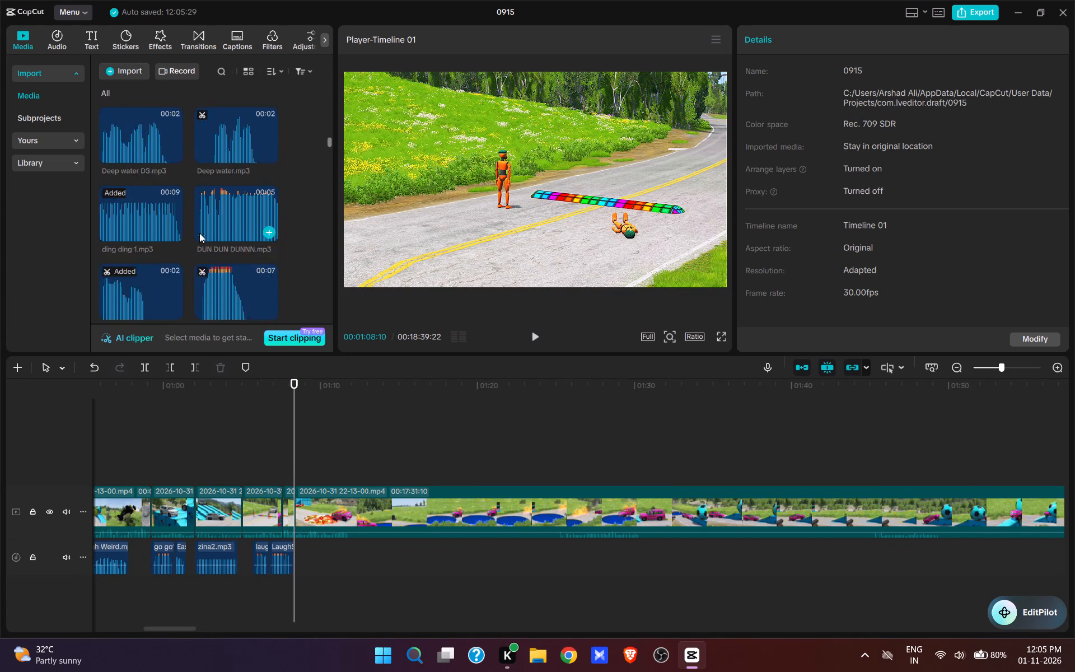
{"action": "scroll", "coordinate": [199, 233], "scroll_direction": "down", "scroll_amount": 13}
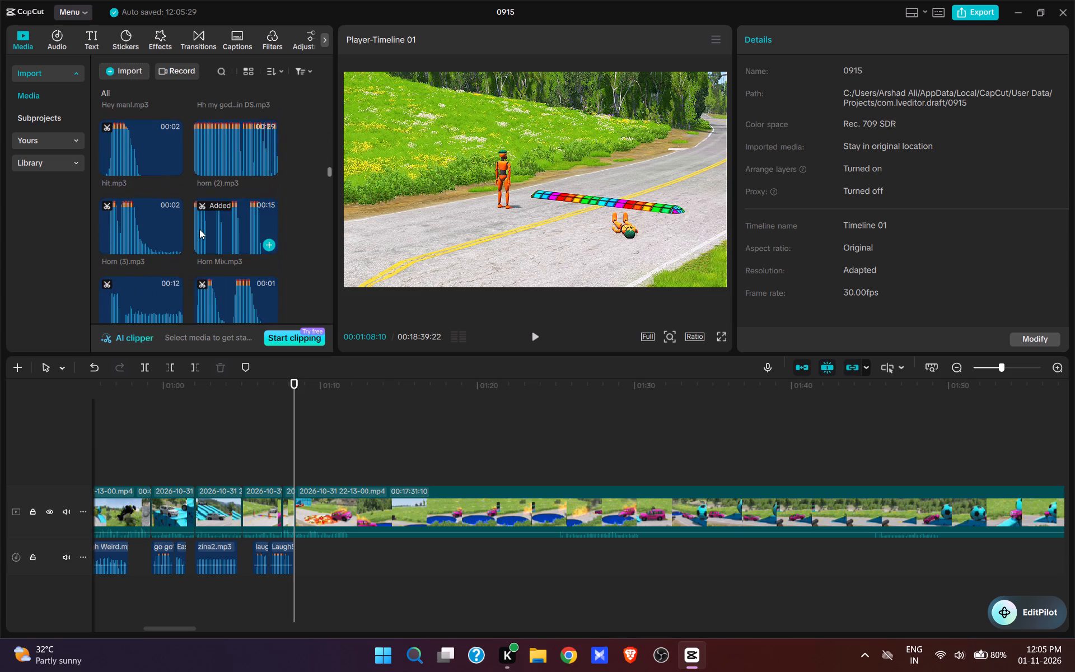
{"action": "scroll", "coordinate": [199, 229], "scroll_direction": "down", "scroll_amount": 11}
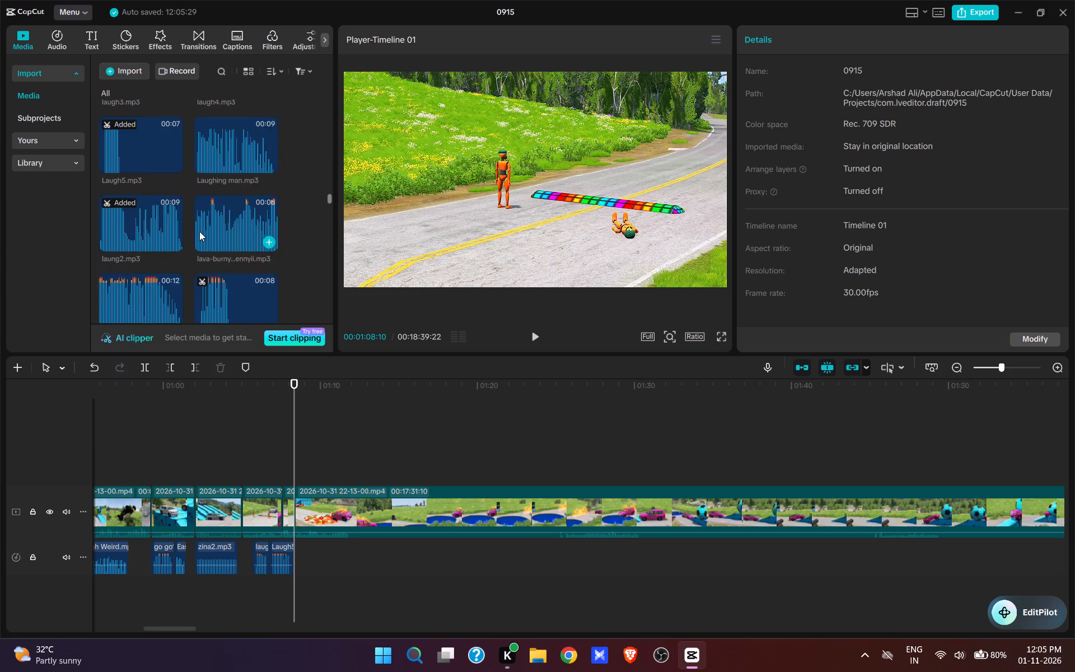
{"action": "scroll", "coordinate": [199, 231], "scroll_direction": "down", "scroll_amount": 7}
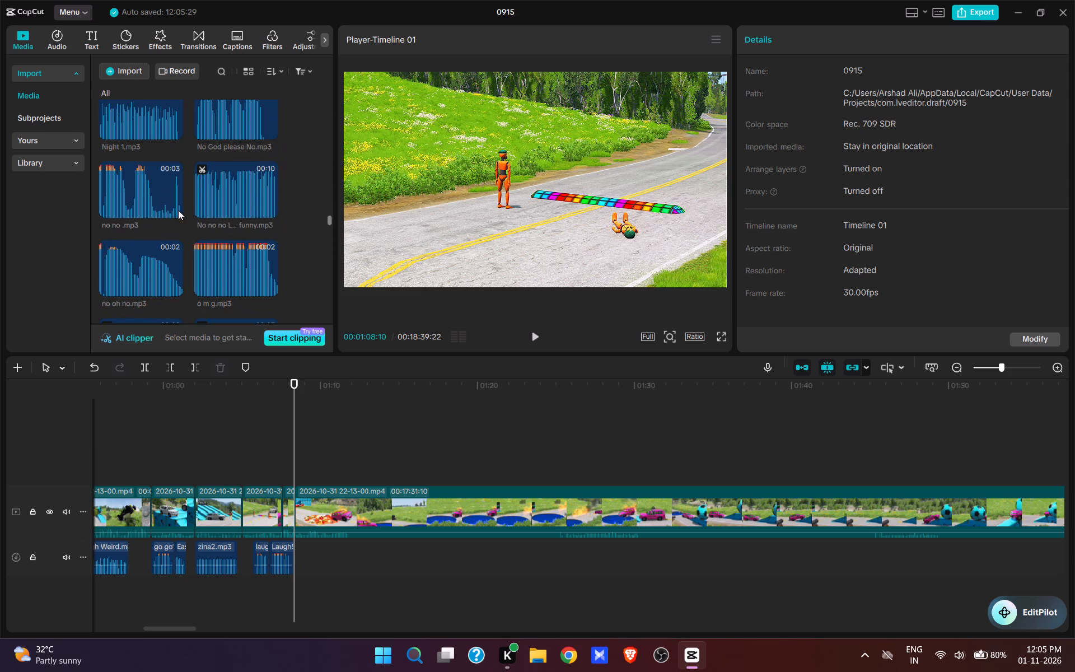
{"action": "left_click", "coordinate": [152, 198]}
{"action": "left_click", "coordinate": [173, 207]}
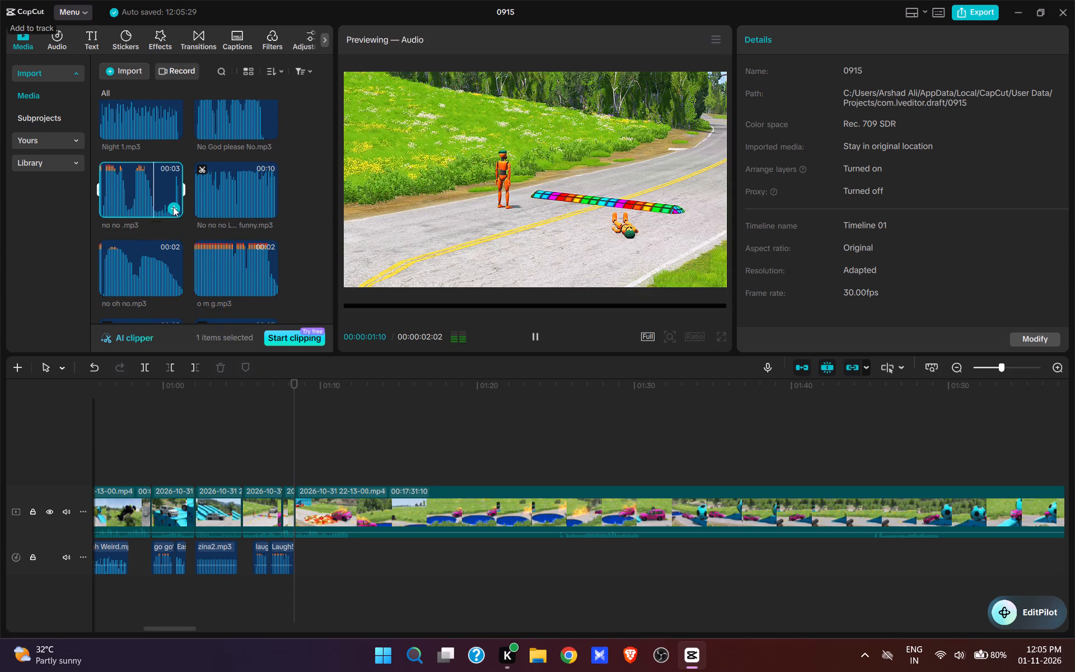
Play to 00:01:10:00, where the SUV bursts into flames, and trim the end of the "no no .mp3" clip there.
{"action": "key", "text": "space"}
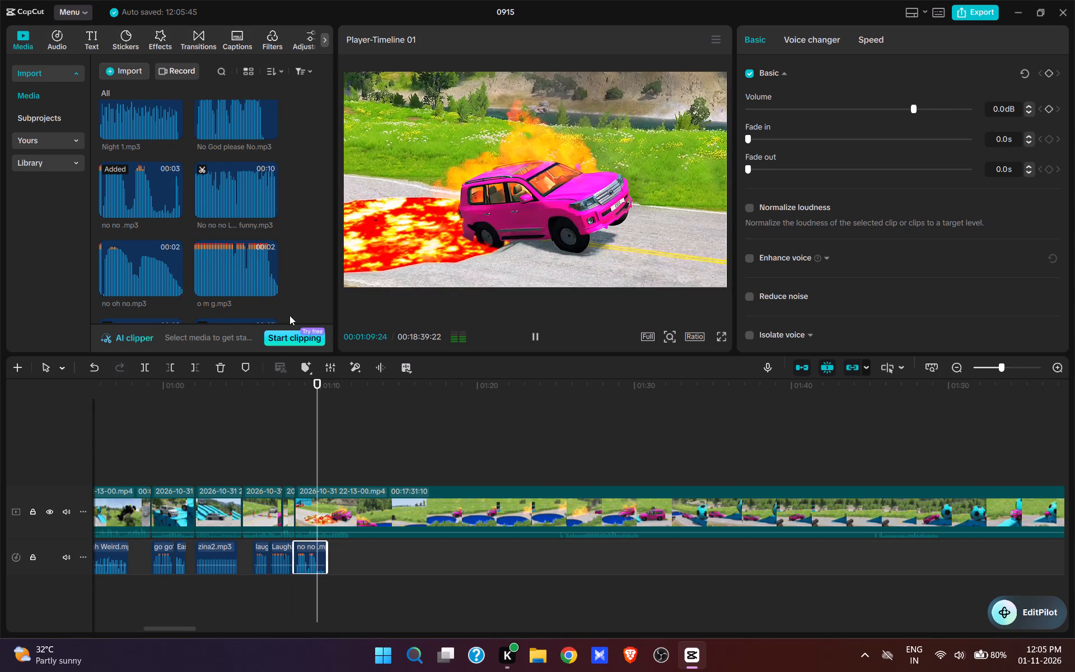
{"action": "key", "text": "space"}
{"action": "key", "text": "e"}
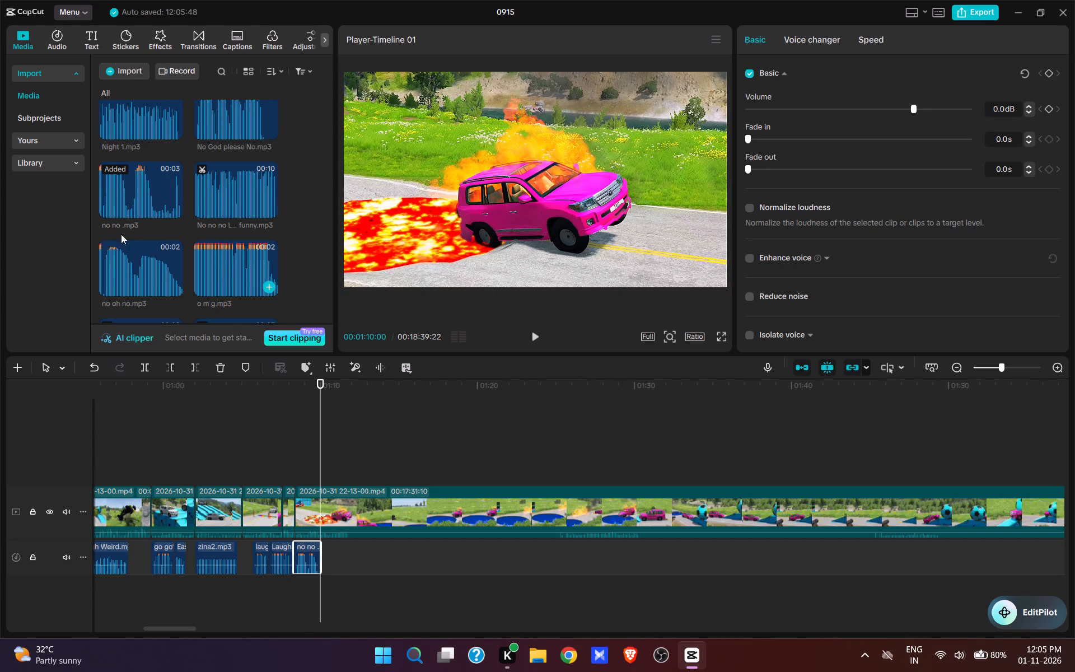
Find Scream Man.mp3 in the imported media, add it at 00:01:10:00 and play it against the burning SUV.
{"action": "scroll", "coordinate": [208, 221], "scroll_direction": "down", "scroll_amount": 13}
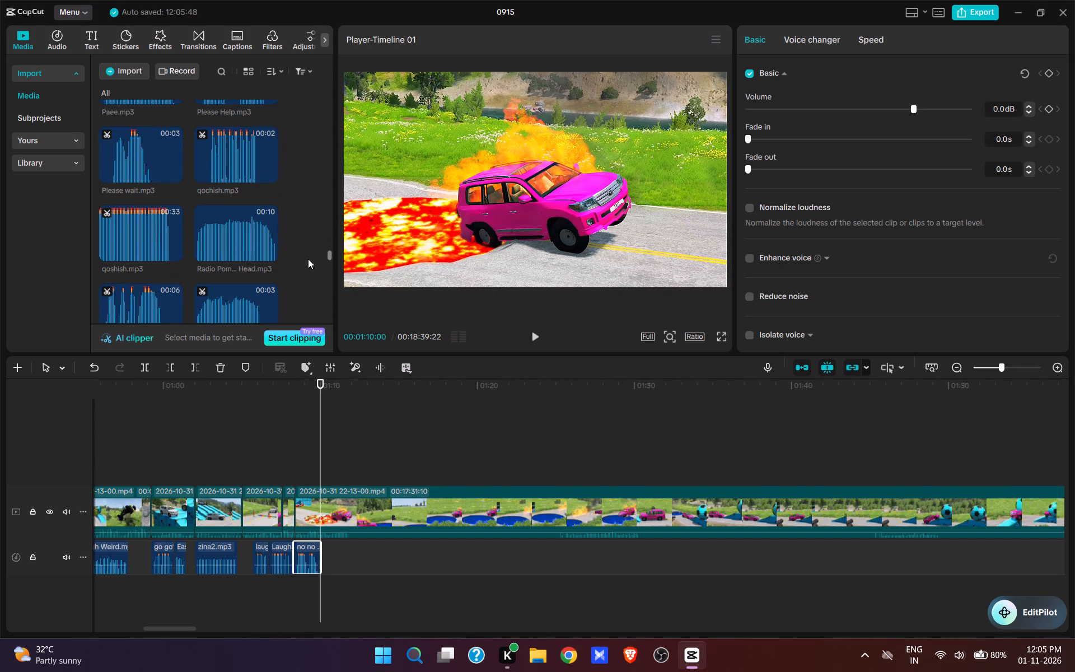
{"action": "left_click_drag", "start_coordinate": [327, 253], "coordinate": [326, 263]}
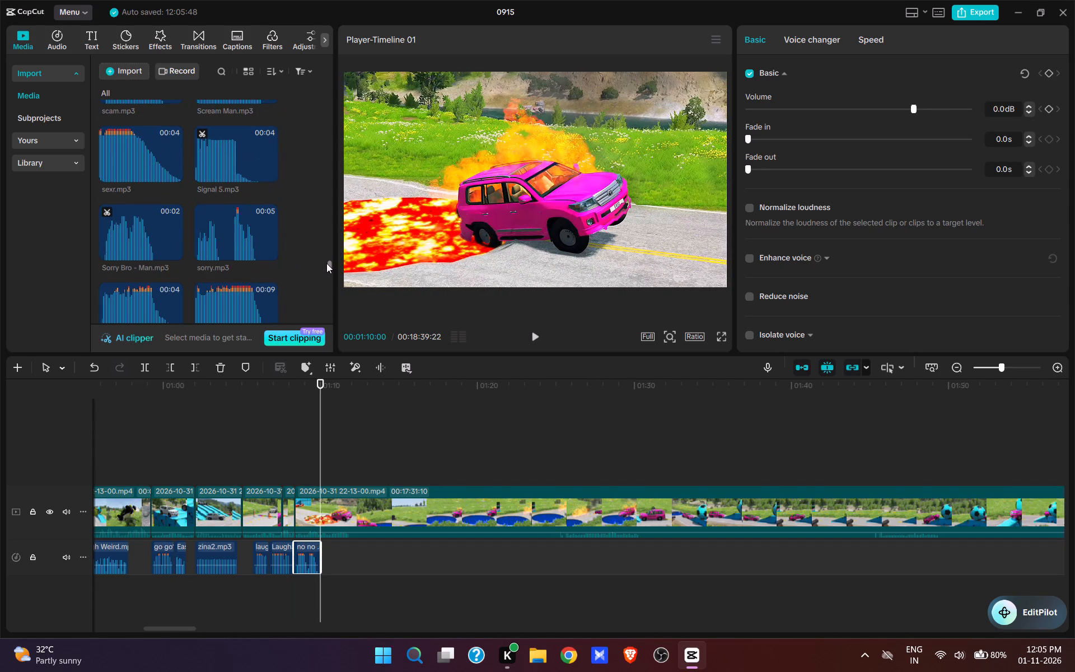
{"action": "left_click_drag", "start_coordinate": [326, 263], "coordinate": [325, 259]}
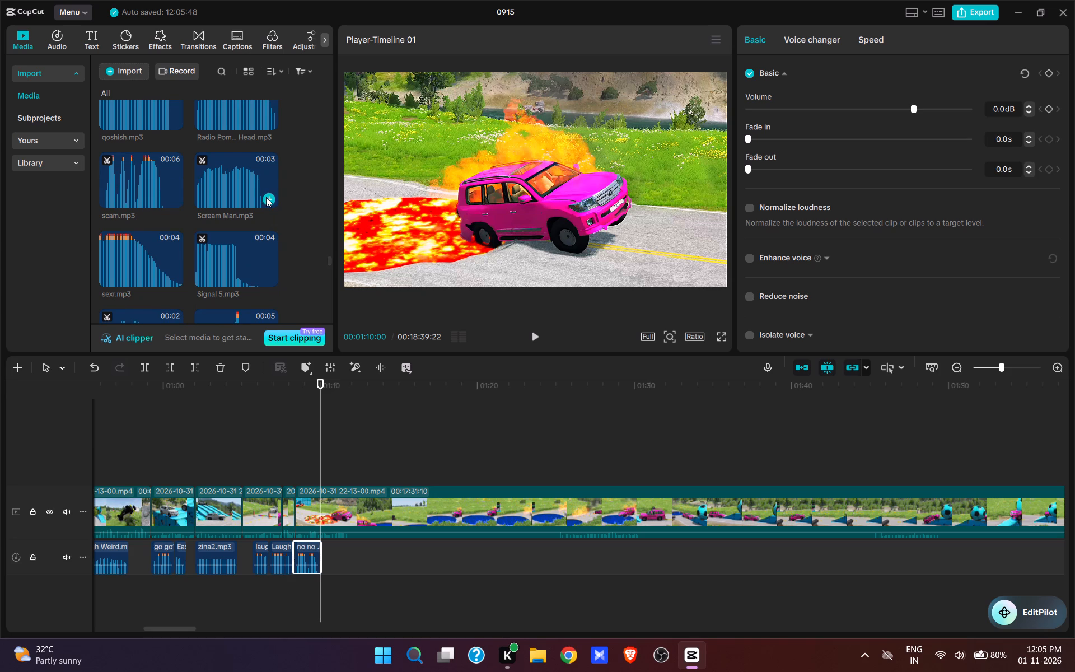
{"action": "left_click", "coordinate": [266, 197]}
{"action": "key", "text": "space"}
{"action": "key", "text": "space"}
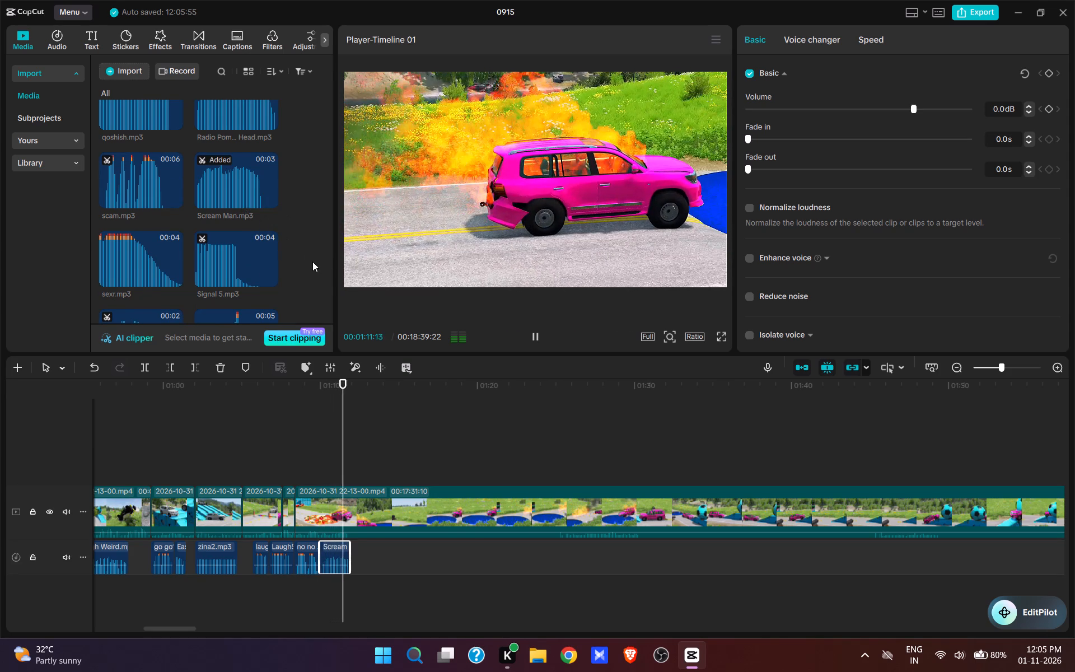
Split the last clip at 00:01:11:18 and cut the footage after it up to about 00:01:25, where the burning SUV leaves the lava.
{"action": "left_click", "coordinate": [384, 507]}
{"action": "key", "text": "w"}
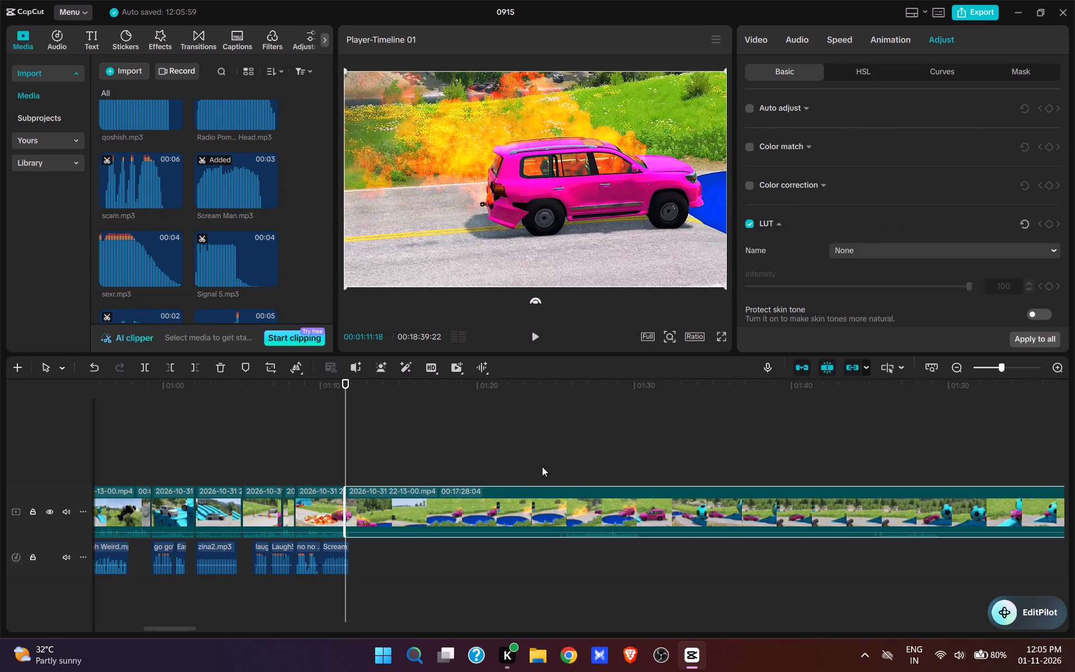
{"action": "left_click", "coordinate": [542, 466]}
{"action": "key", "text": "space"}
{"action": "key", "text": "space"}
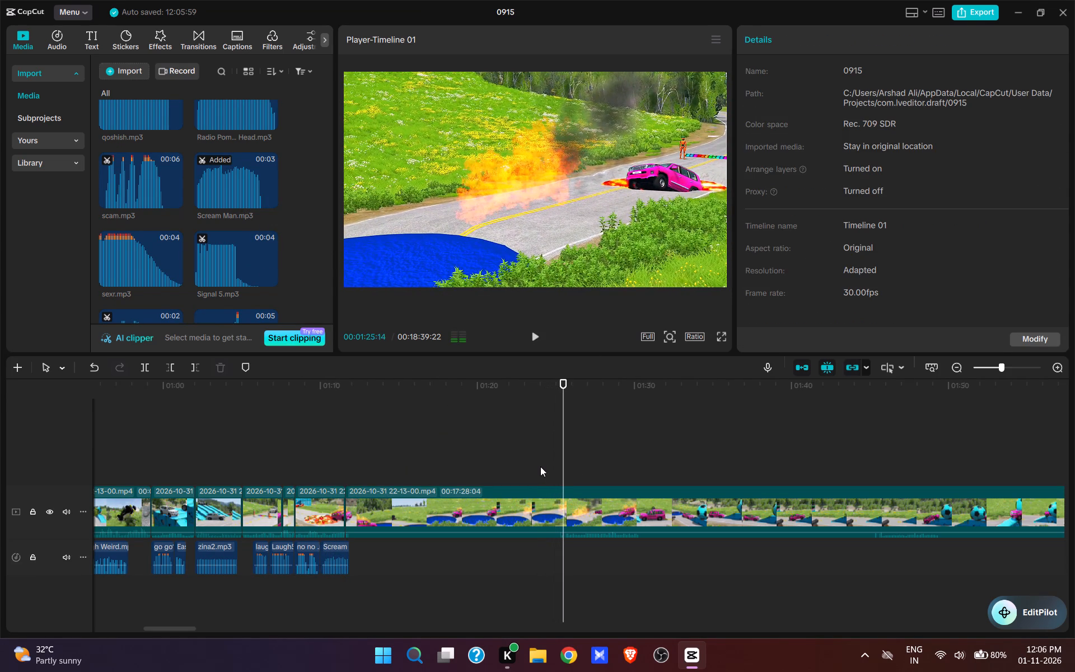
{"action": "key", "text": "space"}
{"action": "key", "text": "space"}
{"action": "left_click", "coordinate": [561, 475]}
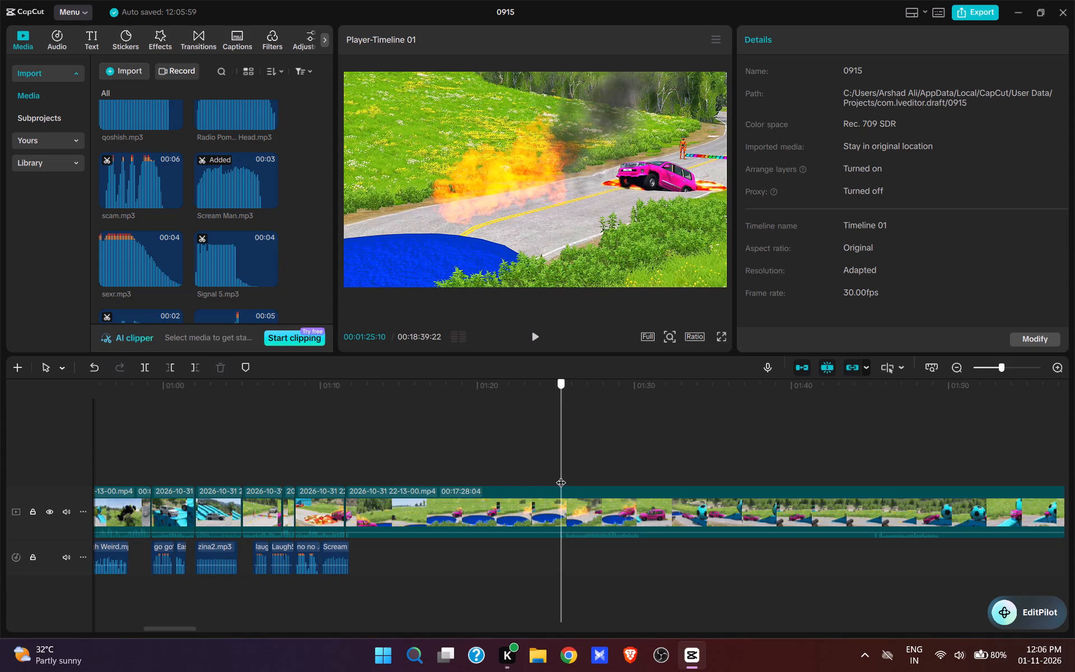
{"action": "key", "text": "space"}
{"action": "key", "text": "space"}
{"action": "type", "text": "q"}
Play across the new cut, find "HOT HOT HOT - ).mp3" in the imported media and add it at 00:01:11:26.
{"action": "left_click", "coordinate": [328, 468]}
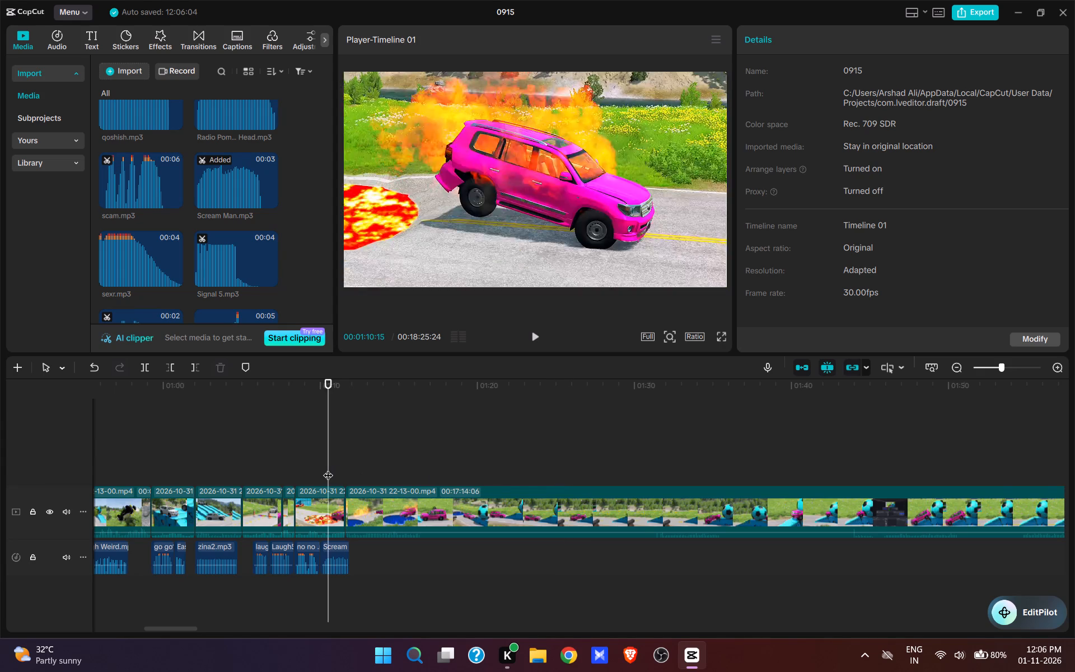
{"action": "key", "text": "space"}
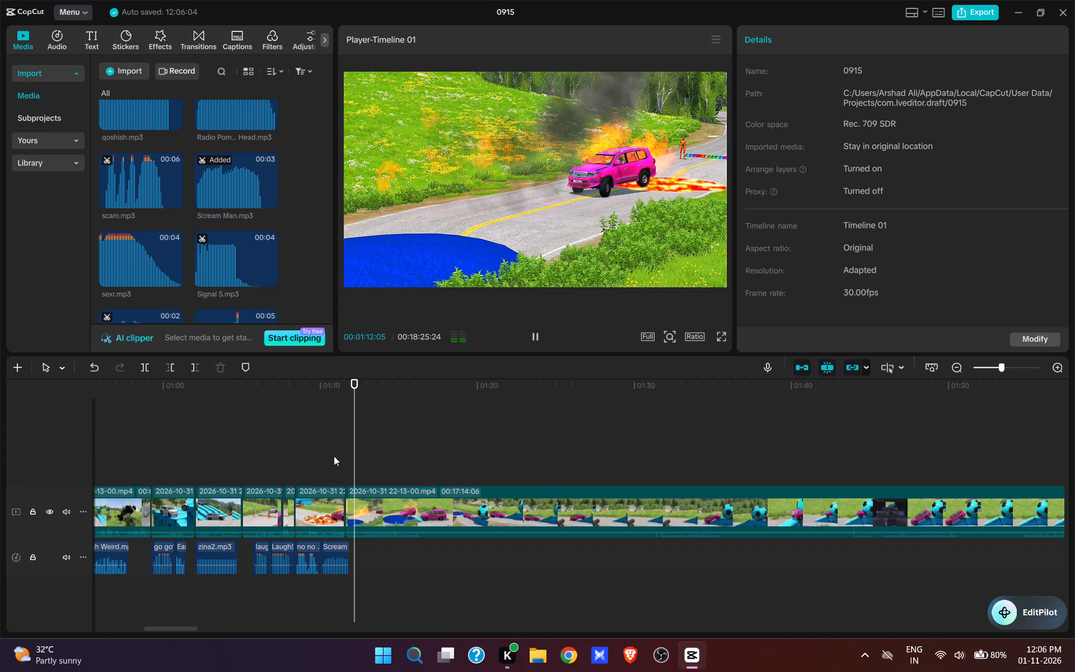
{"action": "key", "text": "space"}
{"action": "left_click", "coordinate": [350, 470]}
{"action": "left_click", "coordinate": [350, 470]}
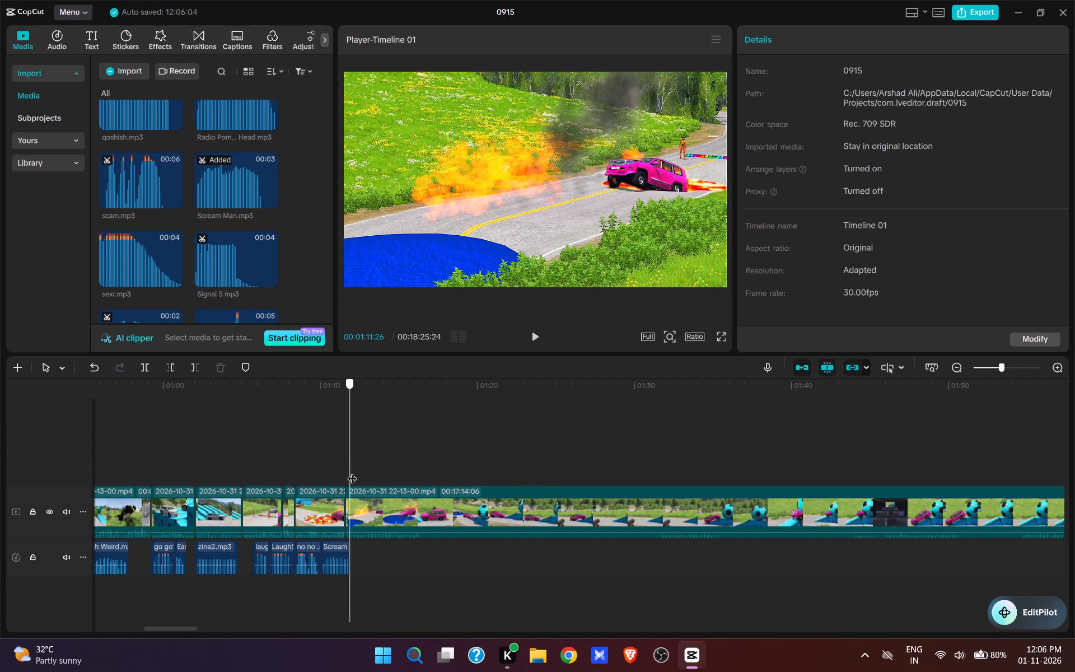
{"action": "scroll", "coordinate": [216, 248], "scroll_direction": "up", "scroll_amount": 10}
{"action": "left_click_drag", "start_coordinate": [329, 232], "coordinate": [315, 166]}
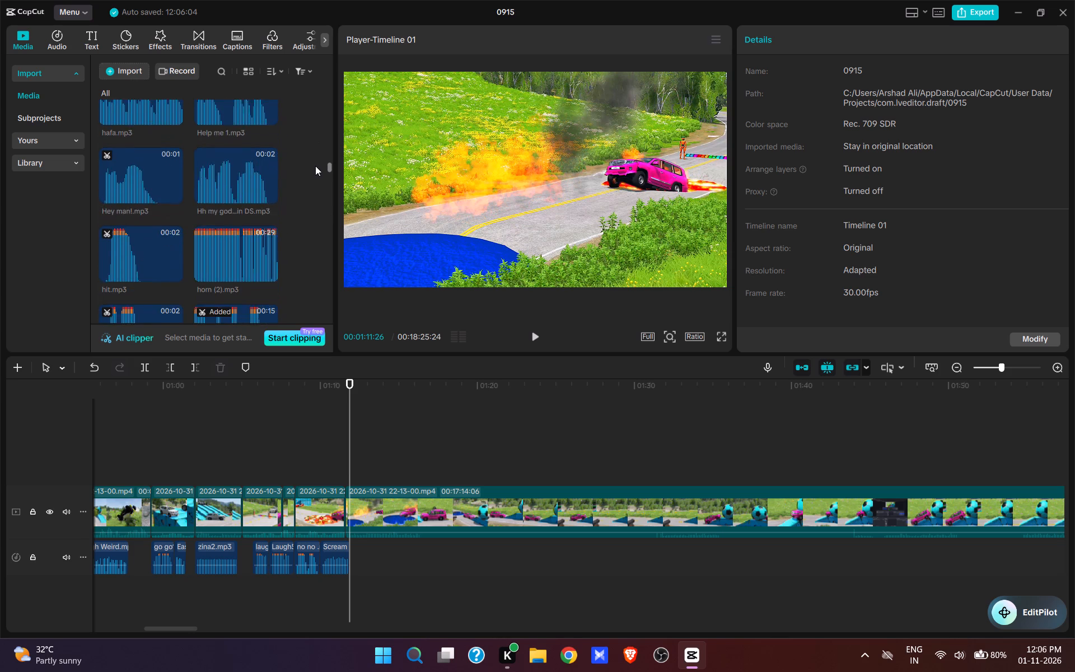
{"action": "left_click_drag", "start_coordinate": [315, 166], "coordinate": [315, 179]}
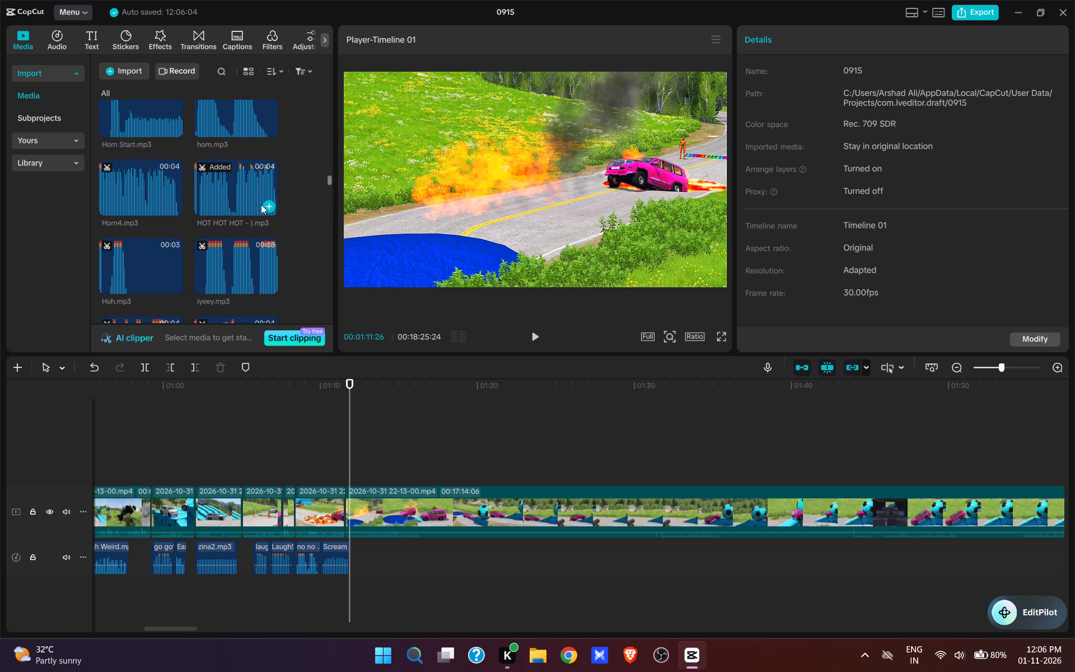
{"action": "left_click", "coordinate": [266, 206]}
{"action": "key", "text": "space"}
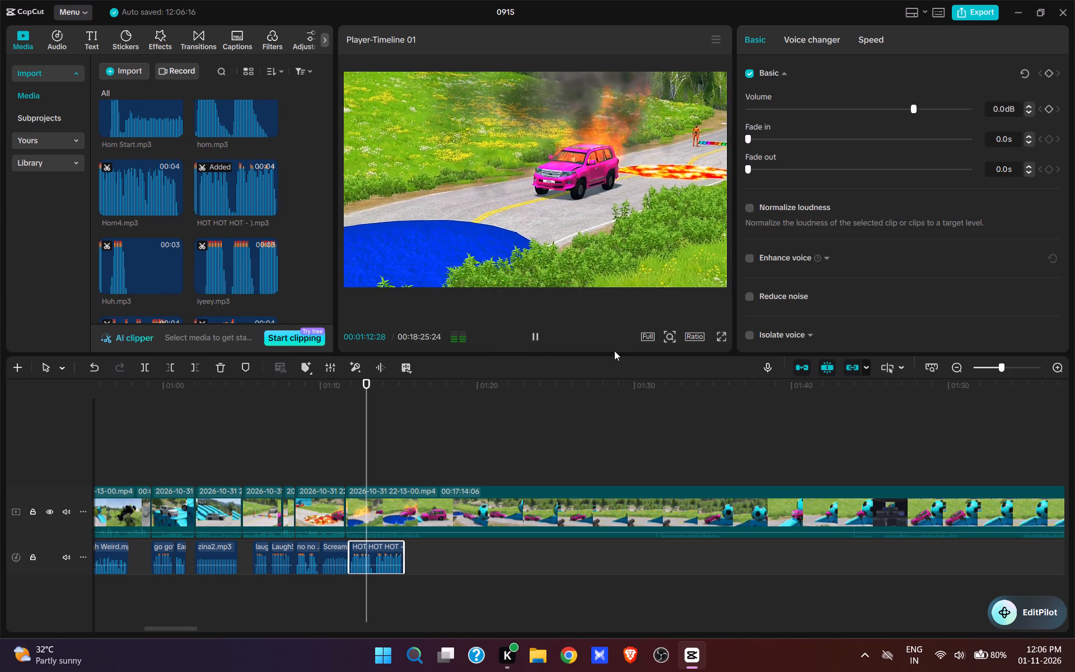
Play on past the blue pool to 00:01:16:00 and split the last clip there.
{"action": "key", "text": "space"}
{"action": "key", "text": "space"}
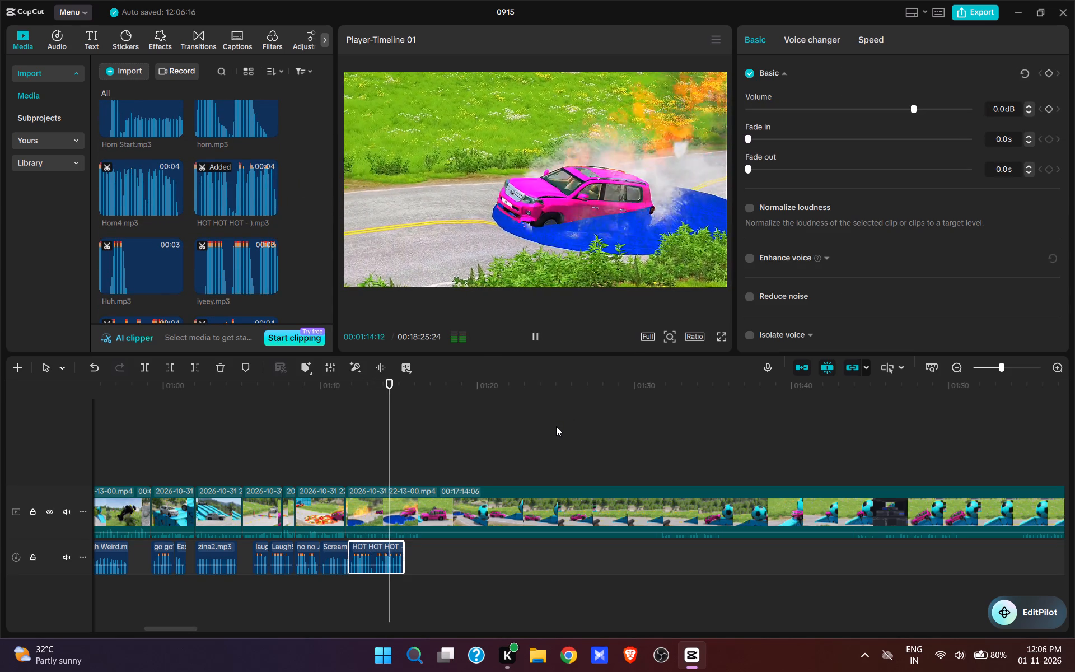
{"action": "key", "text": "space"}
{"action": "key", "text": "space"}
{"action": "key", "text": "space"}
{"action": "key", "text": "space"}
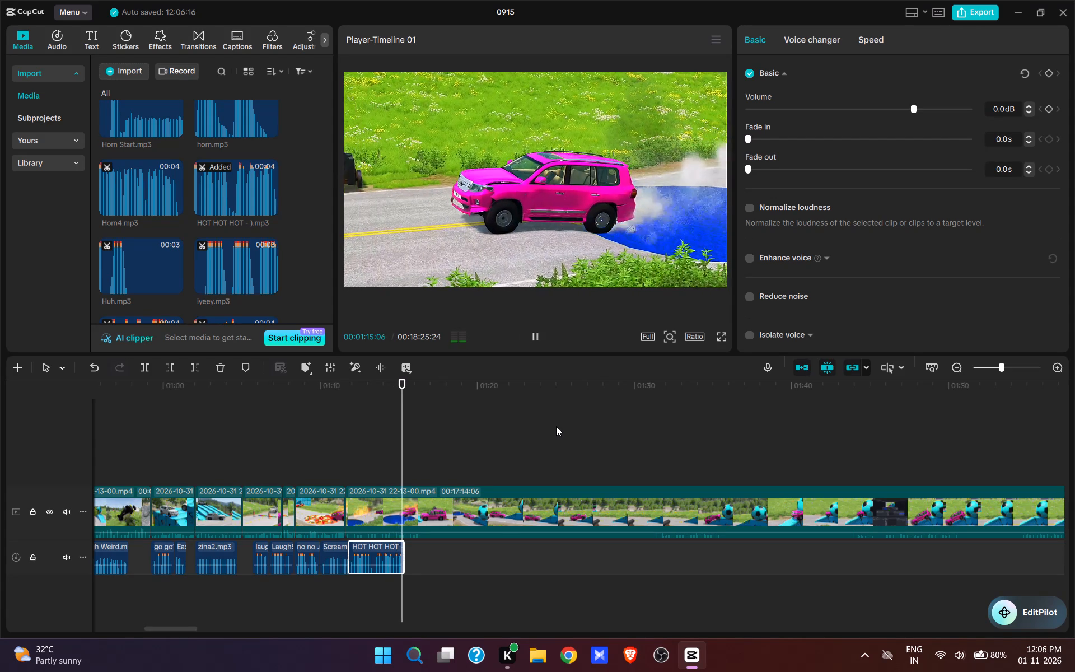
{"action": "key", "text": "space"}
{"action": "key", "text": "space"}
{"action": "key", "text": "space"}
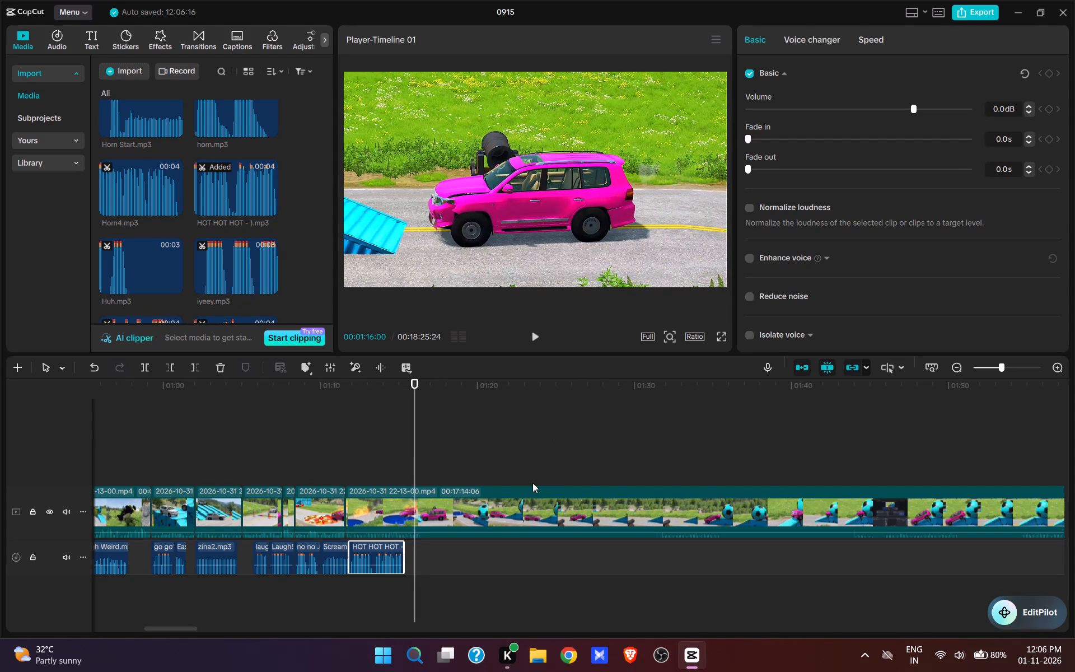
{"action": "key", "text": "w"}
Cut the start of the last clip up to 00:01:31:28, where the pink SUV drives towards the ramp with the soccer ball.
{"action": "left_click", "coordinate": [647, 473]}
{"action": "key", "text": "space"}
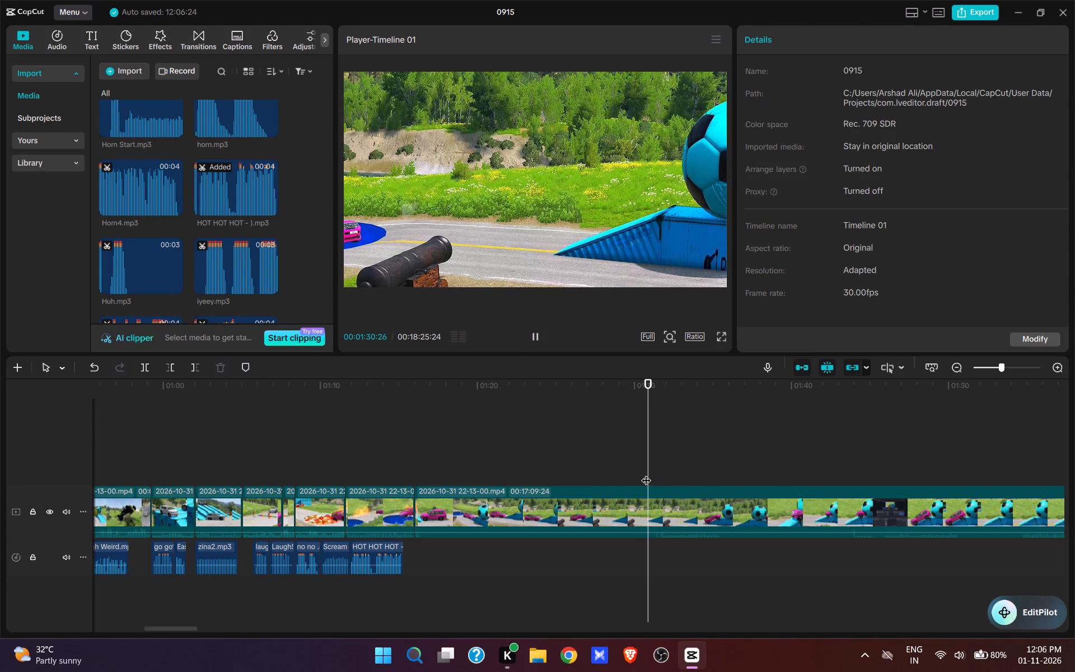
{"action": "key", "text": "space"}
{"action": "key", "text": "space"}
{"action": "key", "text": "space"}
{"action": "key", "text": "space"}
{"action": "key", "text": "space"}
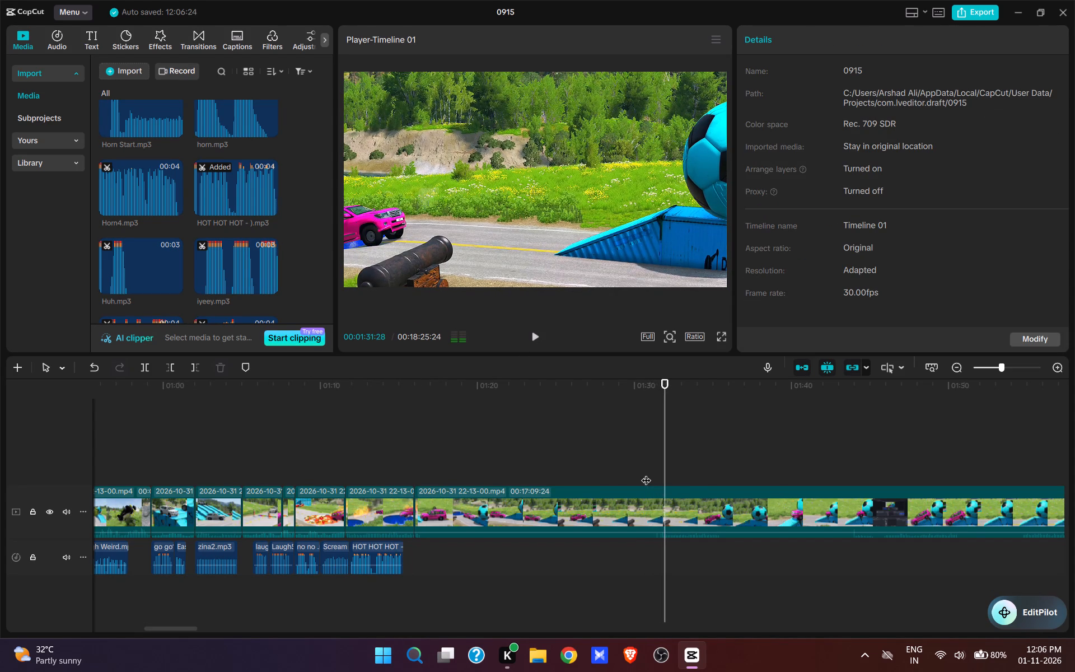
{"action": "type", "text": "q"}
Play the blue pool clip and trim its end at 00:01:15:09, just after the pink SUV leaves the water.
{"action": "left_click", "coordinate": [387, 474]}
{"action": "key", "text": "space"}
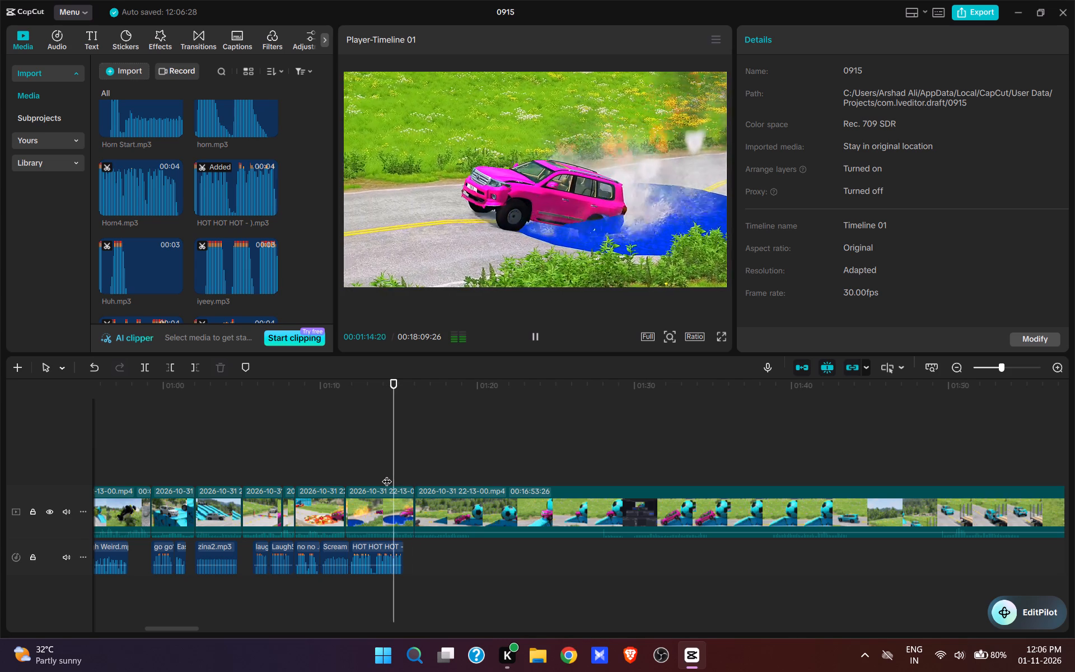
{"action": "key", "text": "space"}
{"action": "key", "text": "space"}
{"action": "key", "text": "space"}
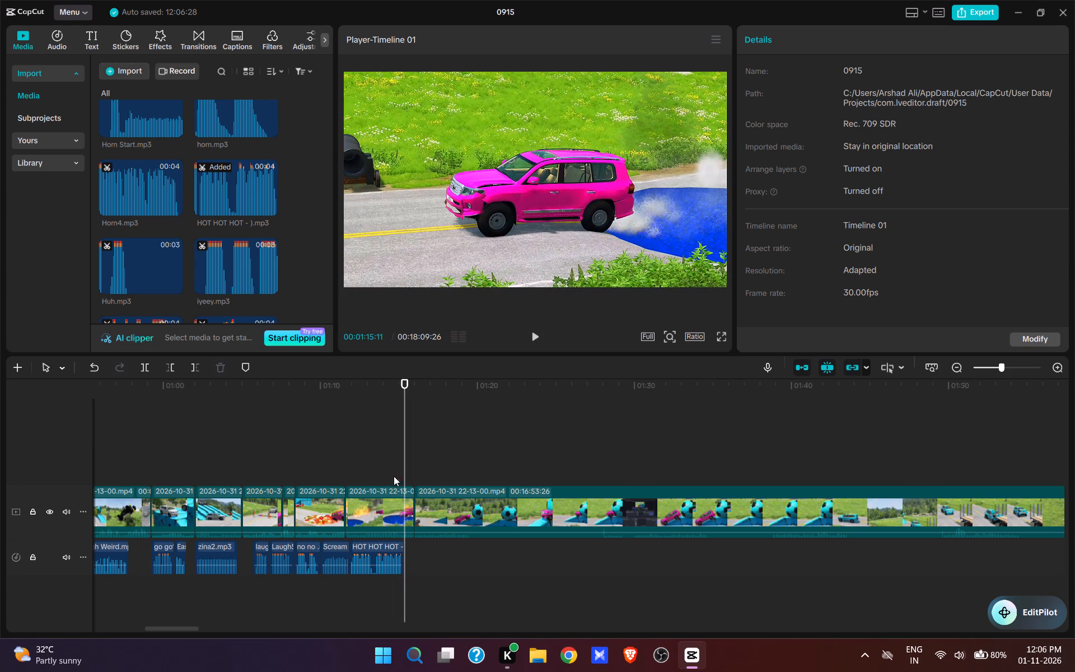
{"action": "left_click", "coordinate": [403, 472]}
{"action": "left_click", "coordinate": [406, 504]}
{"action": "key", "text": "e"}
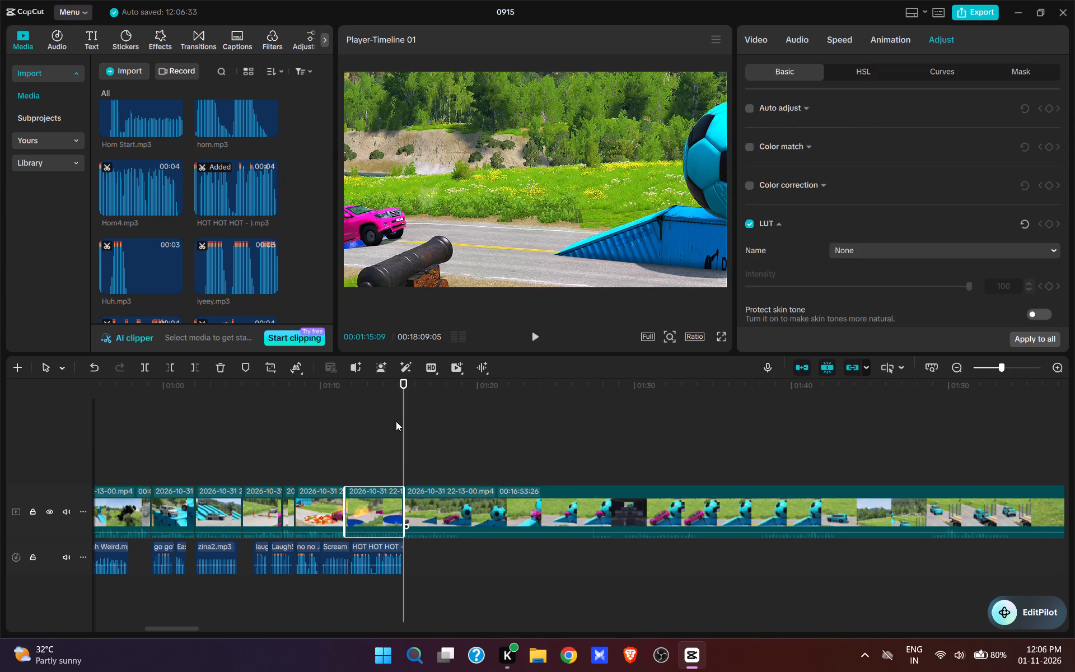
Find mixkit-RUN.wav in the imported media, add it at 00:01:15:09 and play it against the SUV approaching the ramp.
{"action": "scroll", "coordinate": [263, 241], "scroll_direction": "up", "scroll_amount": 14}
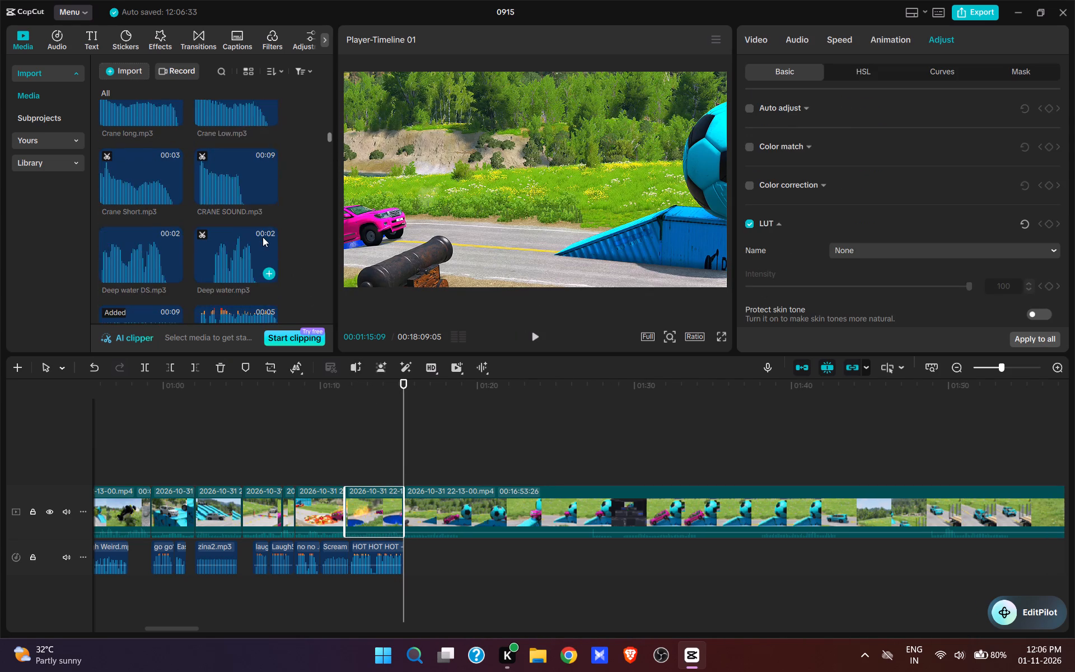
{"action": "scroll", "coordinate": [263, 237], "scroll_direction": "up", "scroll_amount": 3}
{"action": "scroll", "coordinate": [263, 237], "scroll_direction": "down", "scroll_amount": 14}
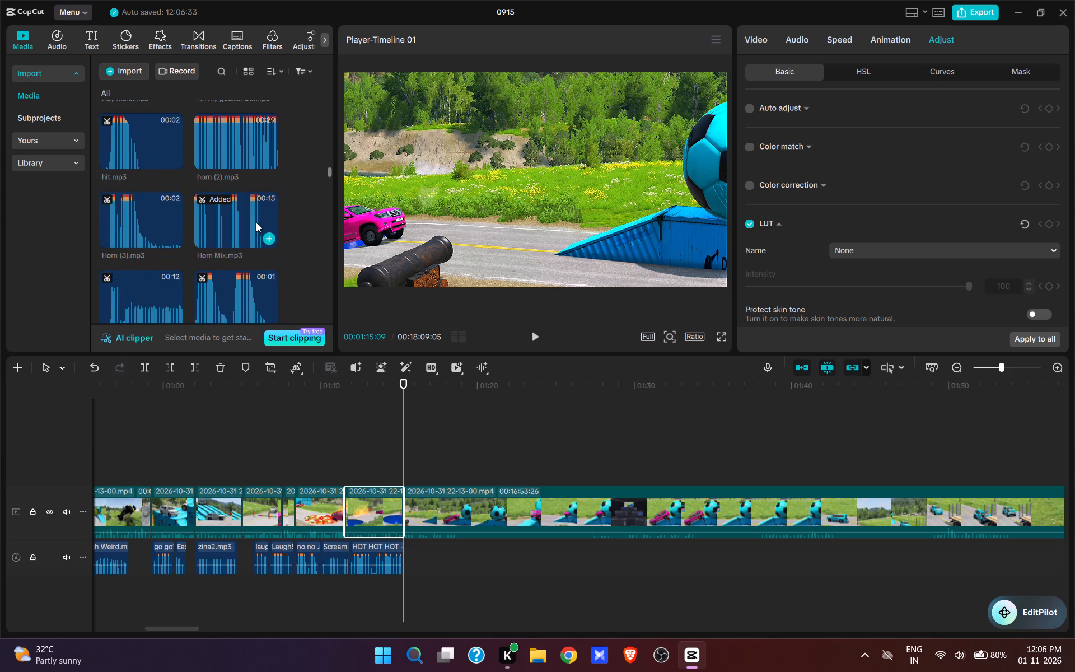
{"action": "scroll", "coordinate": [256, 222], "scroll_direction": "down", "scroll_amount": 12}
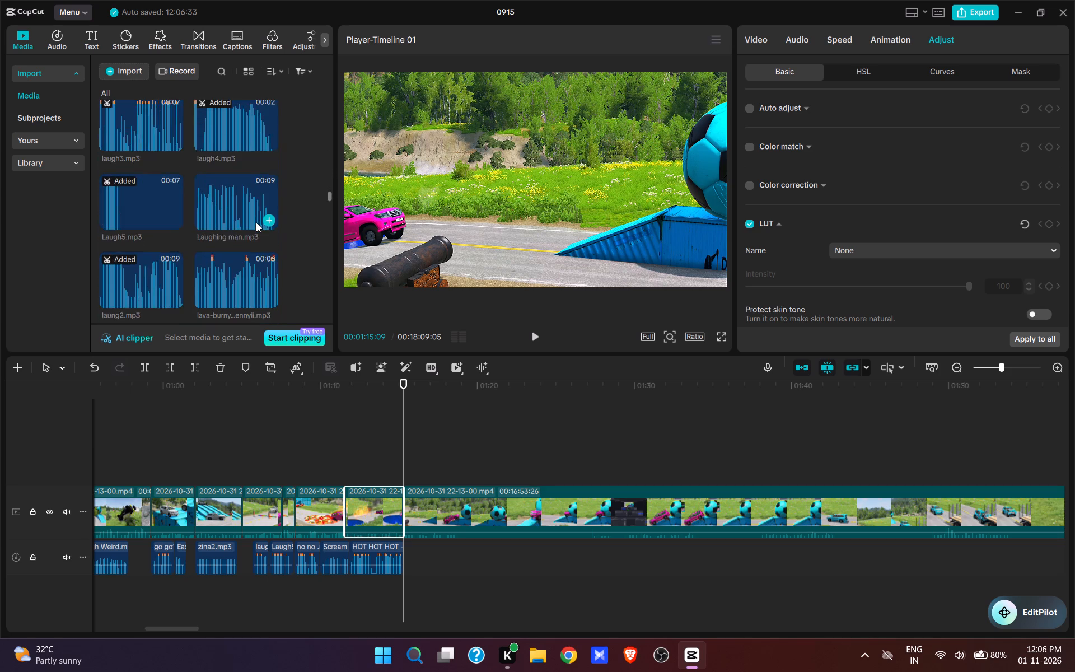
{"action": "scroll", "coordinate": [256, 222], "scroll_direction": "down", "scroll_amount": 2}
{"action": "left_click", "coordinate": [268, 140]}
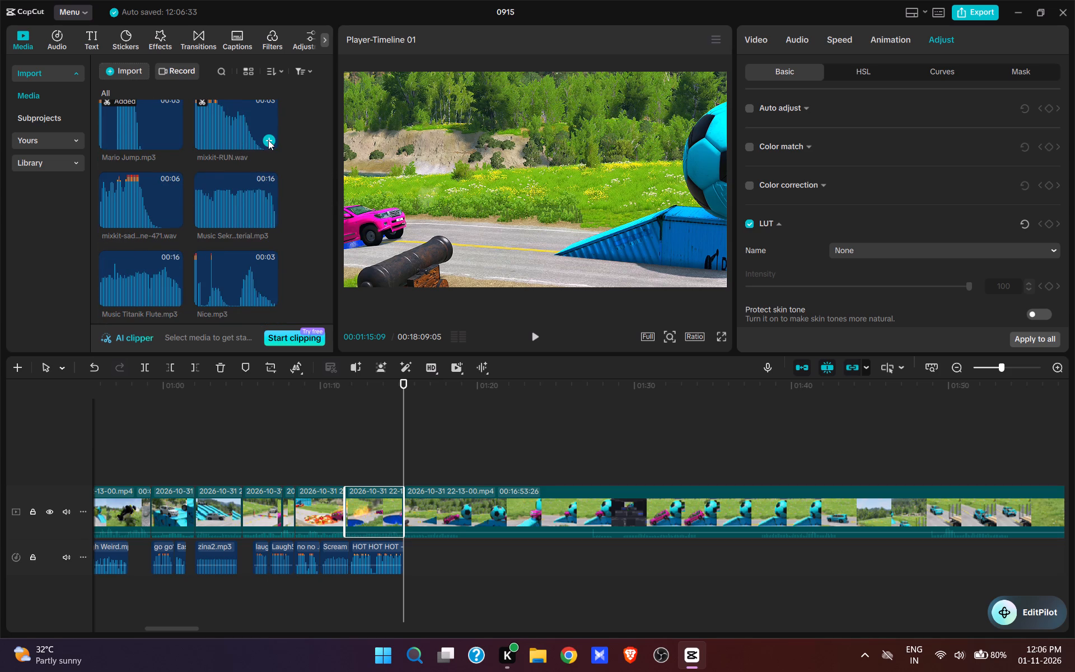
{"action": "key", "text": "space"}
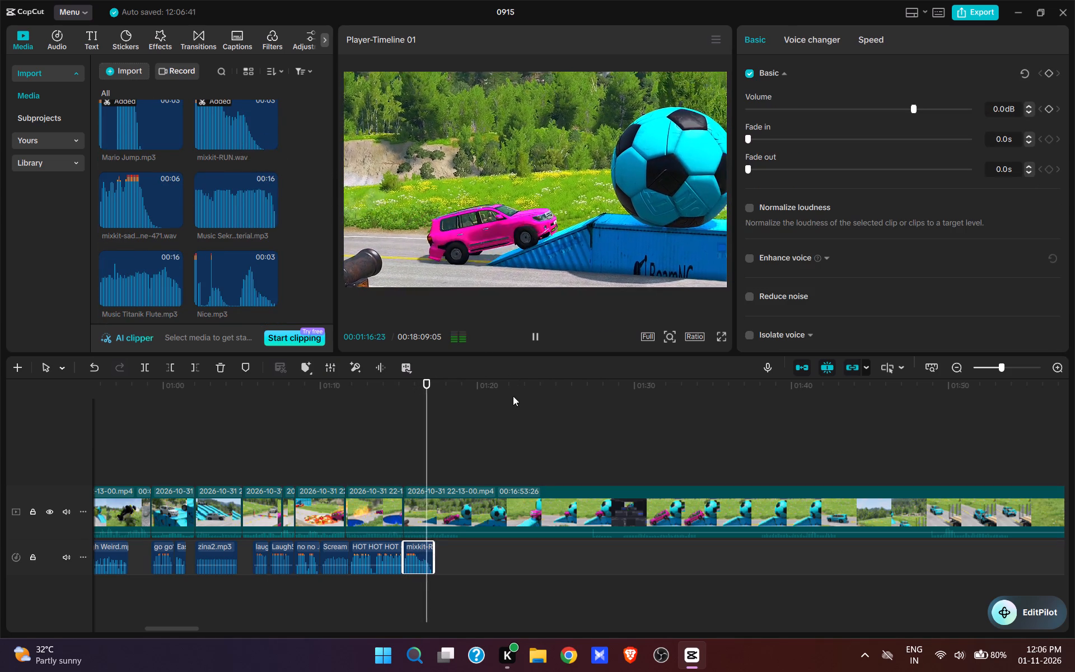
Split the last clip at 00:01:18:10 and cut the footage after it up to about 00:01:39, where the next vehicle reaches the soccer ball.
{"action": "key", "text": "space"}
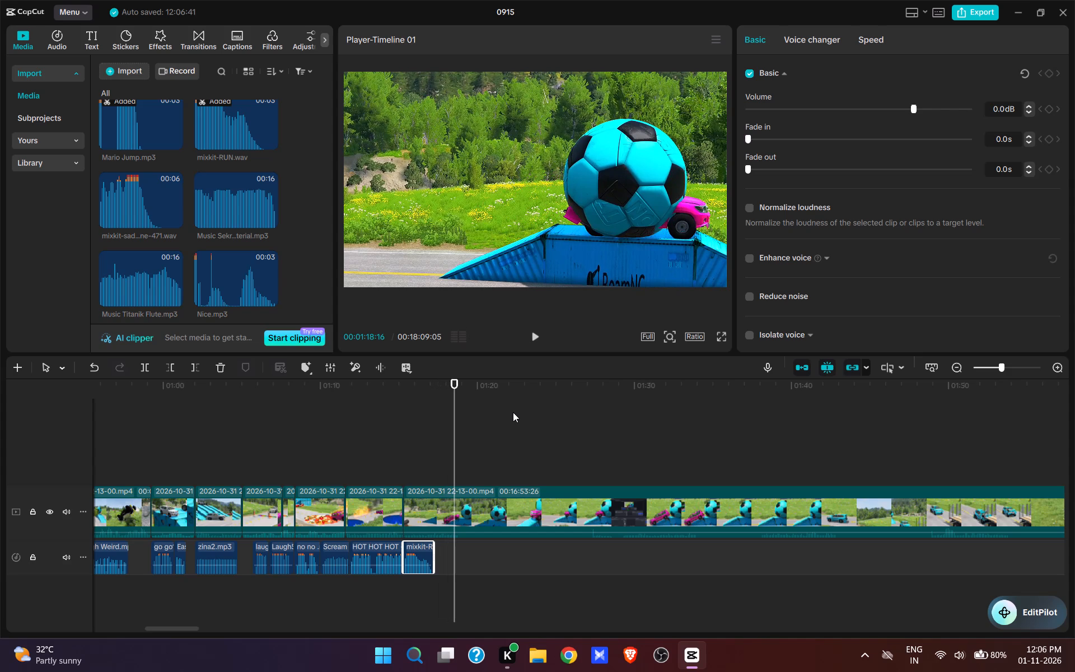
{"action": "left_click", "coordinate": [451, 469]}
{"action": "key", "text": "w"}
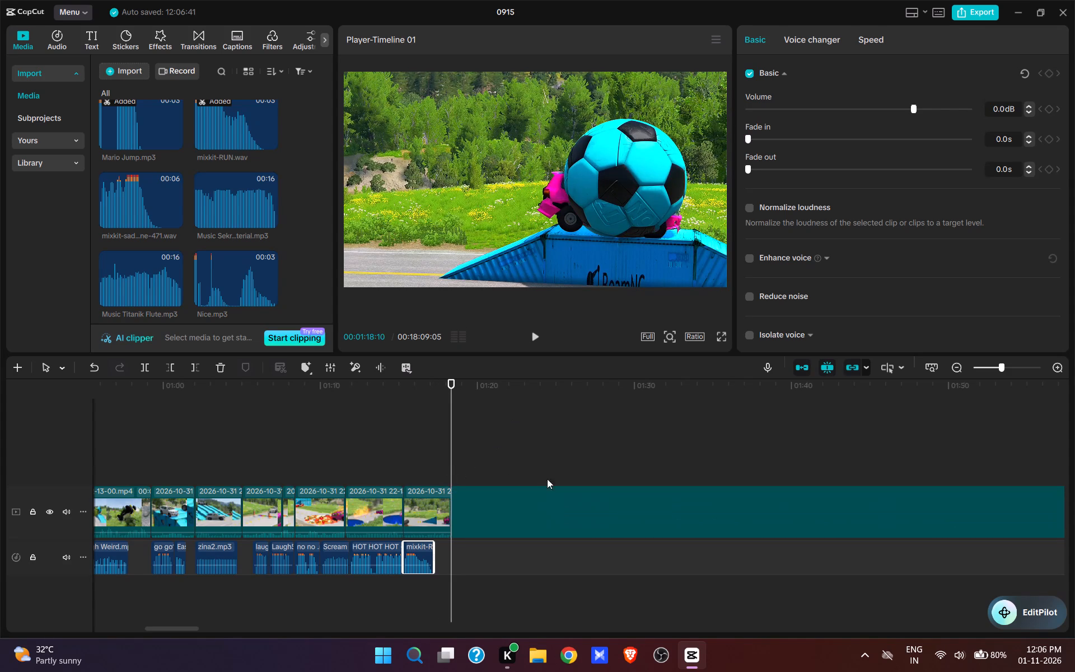
{"action": "left_click", "coordinate": [596, 473]}
{"action": "key", "text": "space"}
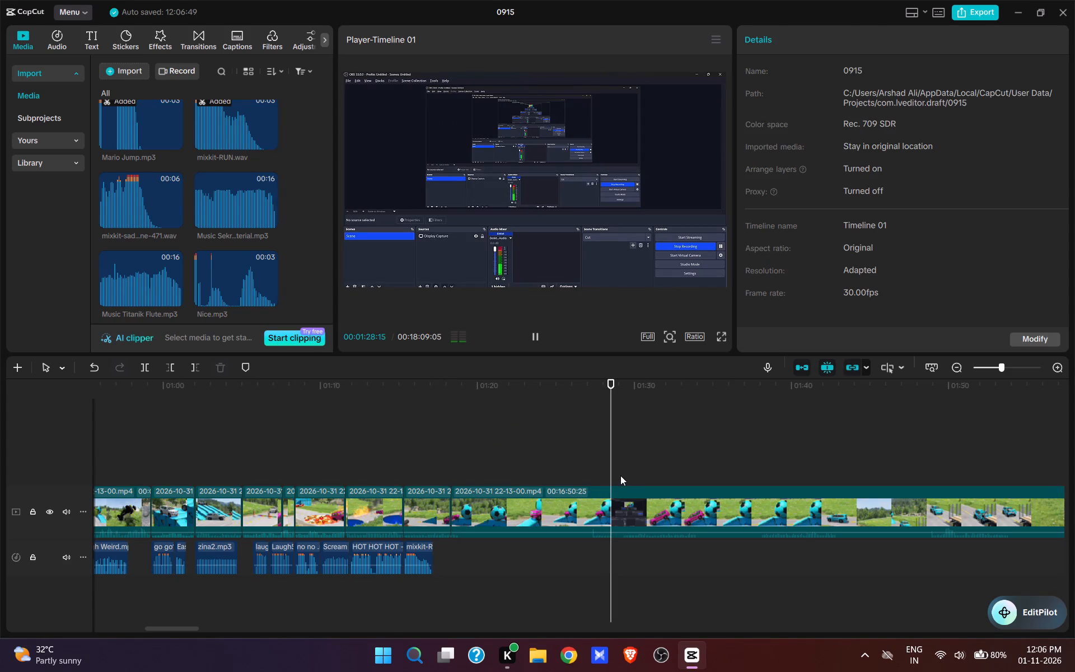
{"action": "left_click", "coordinate": [679, 481]}
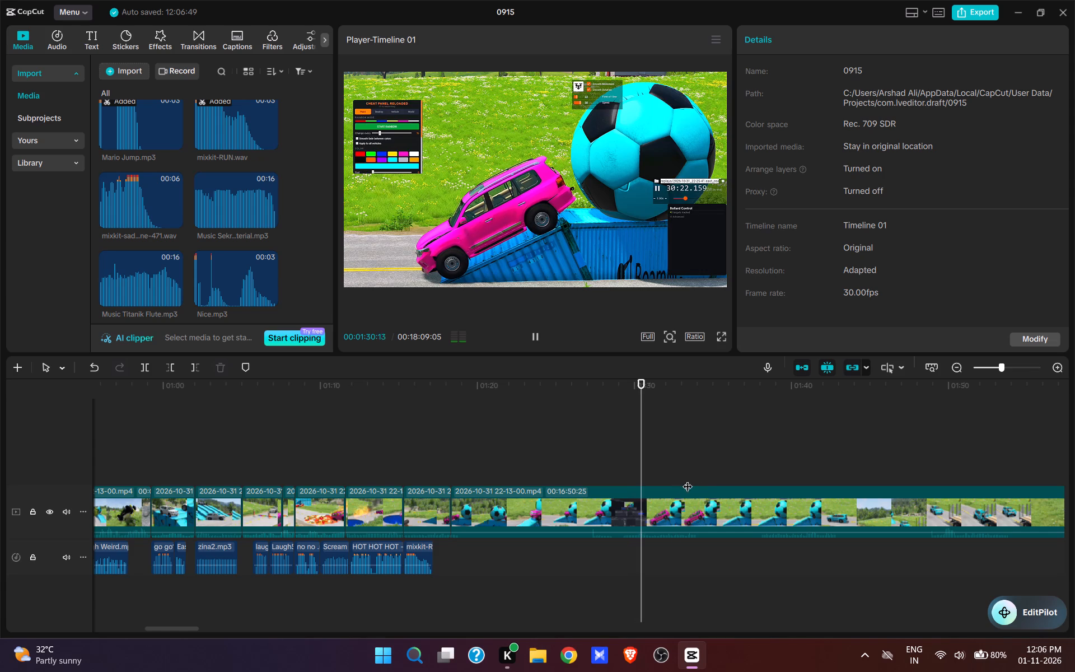
{"action": "left_click", "coordinate": [755, 471]}
{"action": "key", "text": "space"}
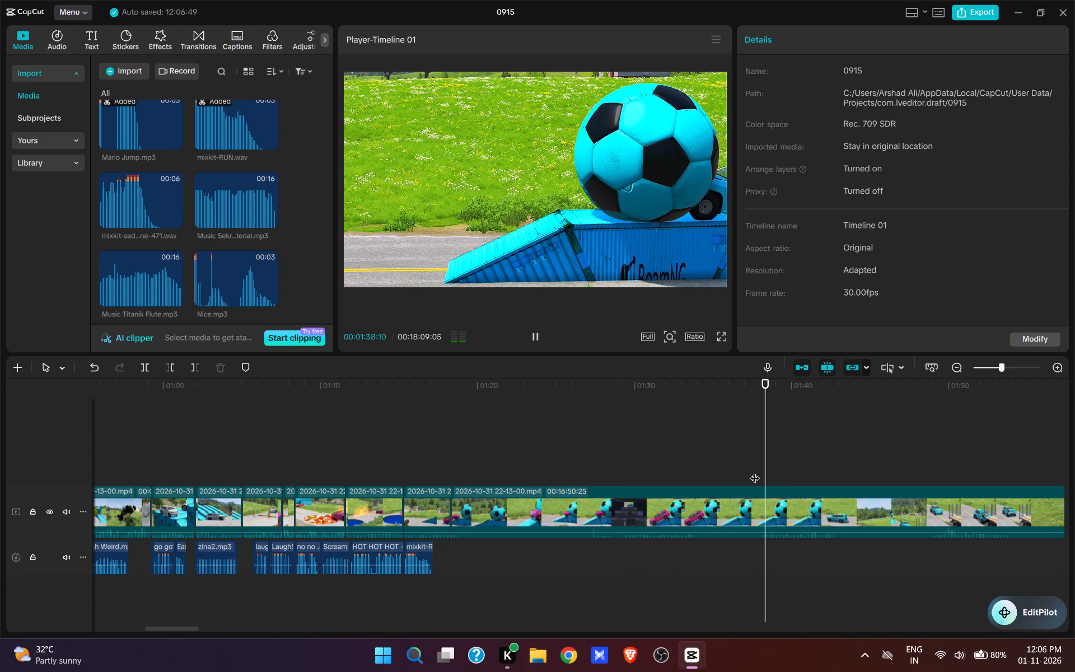
{"action": "key", "text": "space"}
{"action": "type", "text": "q"}
Find sexr.mp3 in the imported media, add it at 00:01:18:10 and play it against the blue SUV coming down the ramp.
{"action": "key", "text": "space"}
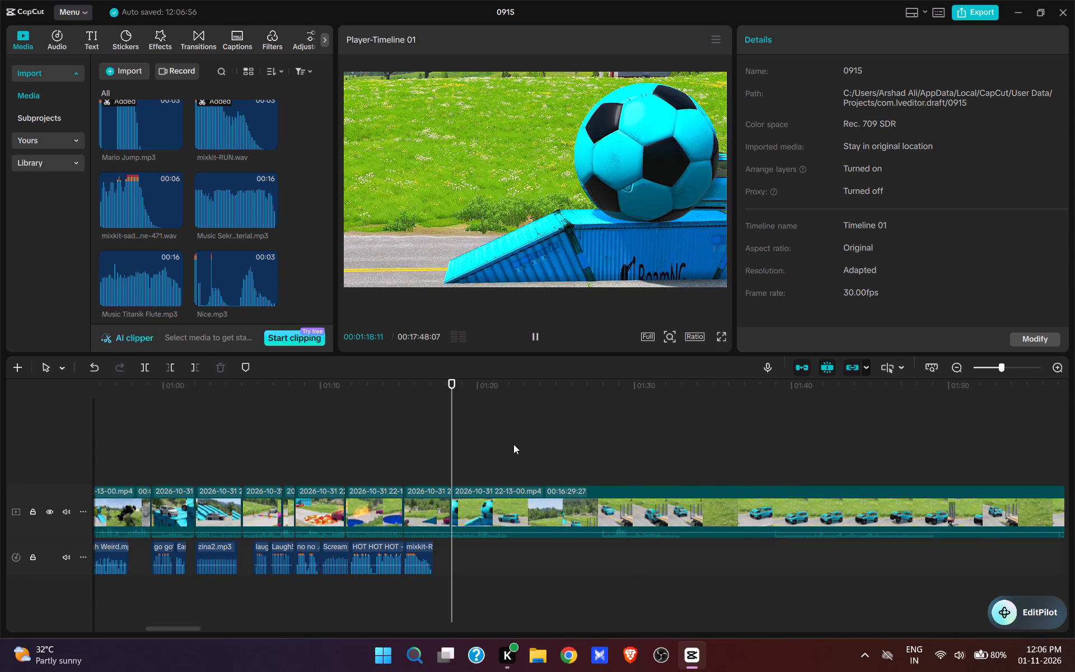
{"action": "key", "text": "space"}
{"action": "left_click", "coordinate": [458, 475]}
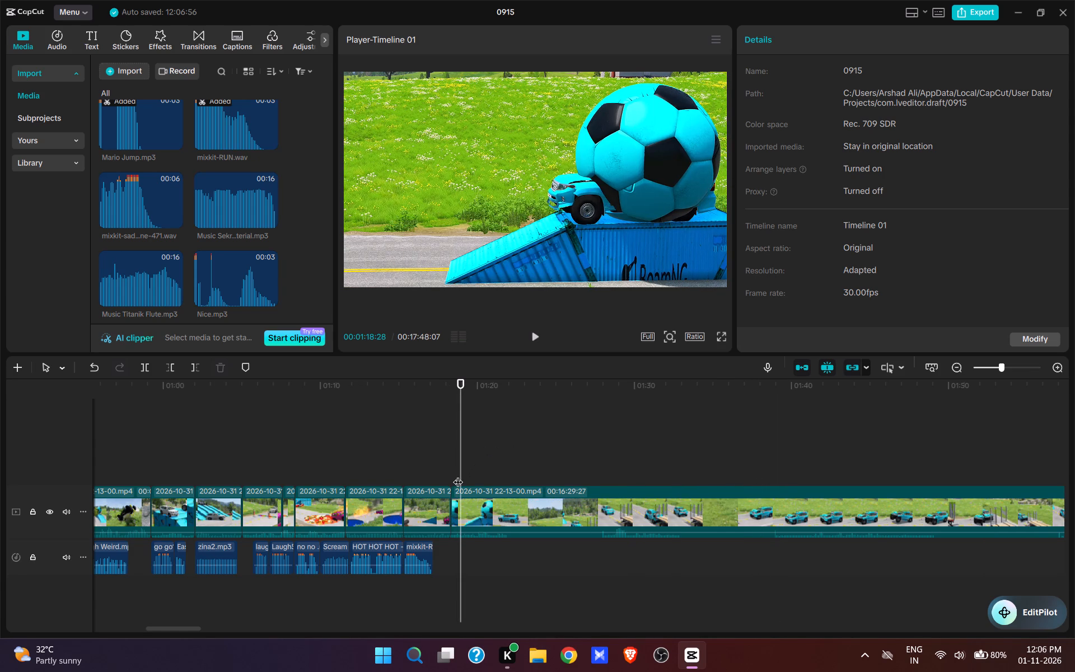
{"action": "left_click", "coordinate": [455, 474]}
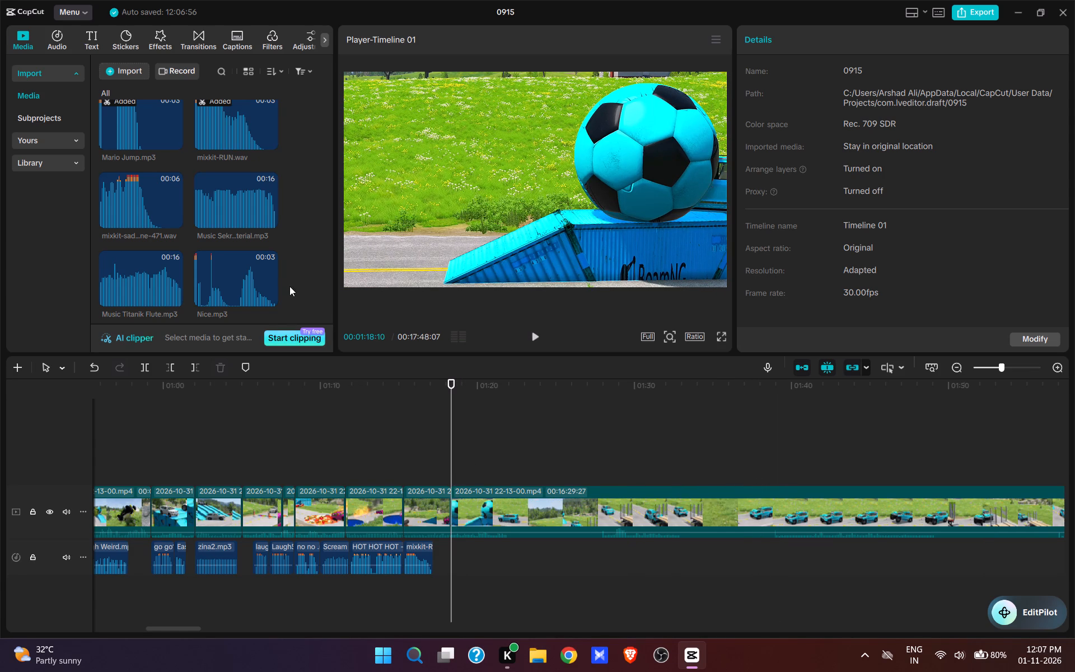
{"action": "scroll", "coordinate": [246, 224], "scroll_direction": "up", "scroll_amount": 3}
{"action": "scroll", "coordinate": [193, 215], "scroll_direction": "up", "scroll_amount": 2}
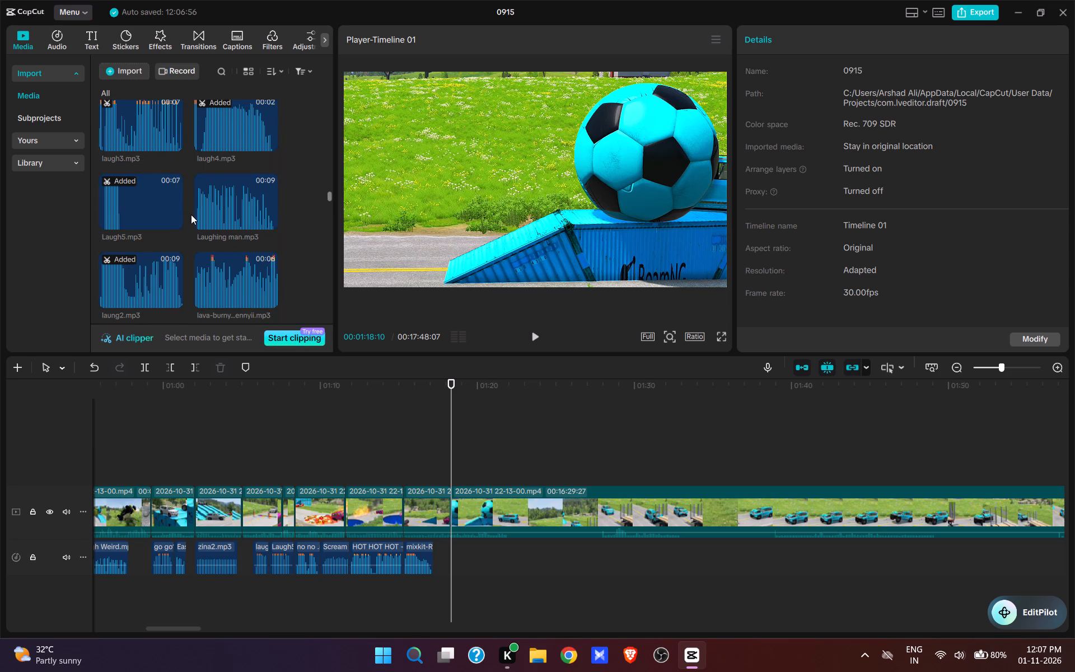
{"action": "scroll", "coordinate": [191, 214], "scroll_direction": "up", "scroll_amount": 2}
{"action": "scroll", "coordinate": [191, 216], "scroll_direction": "down", "scroll_amount": 20}
{"action": "scroll", "coordinate": [191, 216], "scroll_direction": "down", "scroll_amount": 20}
{"action": "scroll", "coordinate": [191, 216], "scroll_direction": "down", "scroll_amount": 4}
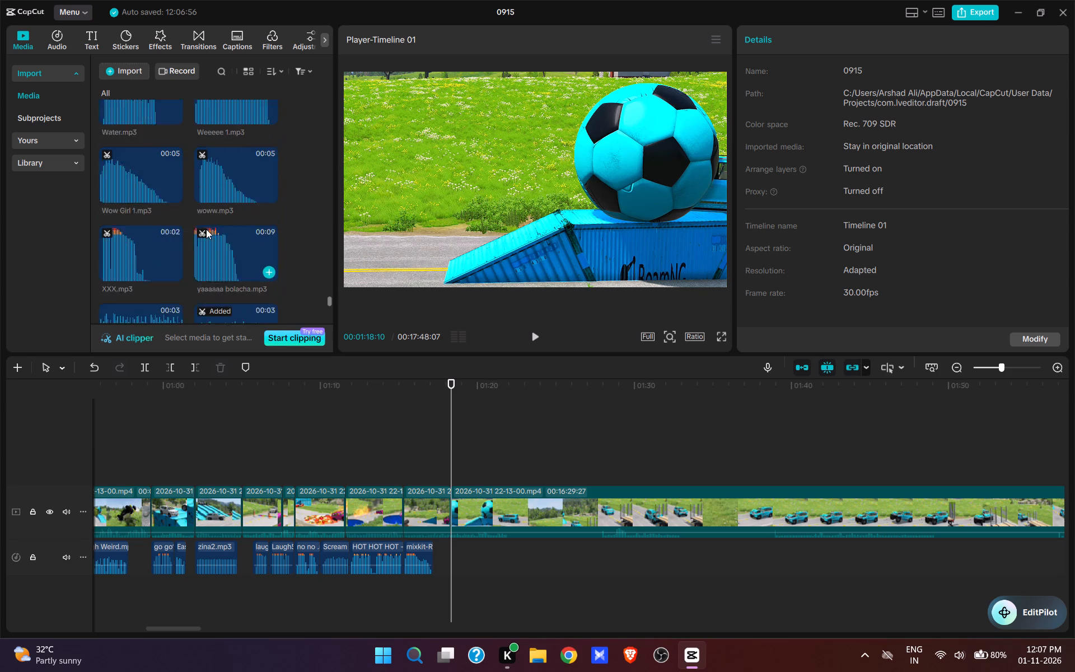
{"action": "scroll", "coordinate": [206, 229], "scroll_direction": "down", "scroll_amount": 10}
{"action": "scroll", "coordinate": [204, 239], "scroll_direction": "up", "scroll_amount": 9}
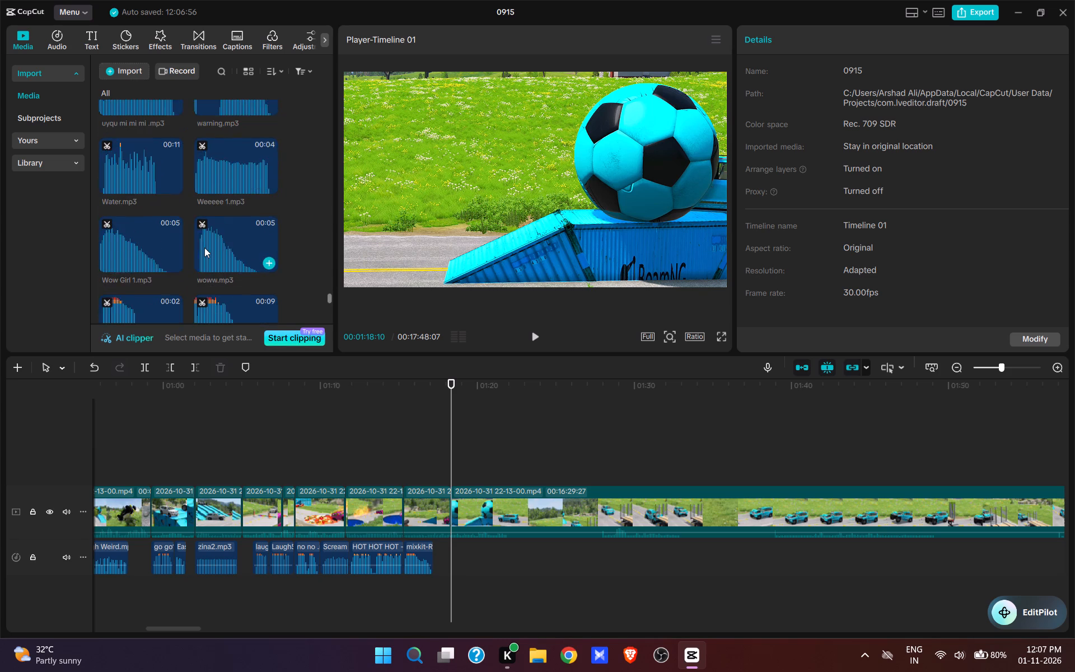
{"action": "scroll", "coordinate": [204, 248], "scroll_direction": "up", "scroll_amount": 5}
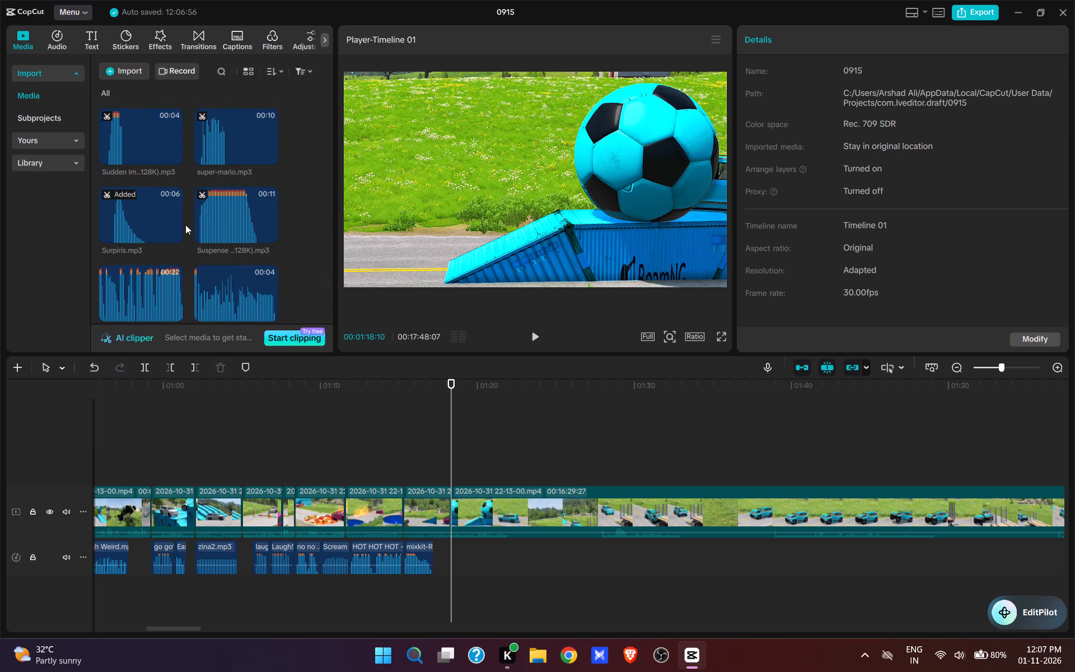
{"action": "scroll", "coordinate": [185, 225], "scroll_direction": "up", "scroll_amount": 4}
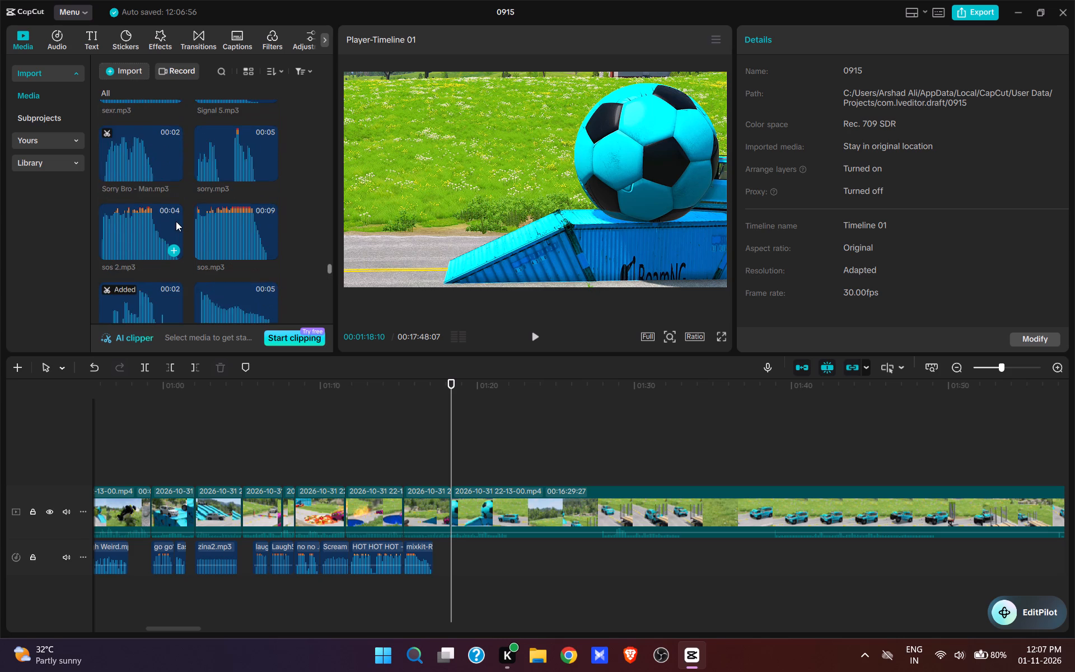
{"action": "scroll", "coordinate": [176, 221], "scroll_direction": "up", "scroll_amount": 1}
{"action": "left_click", "coordinate": [172, 157]}
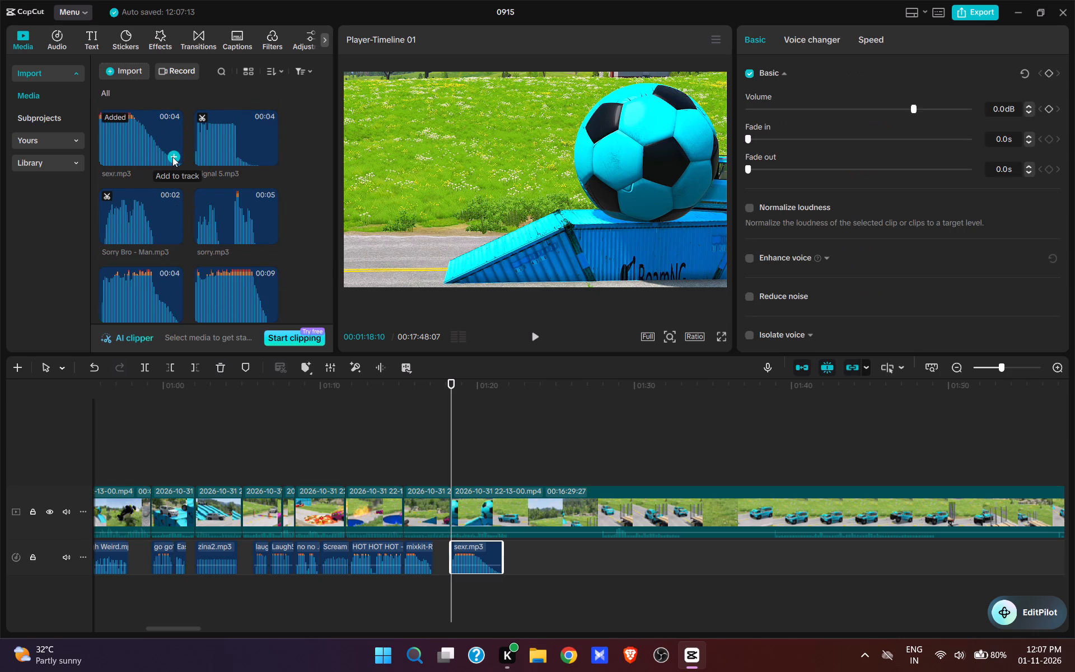
{"action": "key", "text": "space"}
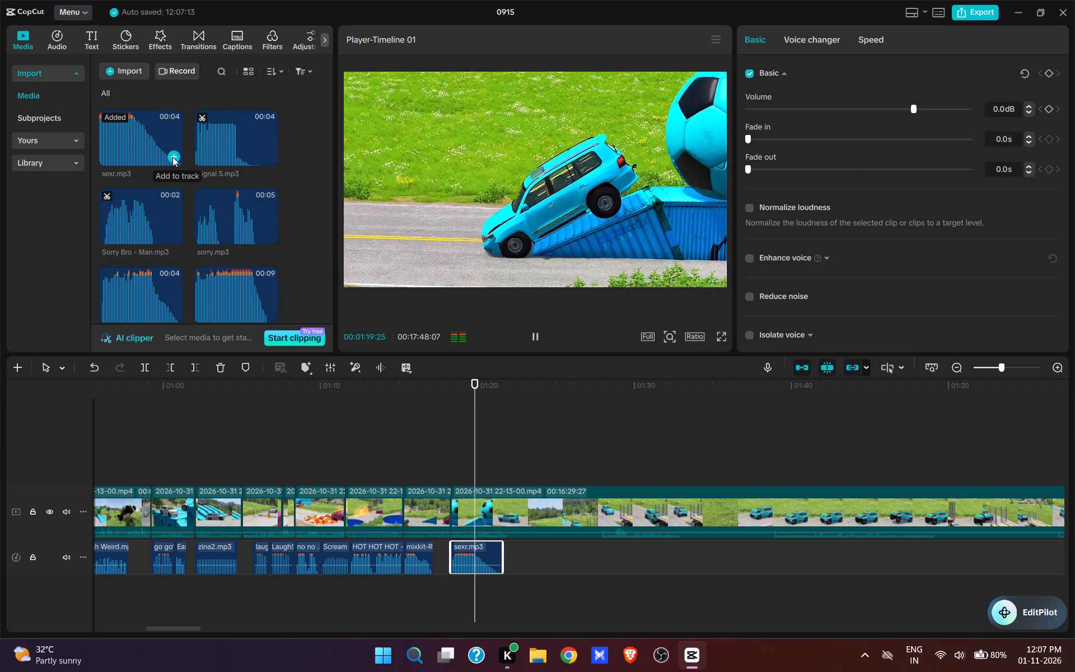
{"action": "key", "text": "space"}
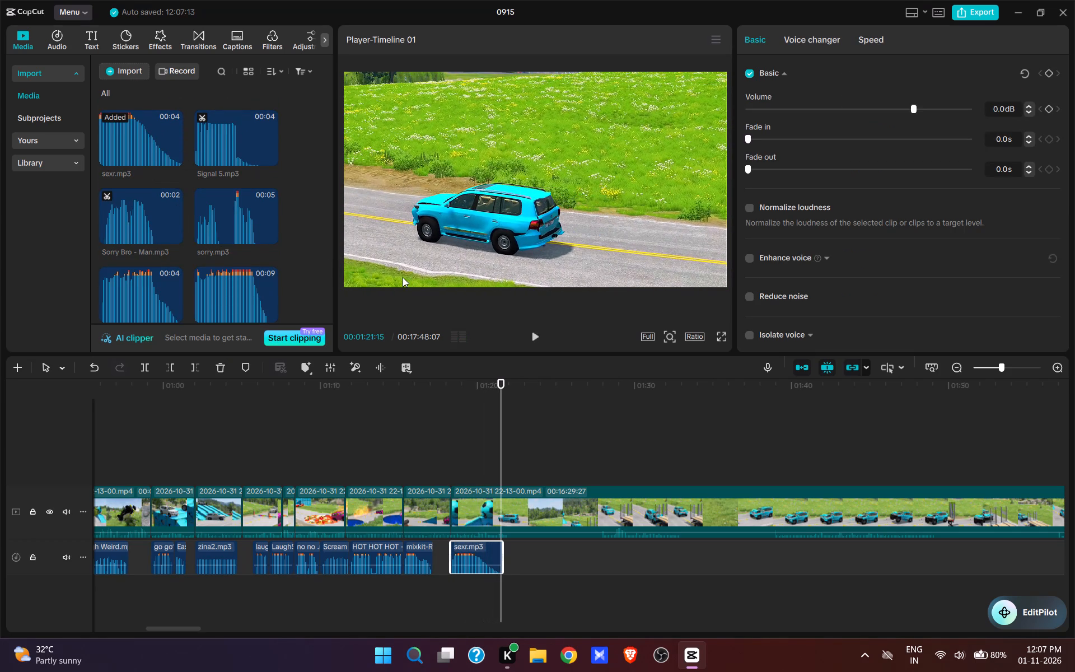
Split the last clip at 00:01:21:20, as the blue SUV drives away from the ramp.
{"action": "key", "text": "space"}
{"action": "key", "text": "space"}
{"action": "key", "text": "w"}
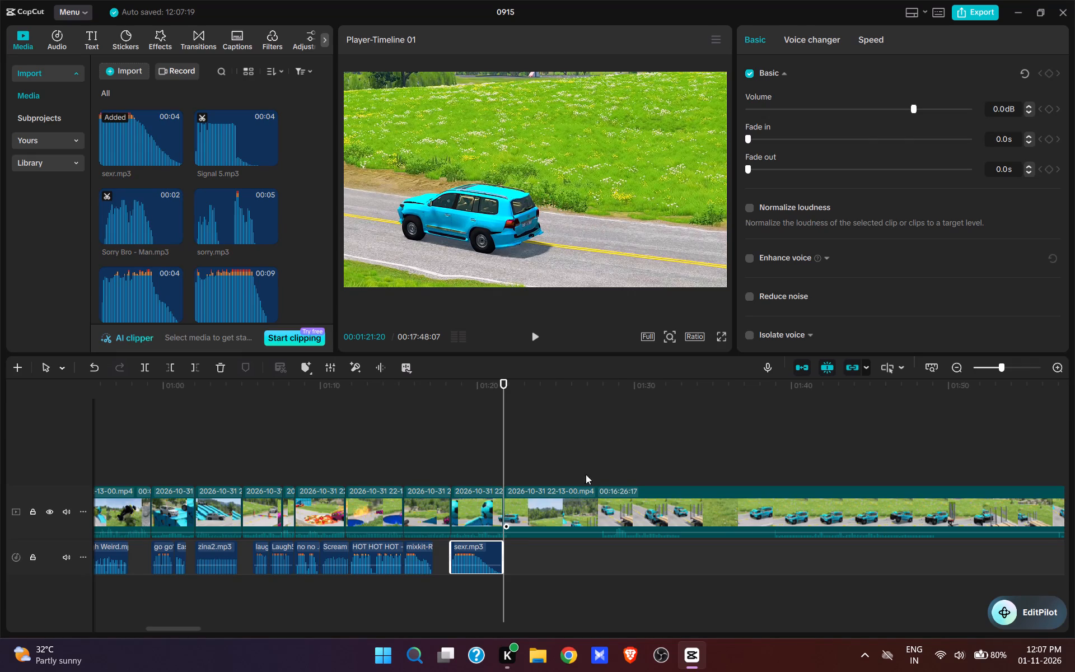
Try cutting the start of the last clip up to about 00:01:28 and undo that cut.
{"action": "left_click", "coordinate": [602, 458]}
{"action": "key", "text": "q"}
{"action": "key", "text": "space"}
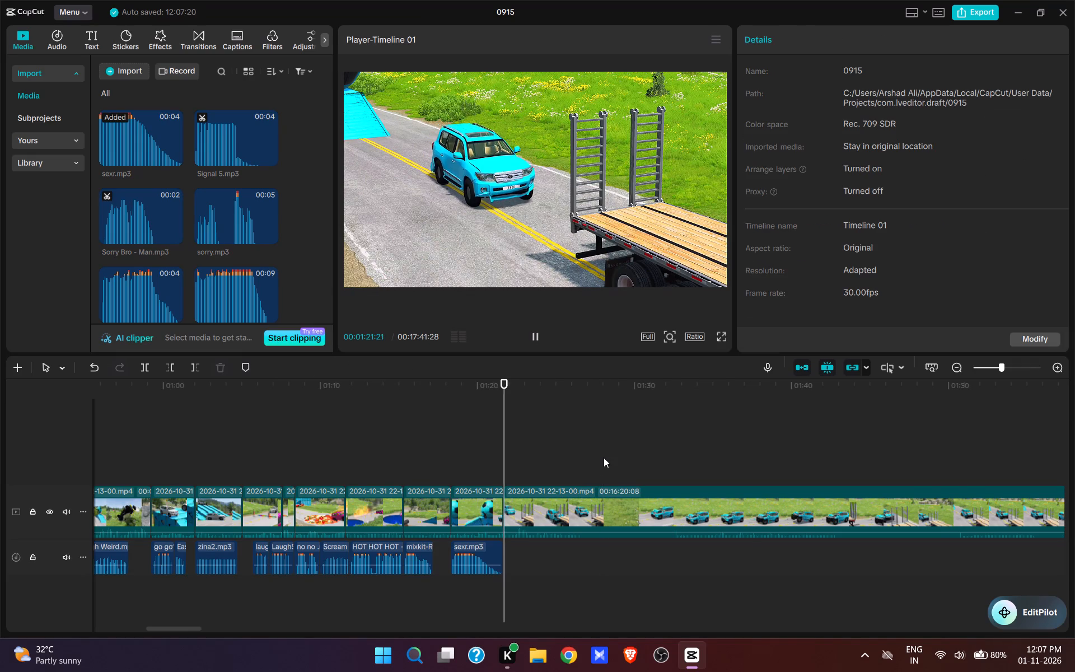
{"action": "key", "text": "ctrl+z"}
Cut the start of the last clip up to about 00:01:27:27, just before the blue SUV reaches the flatbed trailer.
{"action": "left_click", "coordinate": [569, 449]}
{"action": "key", "text": "space"}
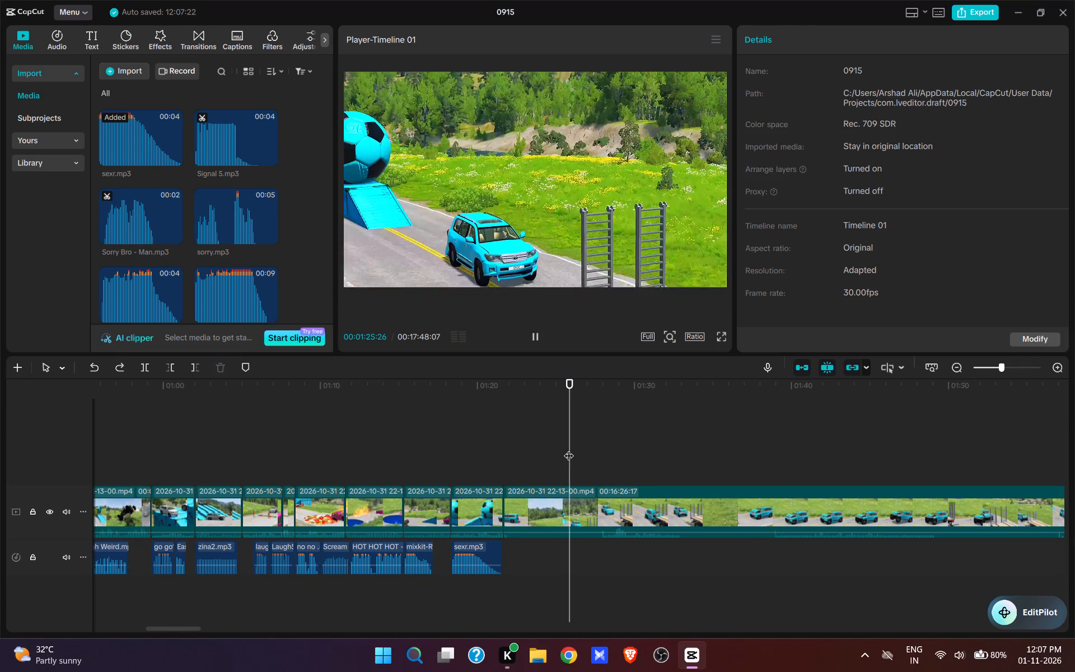
{"action": "key", "text": "space"}
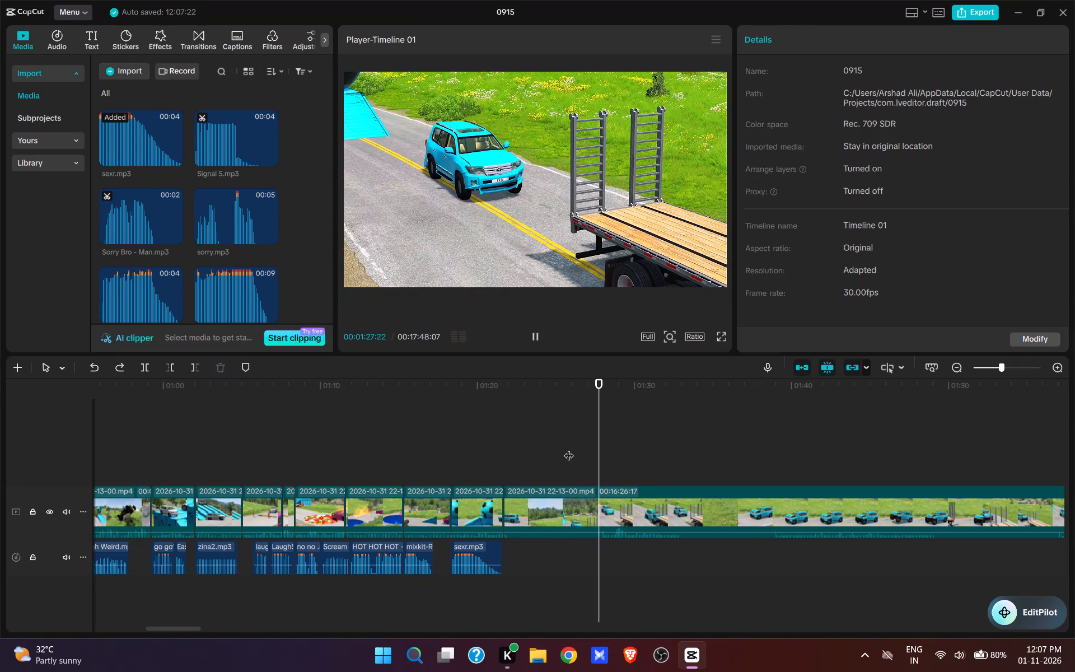
{"action": "type", "text": "q"}
{"action": "key", "text": "space"}
{"action": "key", "text": "space"}
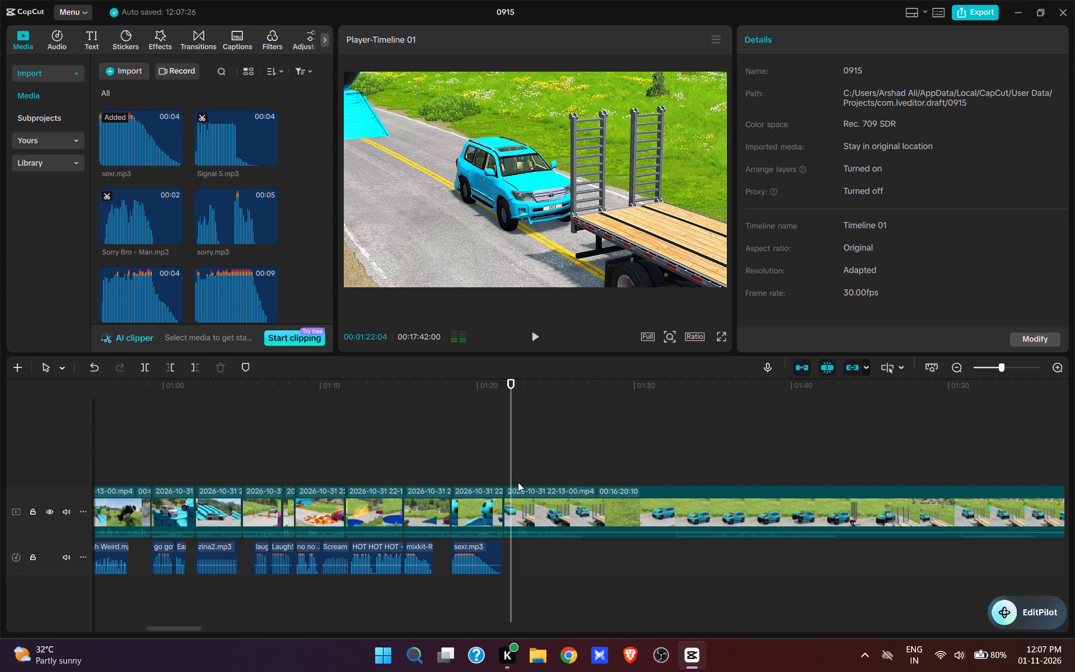
Play the trailer crash, find XXX.mp3 in the imported media, add it at 00:01:23:04 and play it against the scene.
{"action": "left_click", "coordinate": [504, 474]}
{"action": "key", "text": "space"}
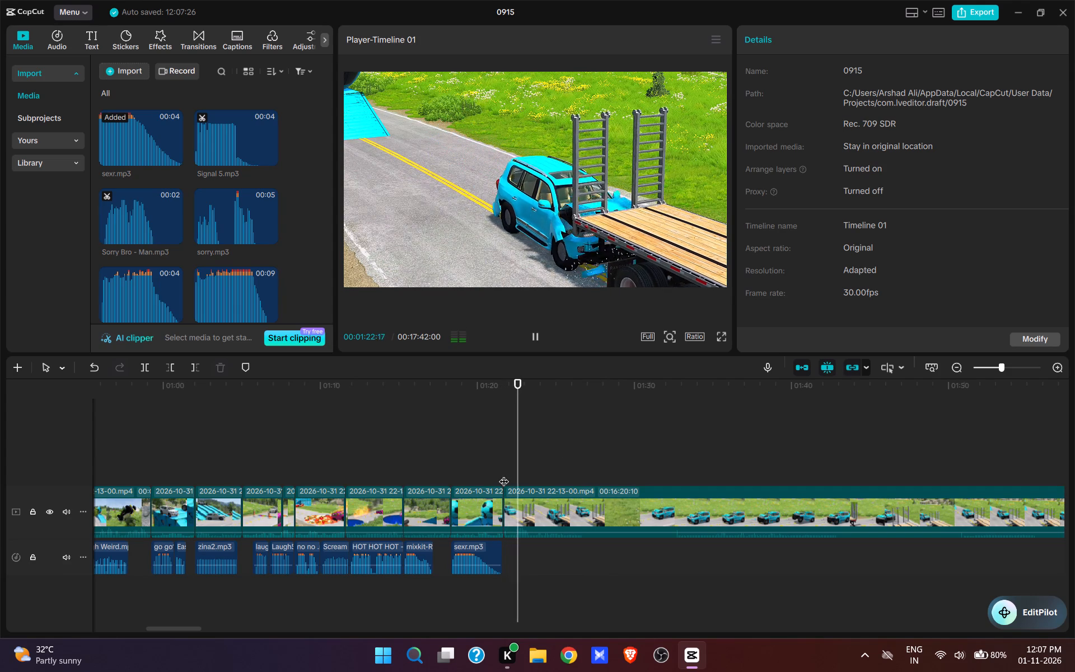
{"action": "key", "text": "space"}
{"action": "key", "text": "space"}
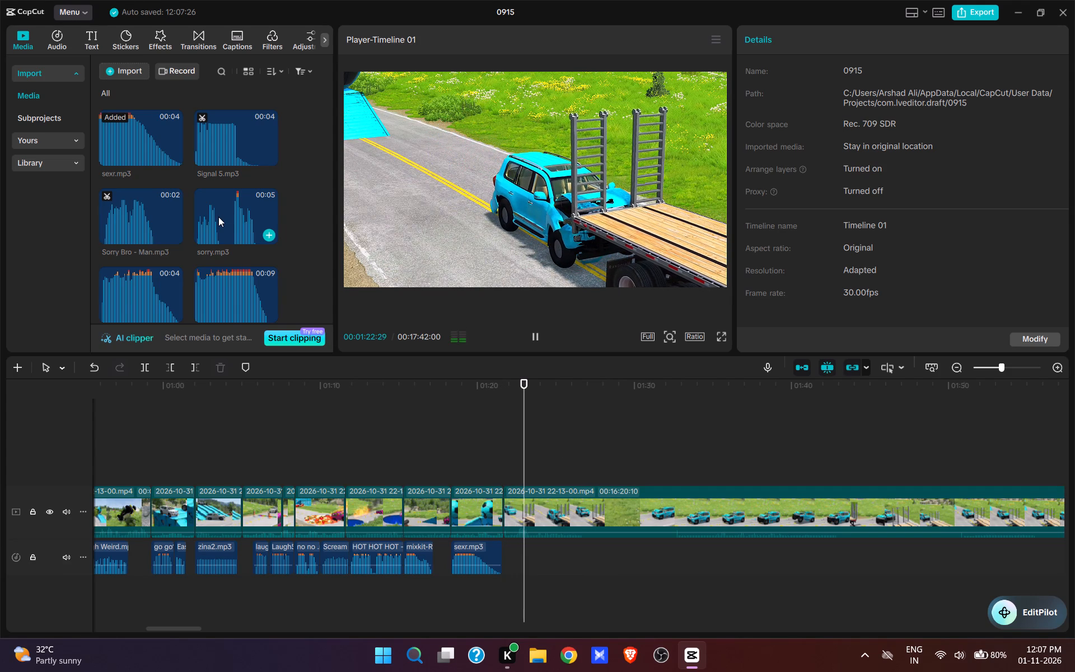
{"action": "key", "text": "space"}
{"action": "scroll", "coordinate": [211, 204], "scroll_direction": "down", "scroll_amount": 7}
{"action": "scroll", "coordinate": [235, 246], "scroll_direction": "down", "scroll_amount": 5}
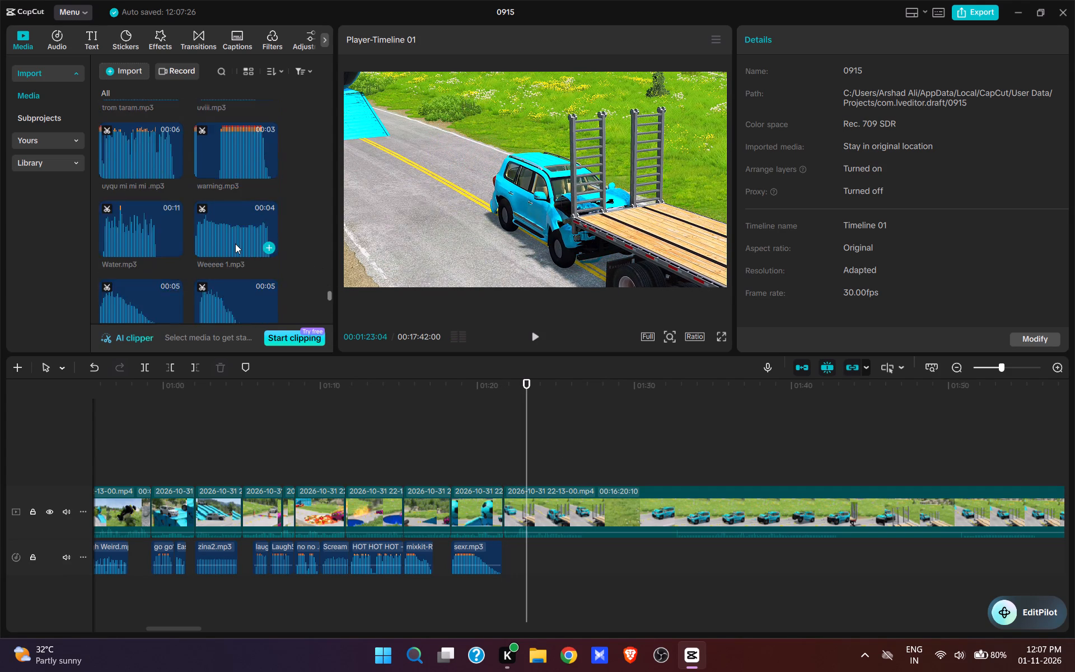
{"action": "scroll", "coordinate": [235, 244], "scroll_direction": "down", "scroll_amount": 3}
{"action": "left_click", "coordinate": [174, 150]}
{"action": "key", "text": "space"}
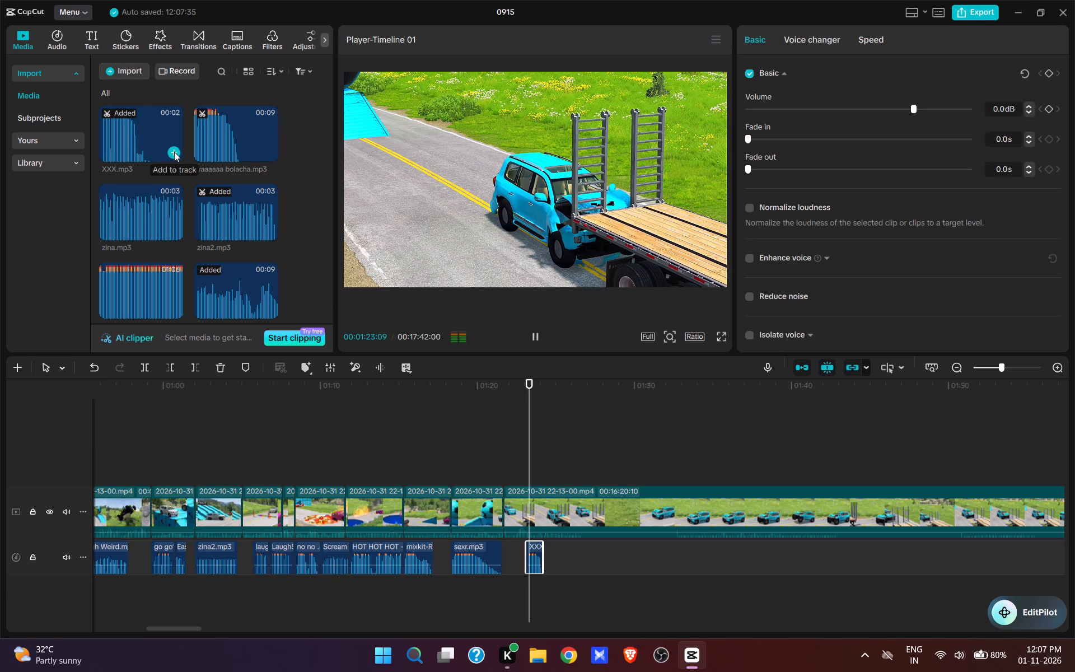
{"action": "key", "text": "space"}
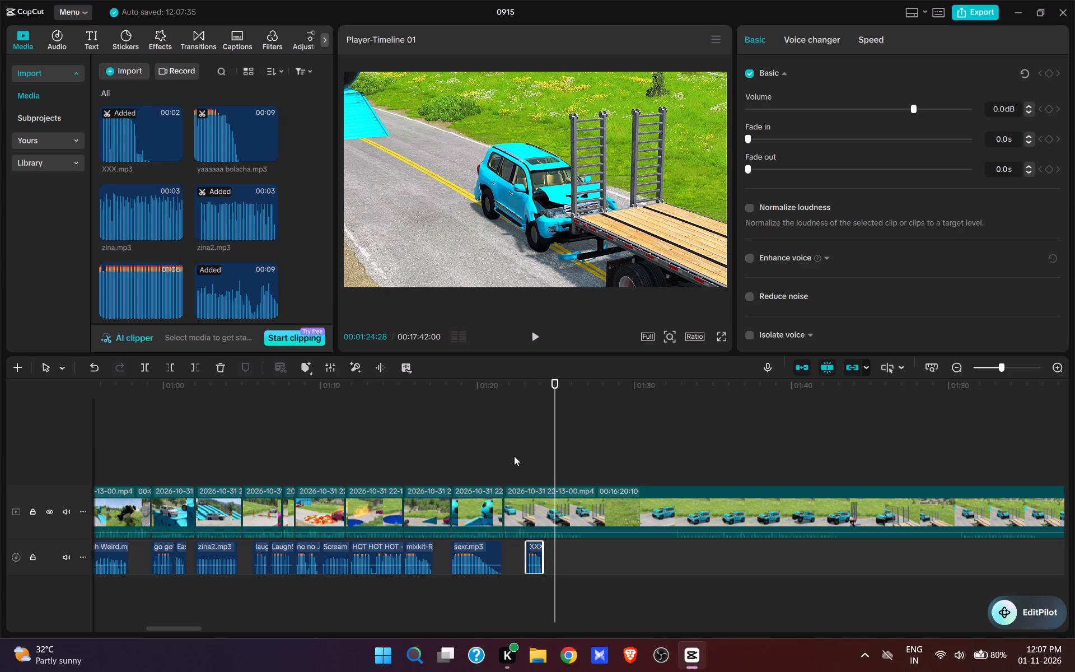
Find Oh no funny.mp3 in the imported media, add it at 00:01:24:05 after XXX.mp3 and play it as the SUV backs away.
{"action": "left_click", "coordinate": [545, 471]}
{"action": "scroll", "coordinate": [215, 237], "scroll_direction": "up", "scroll_amount": 11}
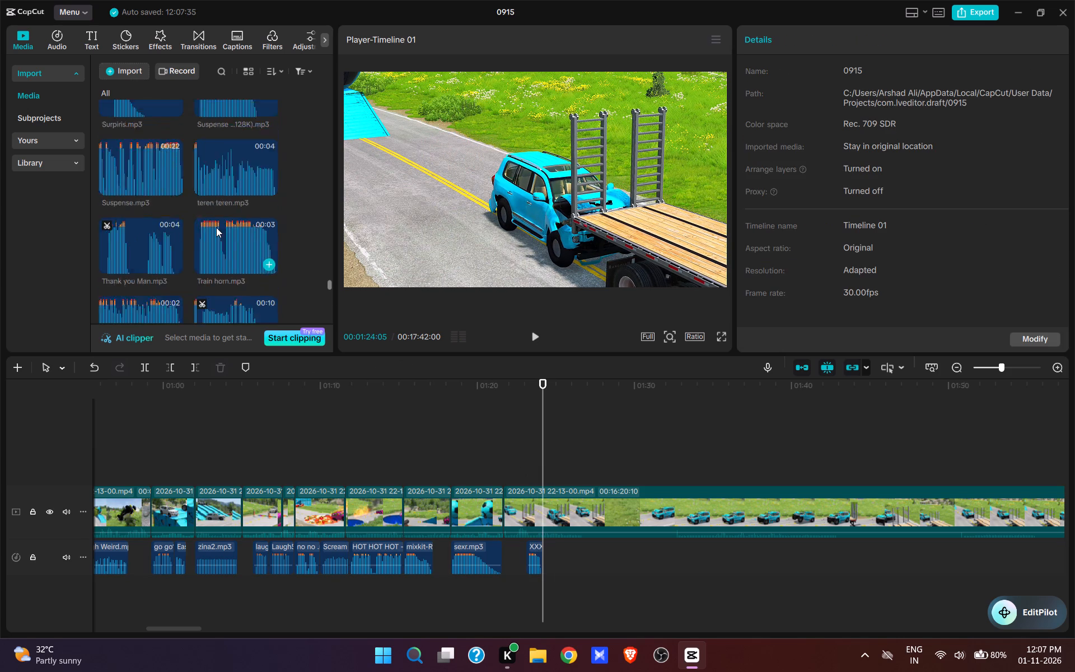
{"action": "scroll", "coordinate": [216, 227], "scroll_direction": "up", "scroll_amount": 13}
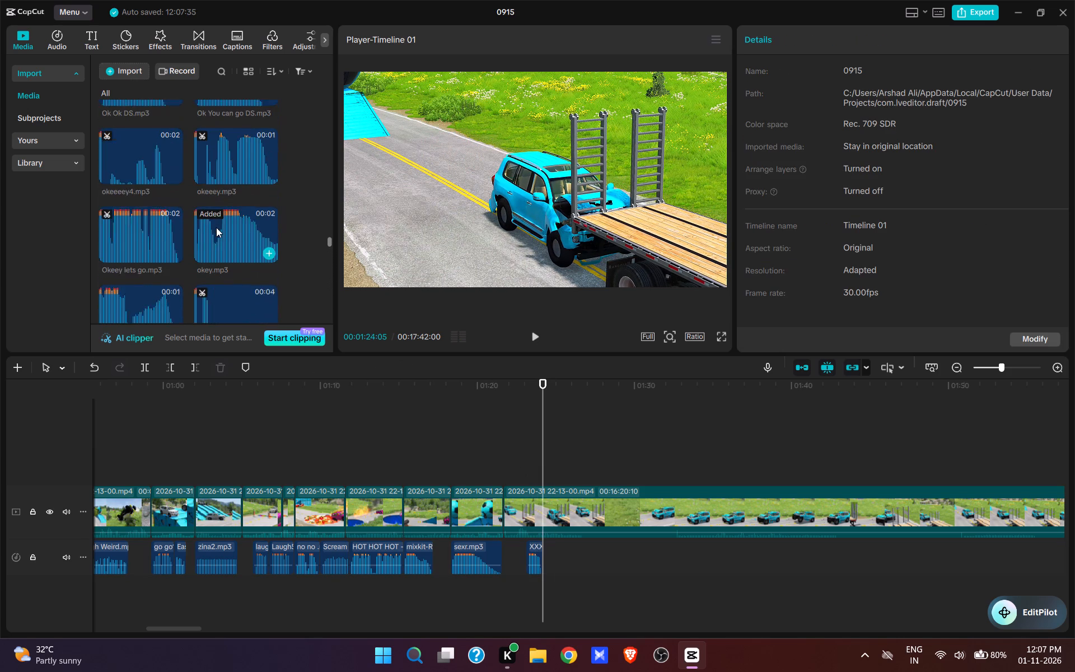
{"action": "scroll", "coordinate": [216, 227], "scroll_direction": "up", "scroll_amount": 1}
{"action": "scroll", "coordinate": [237, 180], "scroll_direction": "up", "scroll_amount": 1}
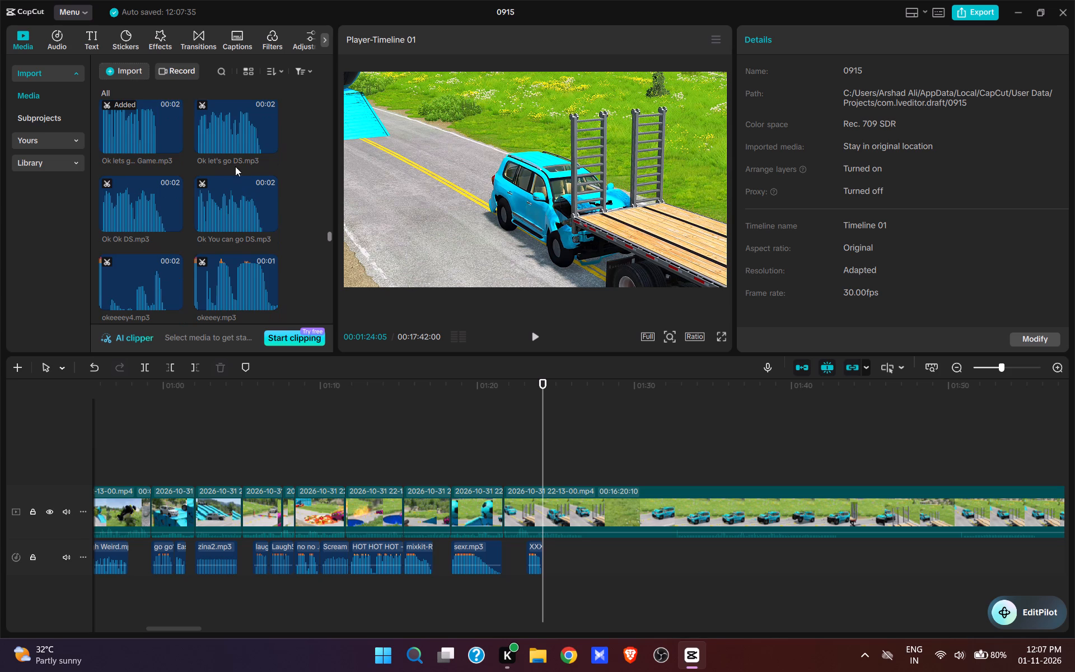
{"action": "scroll", "coordinate": [235, 182], "scroll_direction": "up", "scroll_amount": 3}
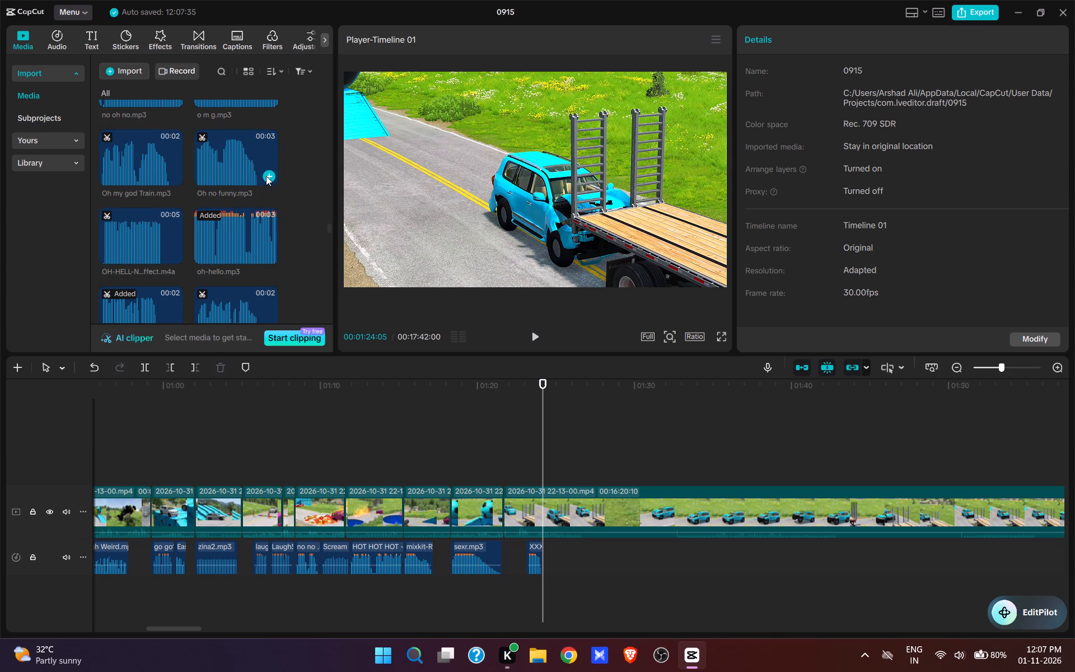
{"action": "left_click", "coordinate": [266, 176]}
{"action": "key", "text": "space"}
{"action": "key", "text": "space"}
{"action": "key", "text": "space"}
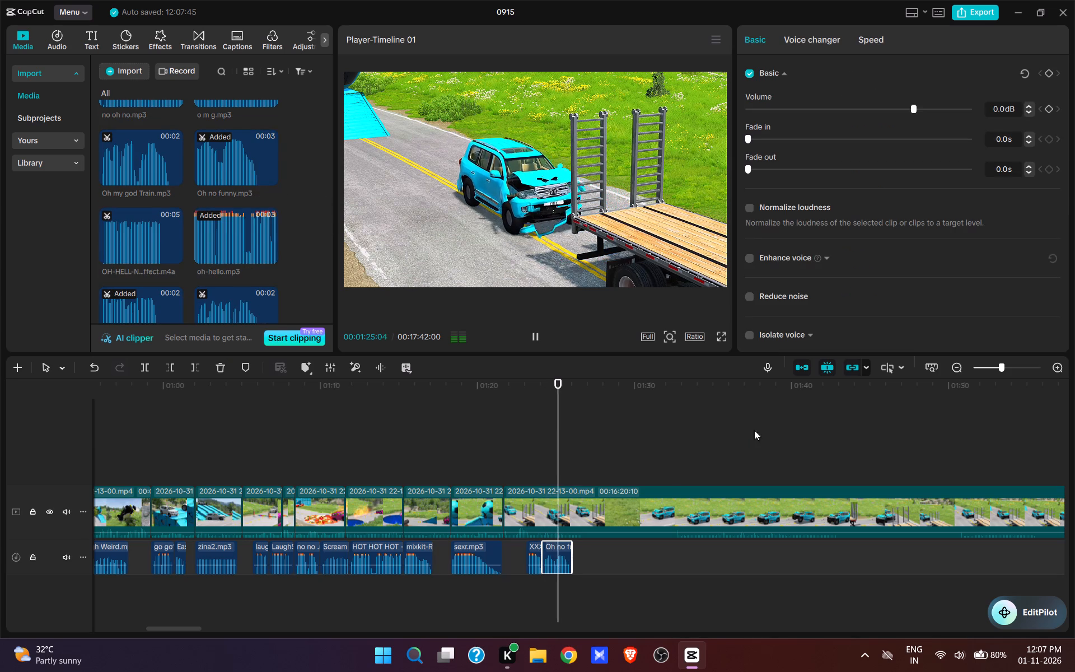
{"action": "key", "text": "space"}
Split the last clip at 00:01:26:16 and cut the footage after it up to about 00:01:38, where the damaged SUV is on the road.
{"action": "key", "text": "w"}
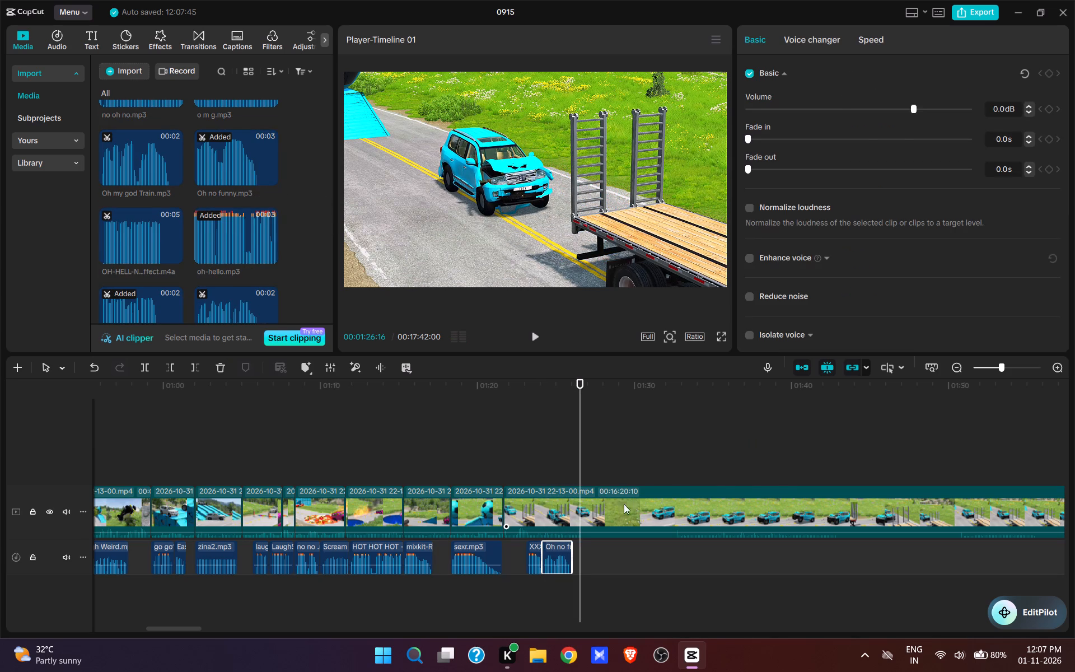
{"action": "left_click", "coordinate": [673, 470]}
{"action": "key", "text": "space"}
{"action": "key", "text": "space"}
{"action": "key", "text": "space"}
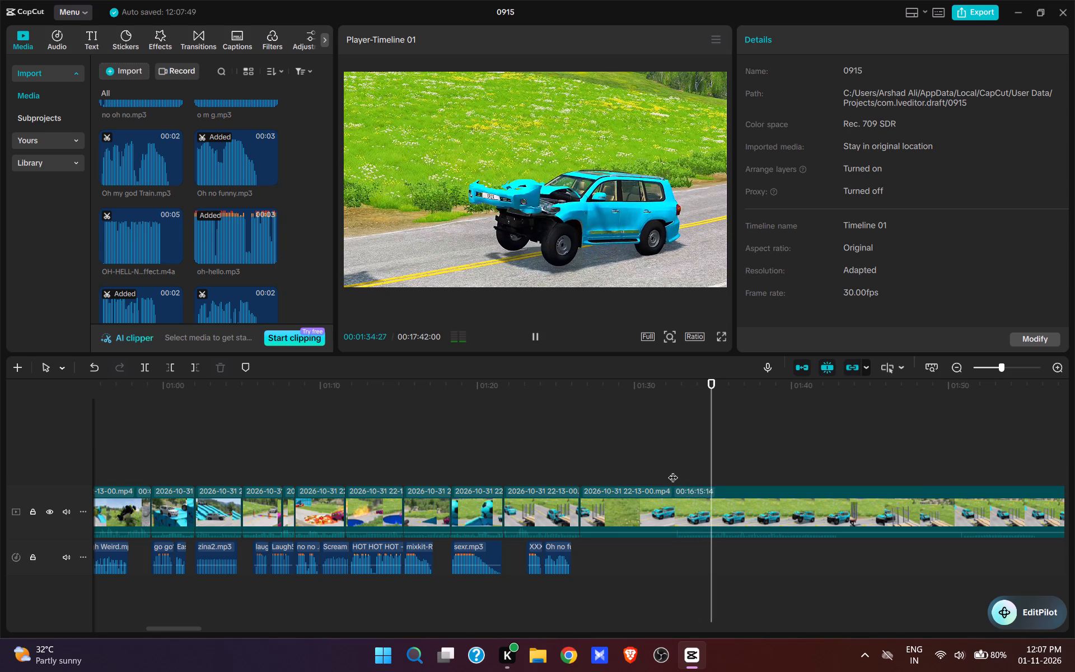
{"action": "key", "text": "space"}
{"action": "key", "text": "space"}
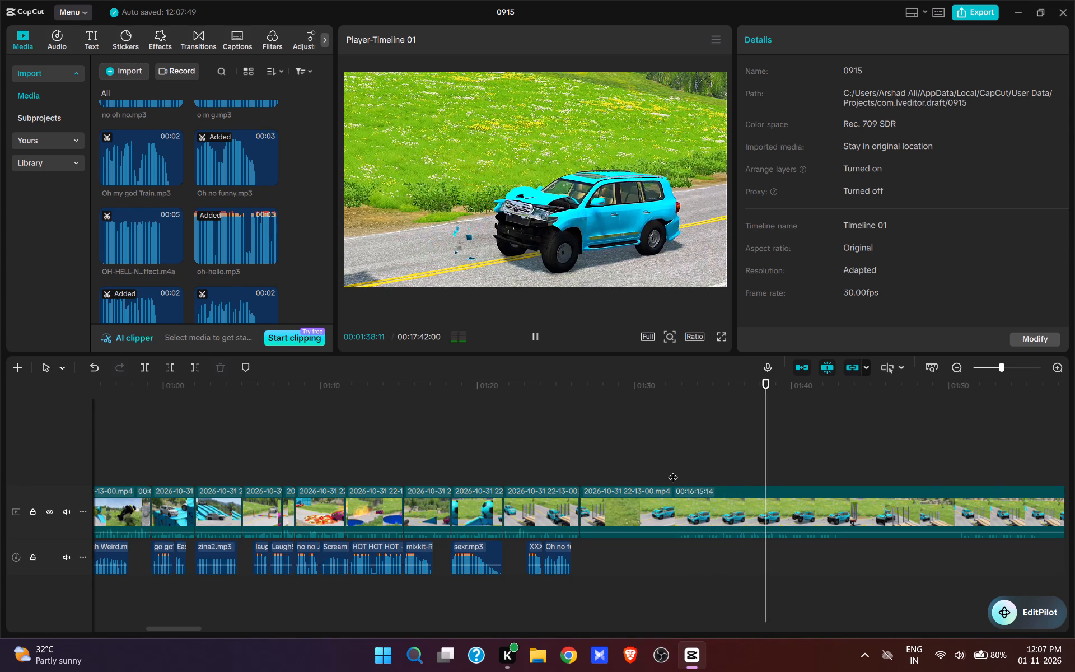
{"action": "key", "text": "space"}
{"action": "left_click", "coordinate": [766, 472]}
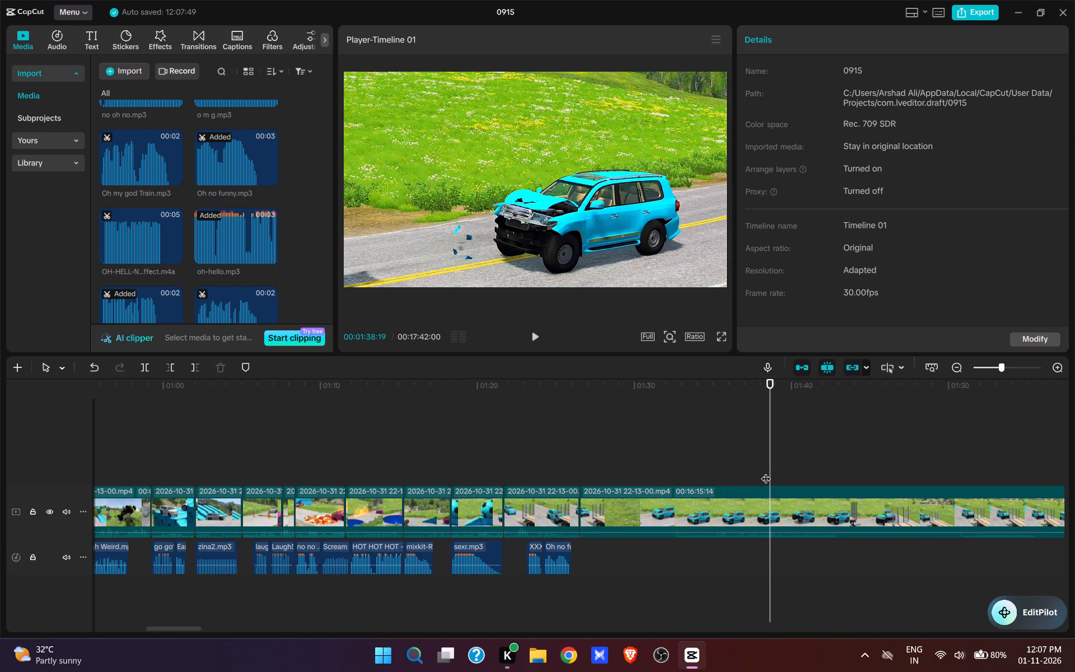
{"action": "left_click", "coordinate": [765, 471]}
{"action": "key", "text": "q"}
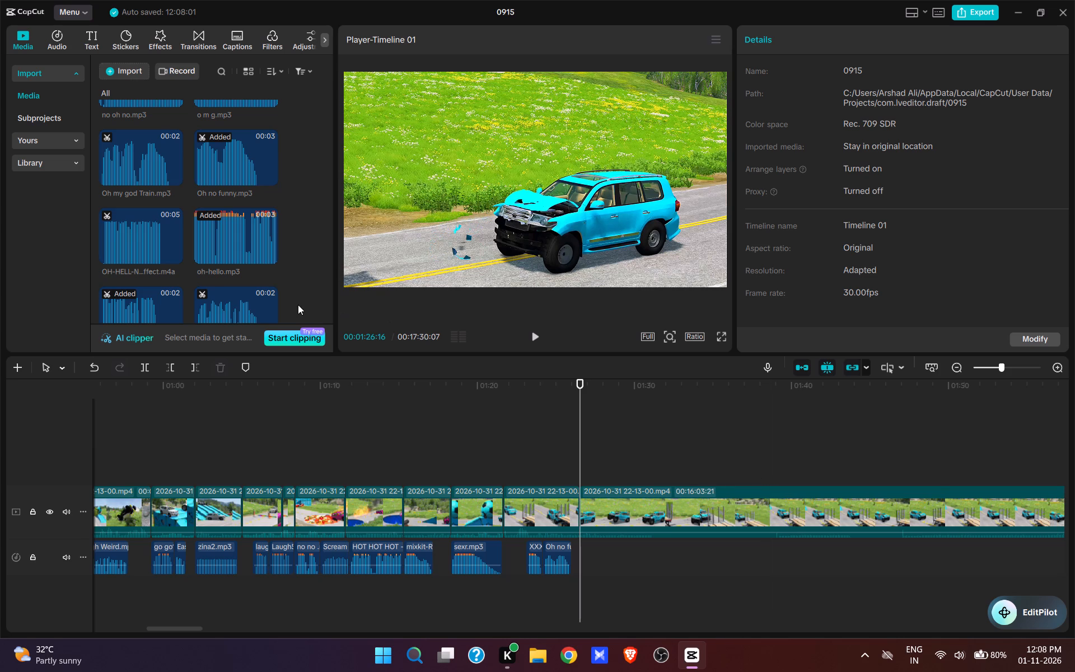
Find Help me 1.mp3 in the imported media, add it at 00:01:26:16 and play it against the damaged blue SUV.
{"action": "scroll", "coordinate": [240, 245], "scroll_direction": "up", "scroll_amount": 19}
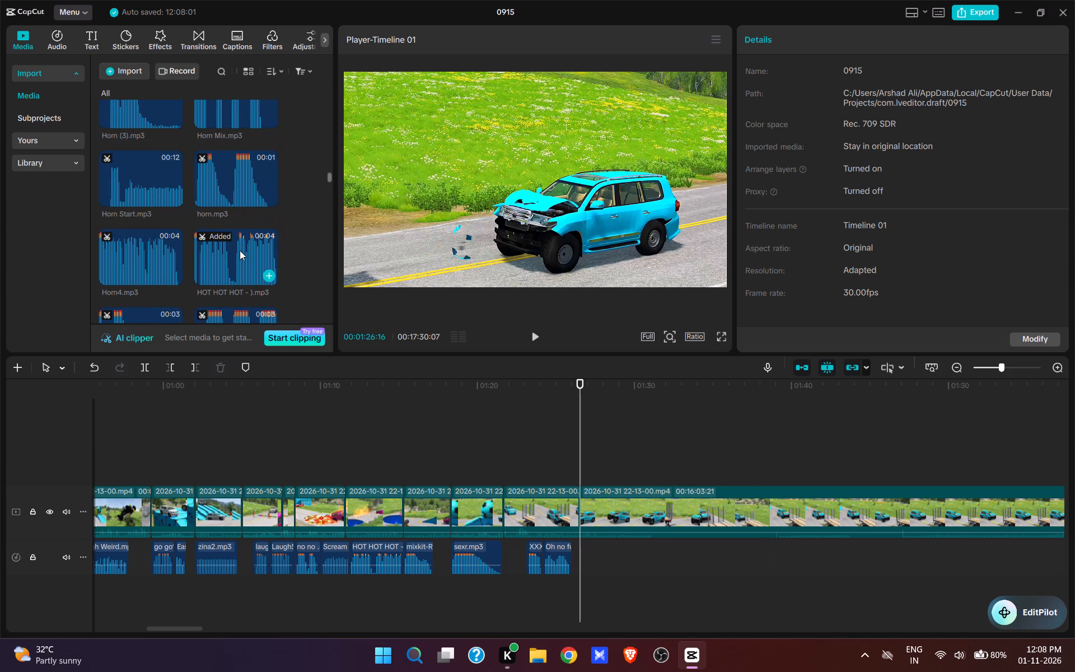
{"action": "scroll", "coordinate": [240, 250], "scroll_direction": "up", "scroll_amount": 4}
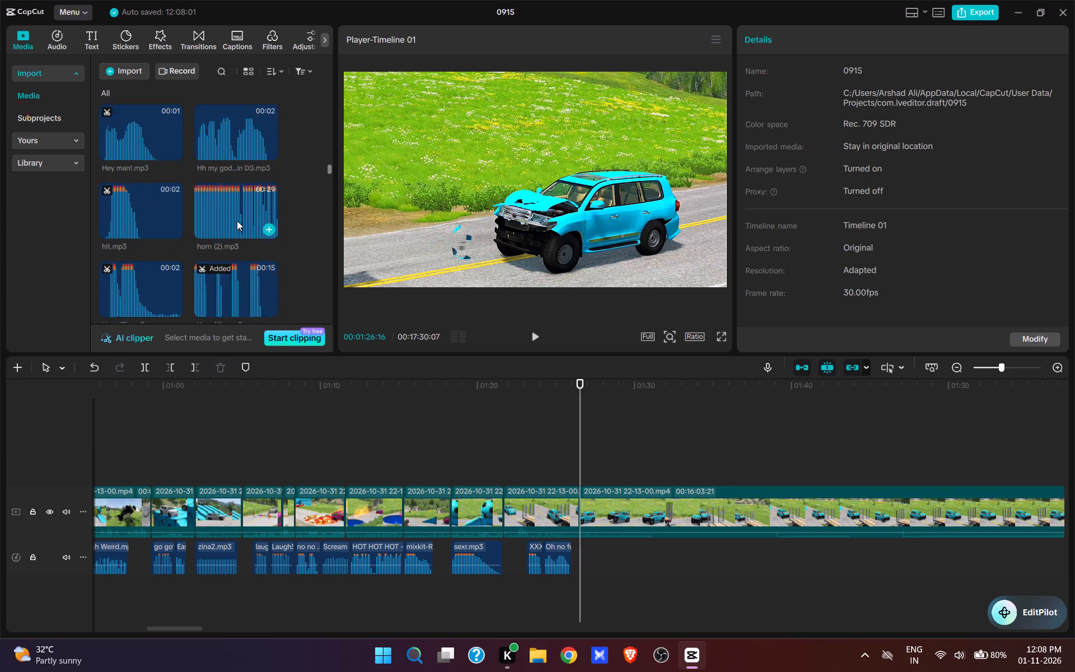
{"action": "left_click", "coordinate": [273, 137]}
{"action": "key", "text": "space"}
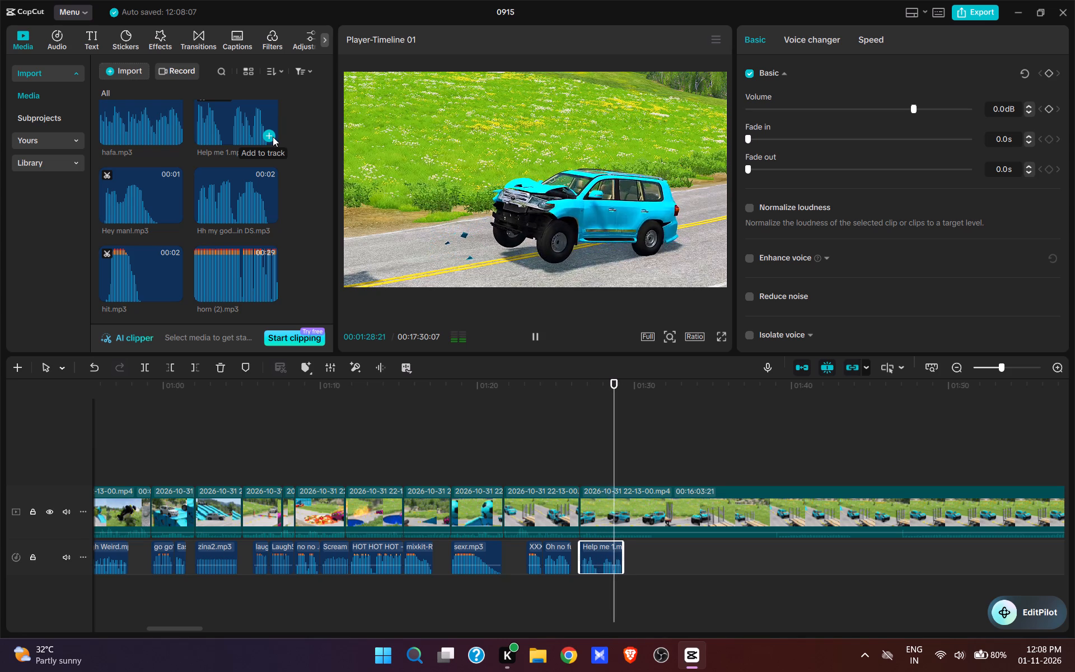
{"action": "key", "text": "space"}
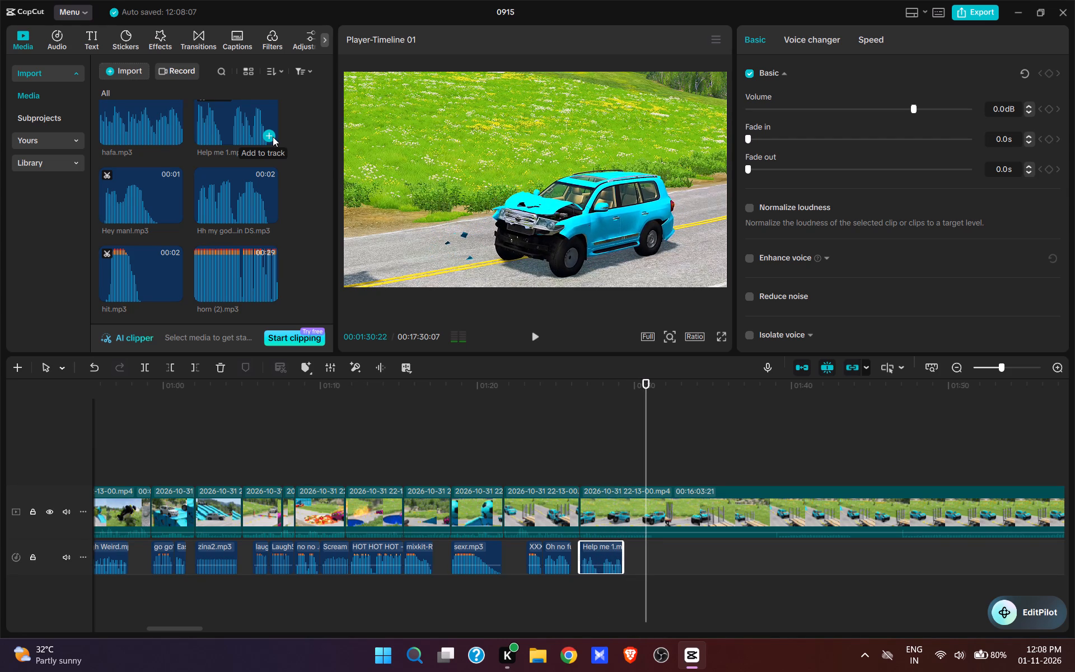
Split the last clip at 00:01:30:22 and cut the footage after it up to 00:01:54:29, just before the trailer ramps start unfolding.
{"action": "key", "text": "w"}
{"action": "left_click_drag", "start_coordinate": [779, 486], "coordinate": [698, 552]}
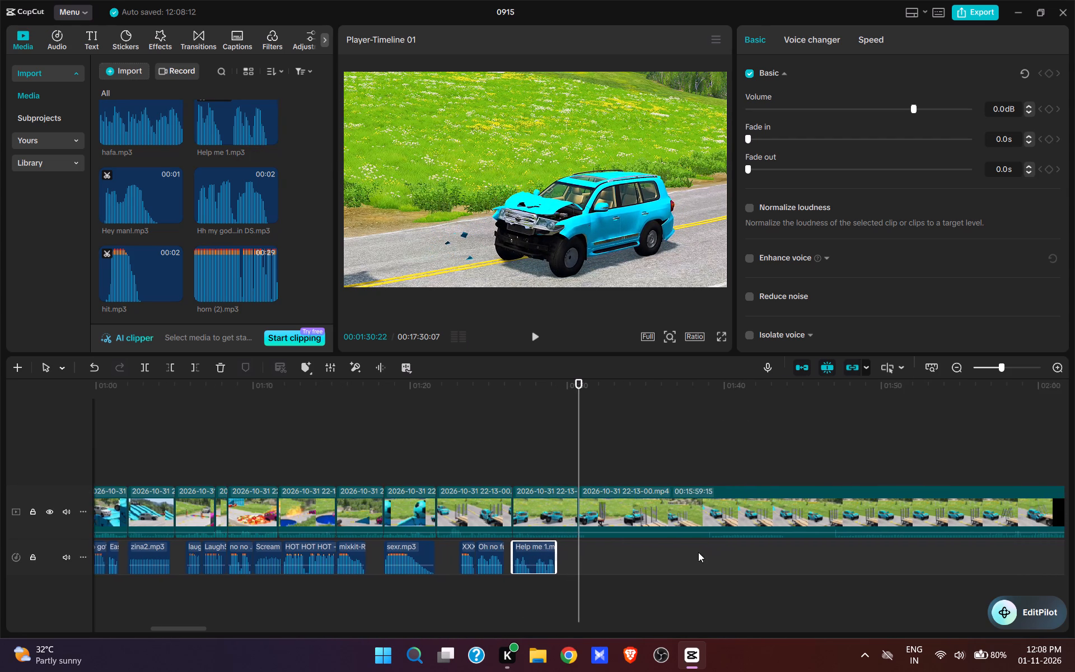
{"action": "left_click_drag", "start_coordinate": [698, 552], "coordinate": [698, 559]}
{"action": "left_click", "coordinate": [630, 463]}
{"action": "left_click", "coordinate": [622, 460]}
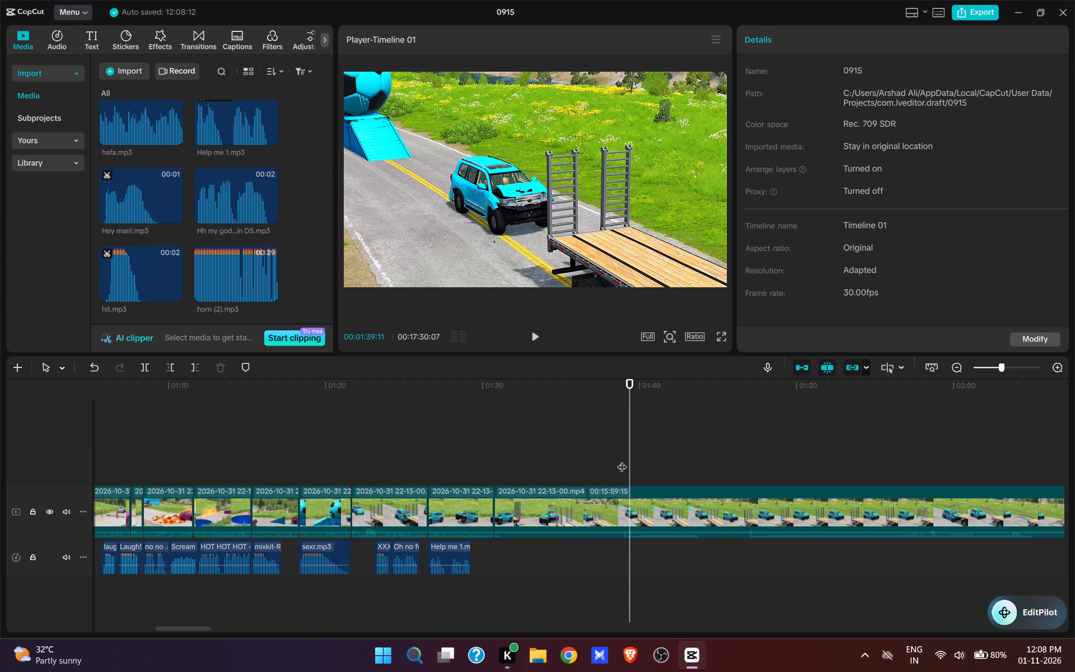
{"action": "key", "text": "space"}
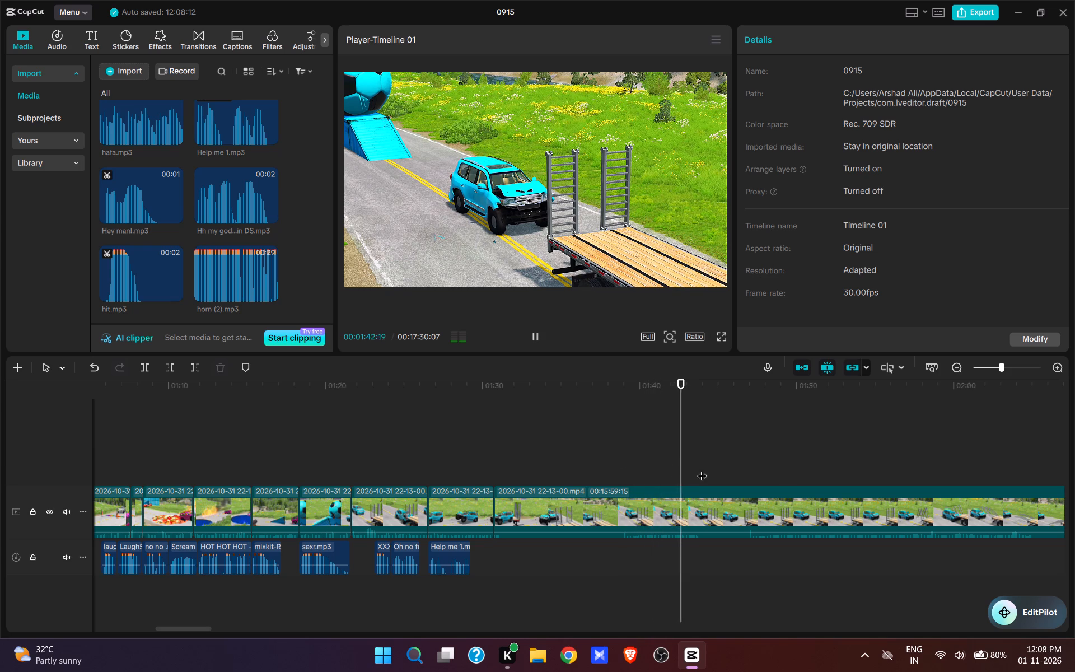
{"action": "left_click", "coordinate": [747, 477]}
{"action": "key", "text": "space"}
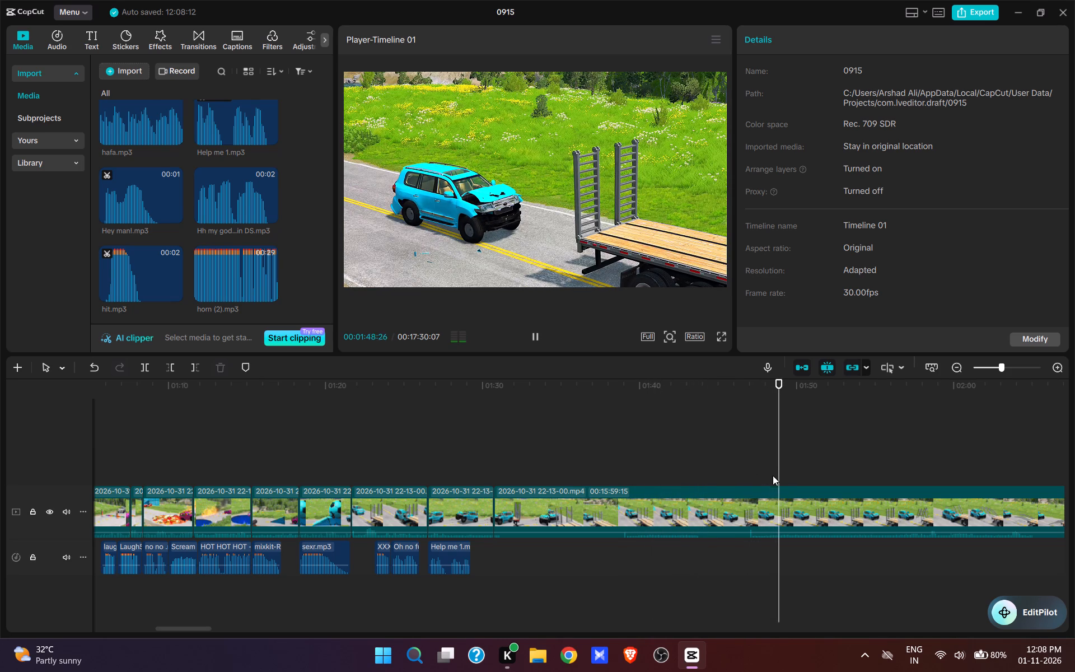
{"action": "left_click_drag", "start_coordinate": [773, 481], "coordinate": [703, 564]}
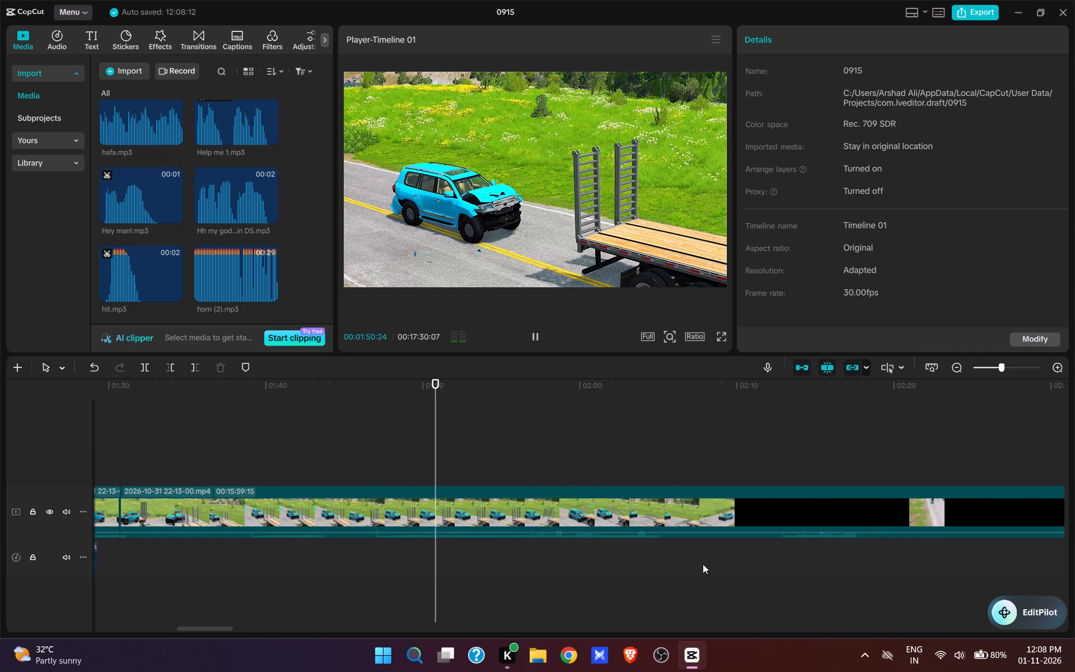
{"action": "left_click", "coordinate": [563, 458]}
{"action": "left_click", "coordinate": [546, 457]}
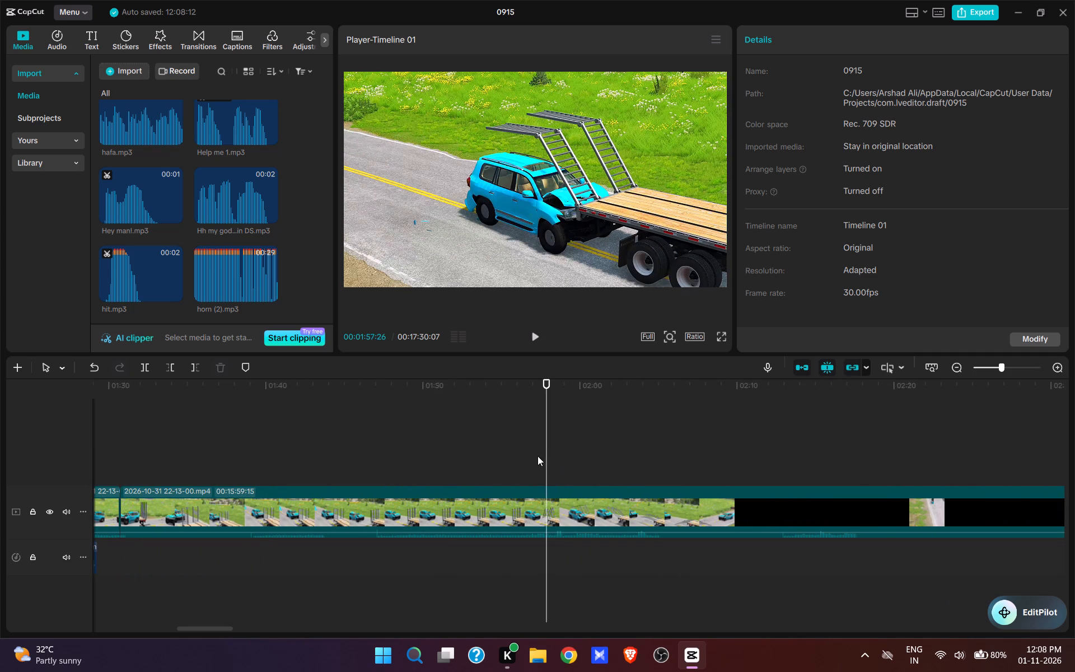
{"action": "left_click", "coordinate": [533, 456]}
{"action": "left_click", "coordinate": [522, 456]}
{"action": "left_click", "coordinate": [508, 459]}
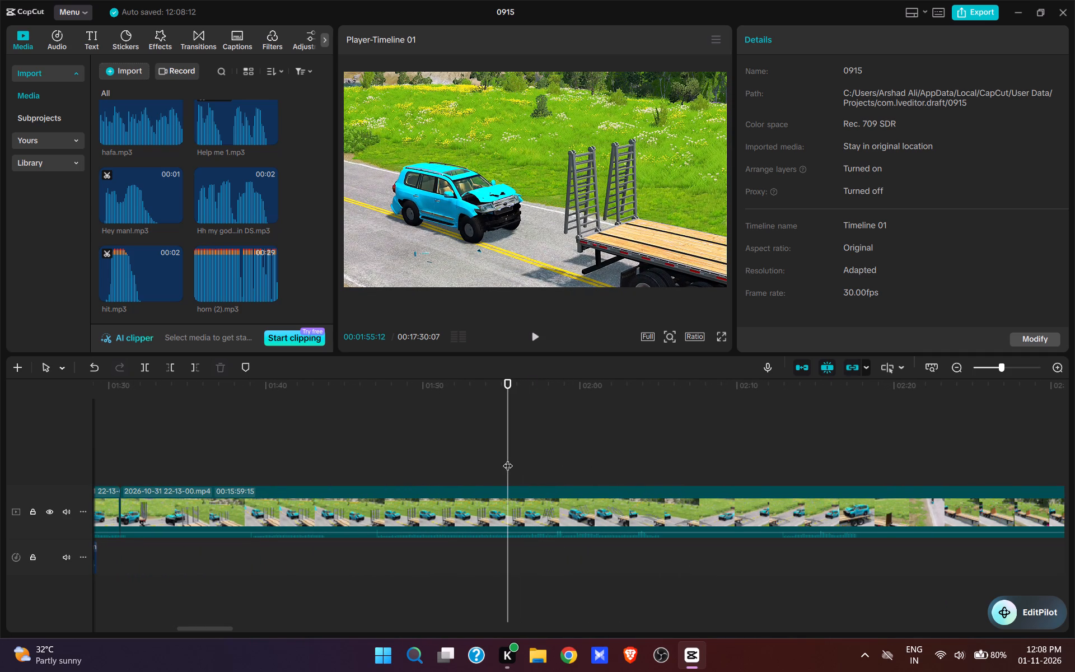
{"action": "left_click", "coordinate": [502, 462]}
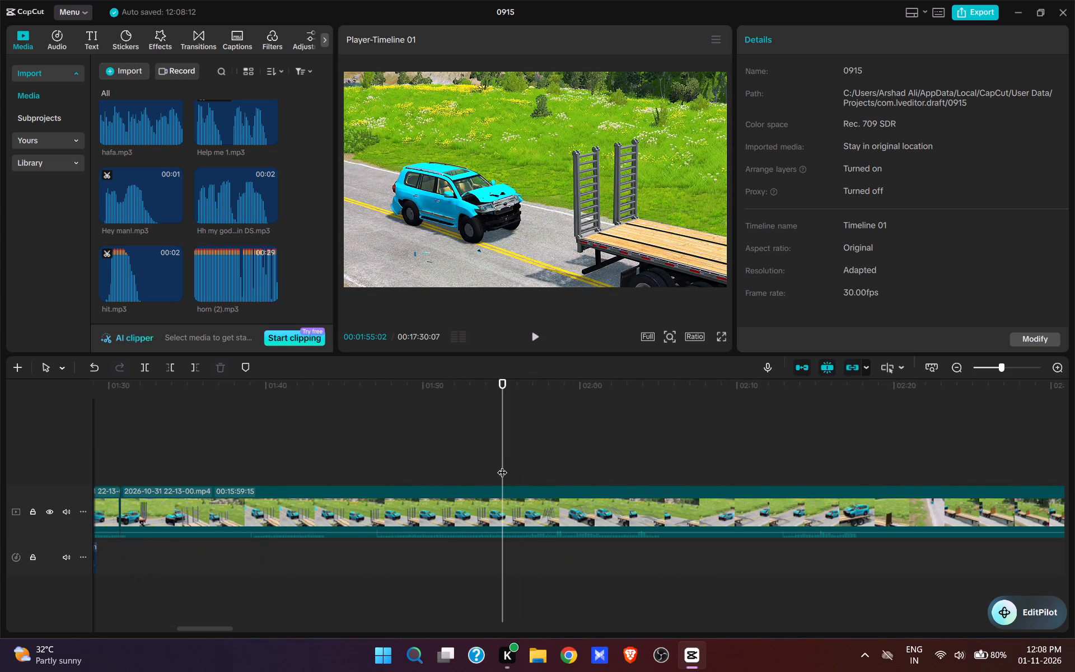
{"action": "left_click", "coordinate": [501, 465]}
{"action": "left_click", "coordinate": [499, 465]}
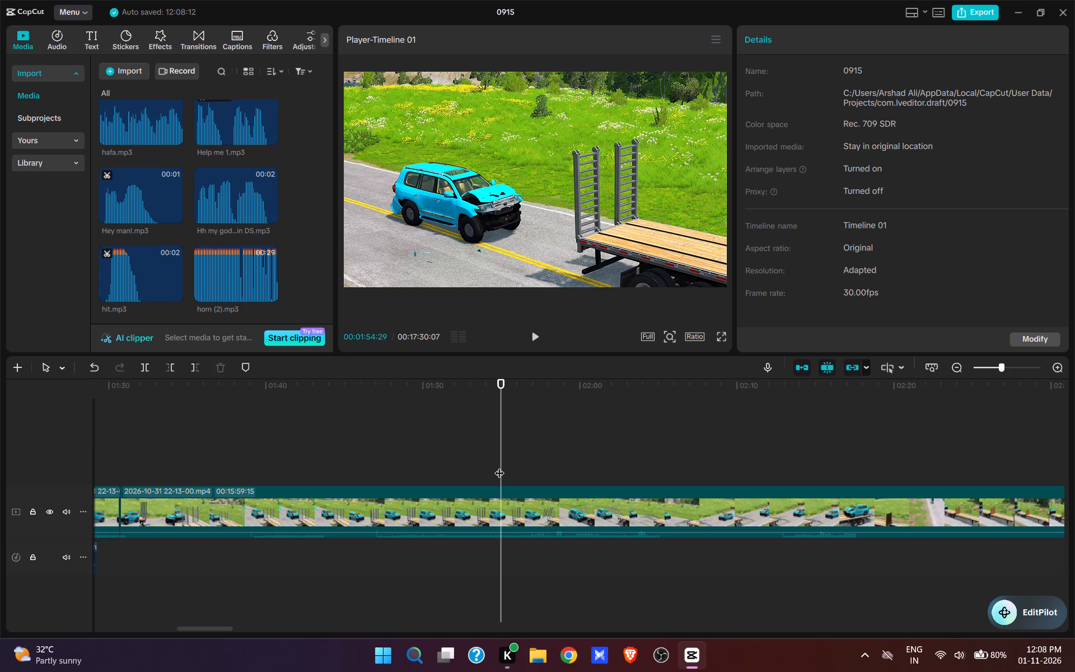
{"action": "key", "text": "q"}
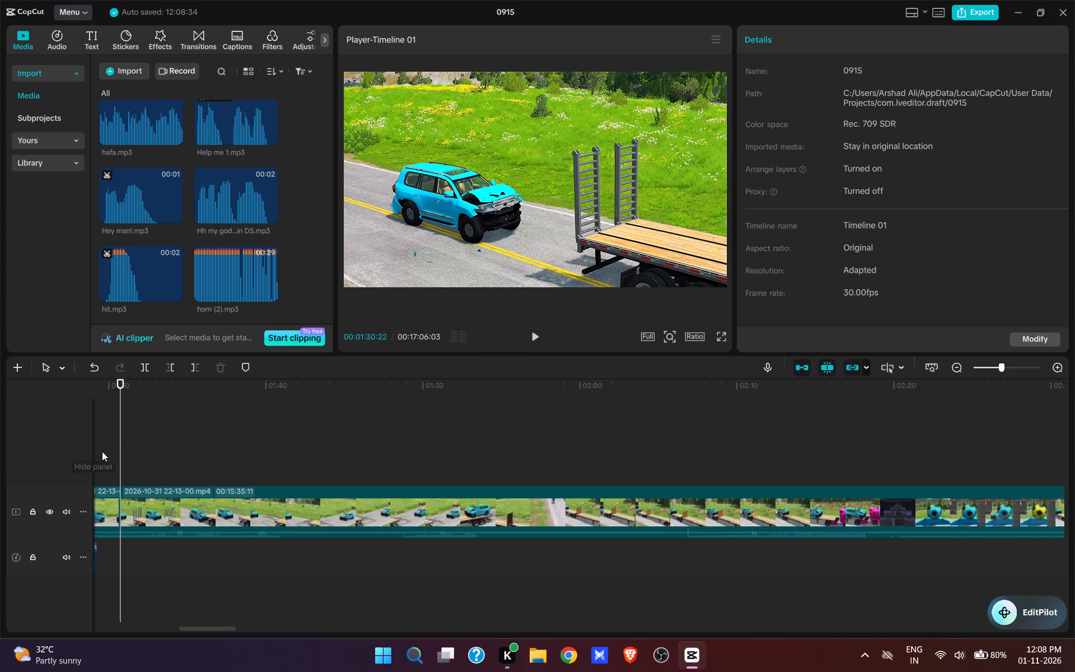
Play the trailer ramps lowering, split the clip at 00:01:40:25 once they are down, and replay the end of the motion.
{"action": "left_click", "coordinate": [102, 451]}
{"action": "key", "text": "space"}
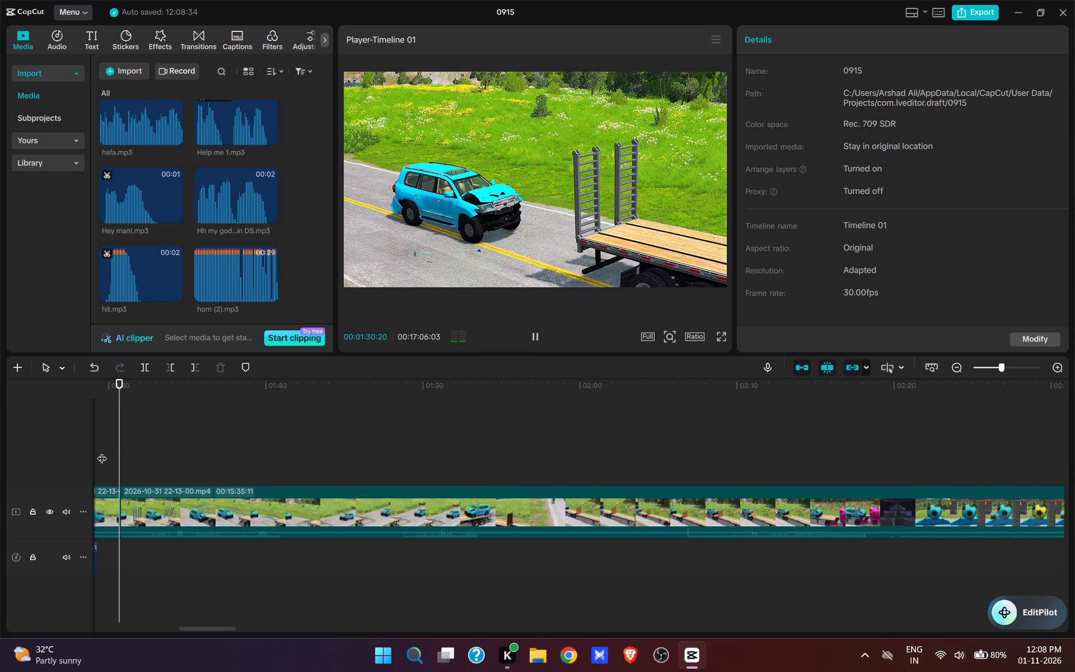
{"action": "key", "text": "space"}
{"action": "key", "text": "space"}
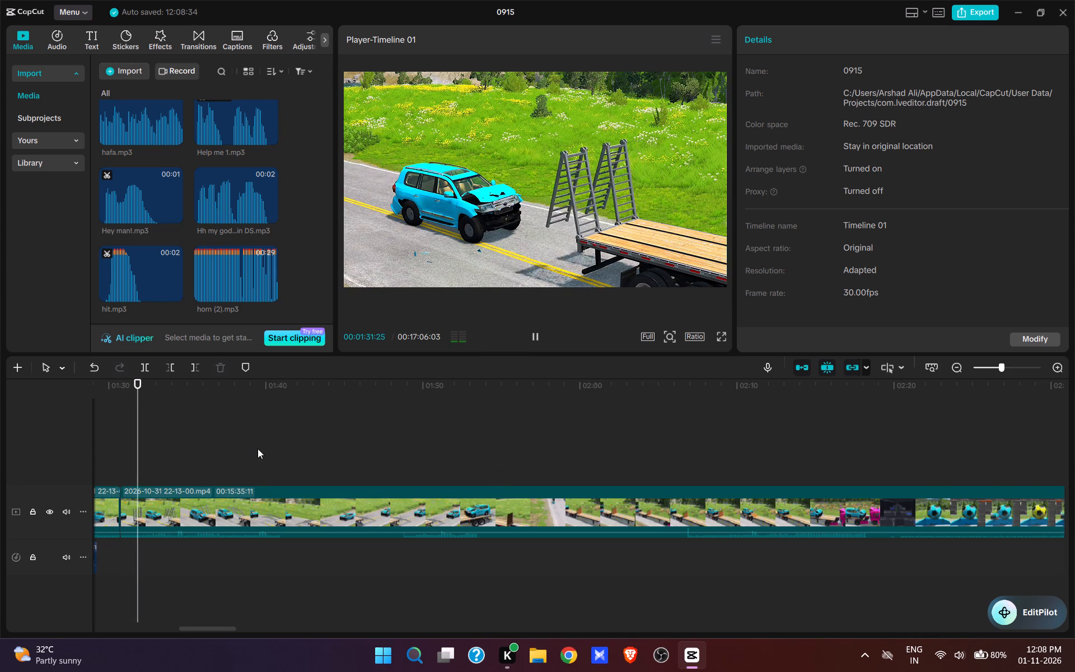
{"action": "left_click", "coordinate": [254, 449]}
{"action": "key", "text": "space"}
{"action": "key", "text": "space"}
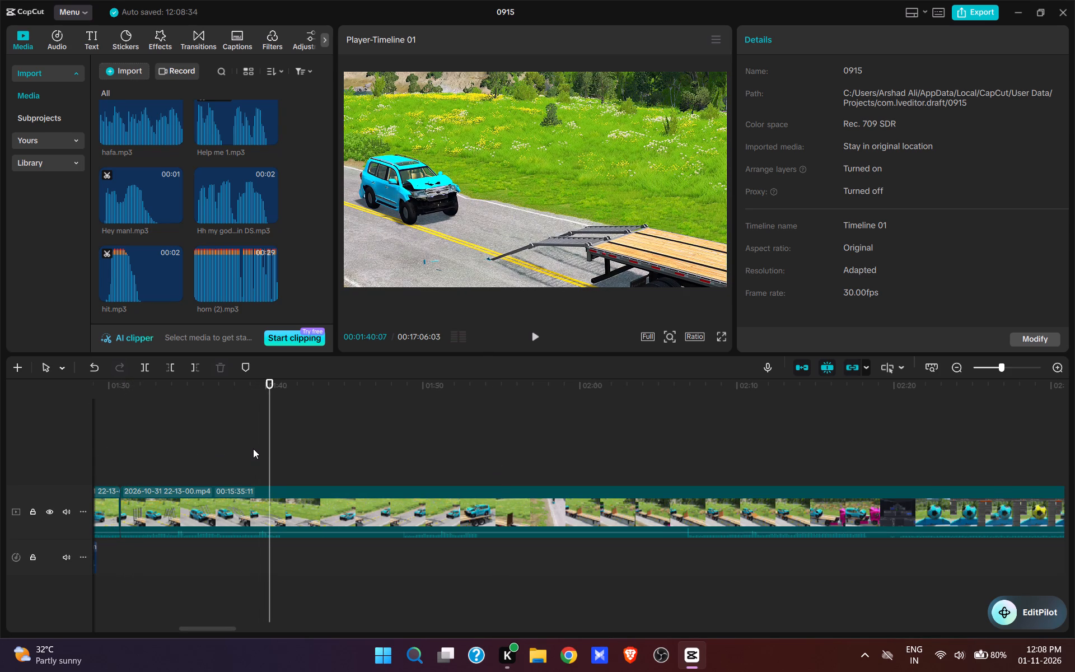
{"action": "key", "text": "space"}
{"action": "key", "text": "space"}
{"action": "type", "text": "w"}
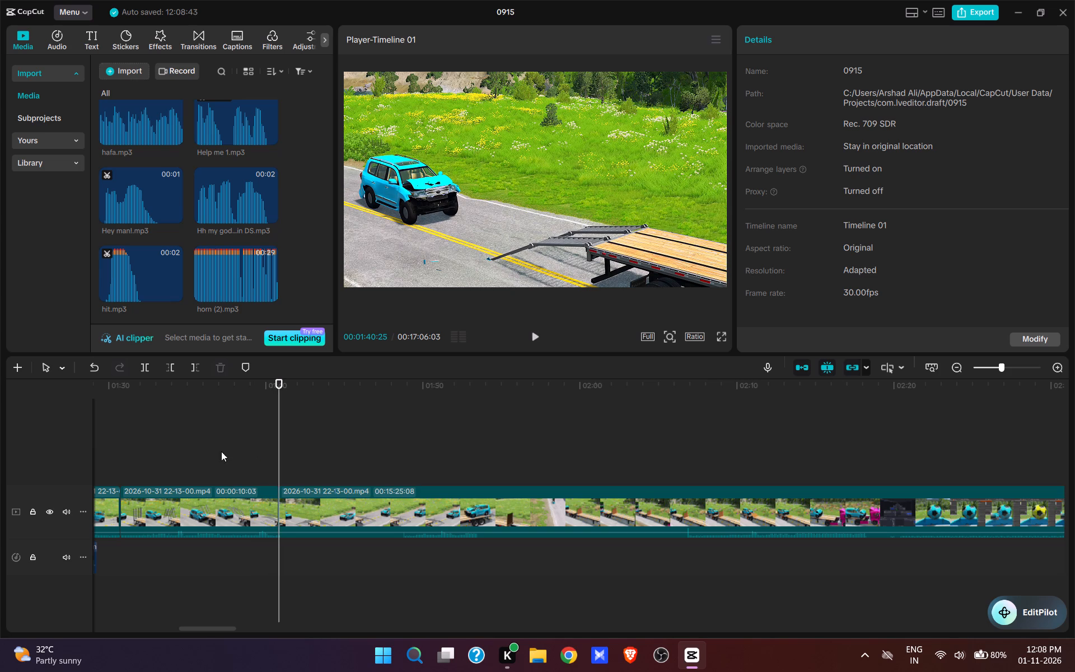
{"action": "left_click", "coordinate": [218, 451]}
{"action": "key", "text": "space"}
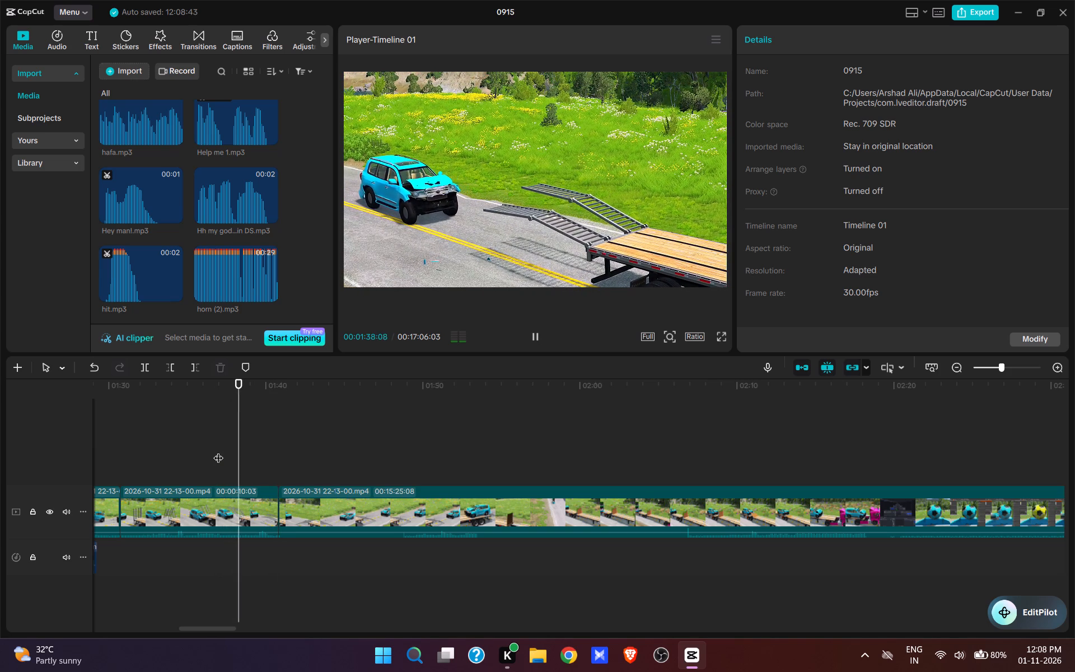
{"action": "key", "text": "space"}
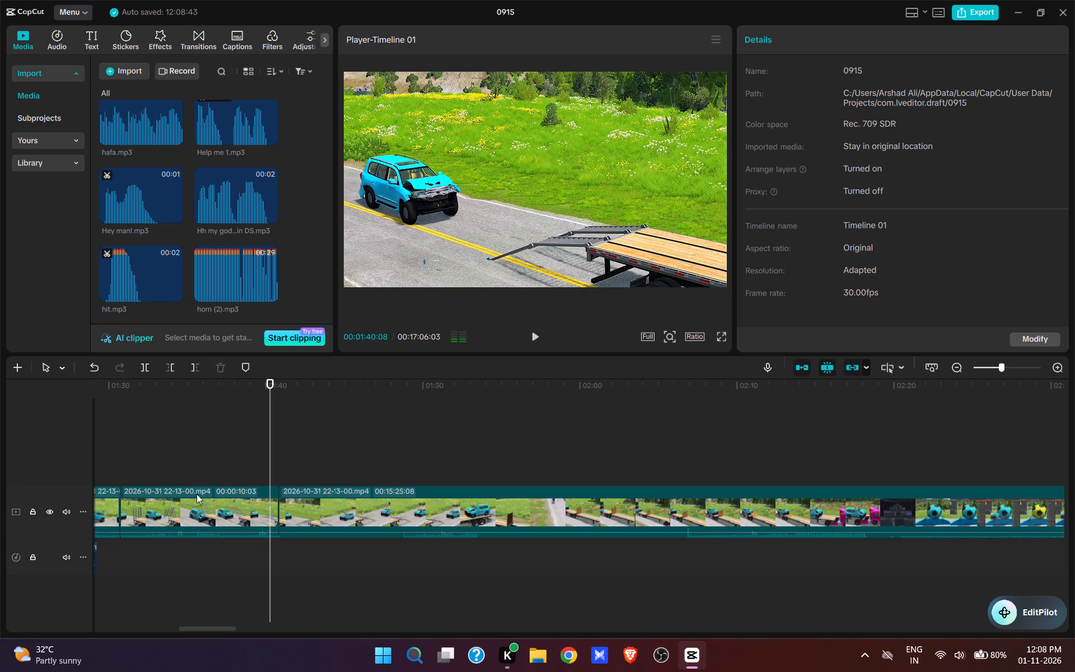
Find Crane long.mp3 in the imported media, add it at 00:01:30:22 and play it against the unfolding ramps.
{"action": "left_click", "coordinate": [125, 456]}
{"action": "left_click_drag", "start_coordinate": [125, 455], "coordinate": [154, 461]}
{"action": "left_click", "coordinate": [196, 460]}
{"action": "scroll", "coordinate": [208, 211], "scroll_direction": "up", "scroll_amount": 4}
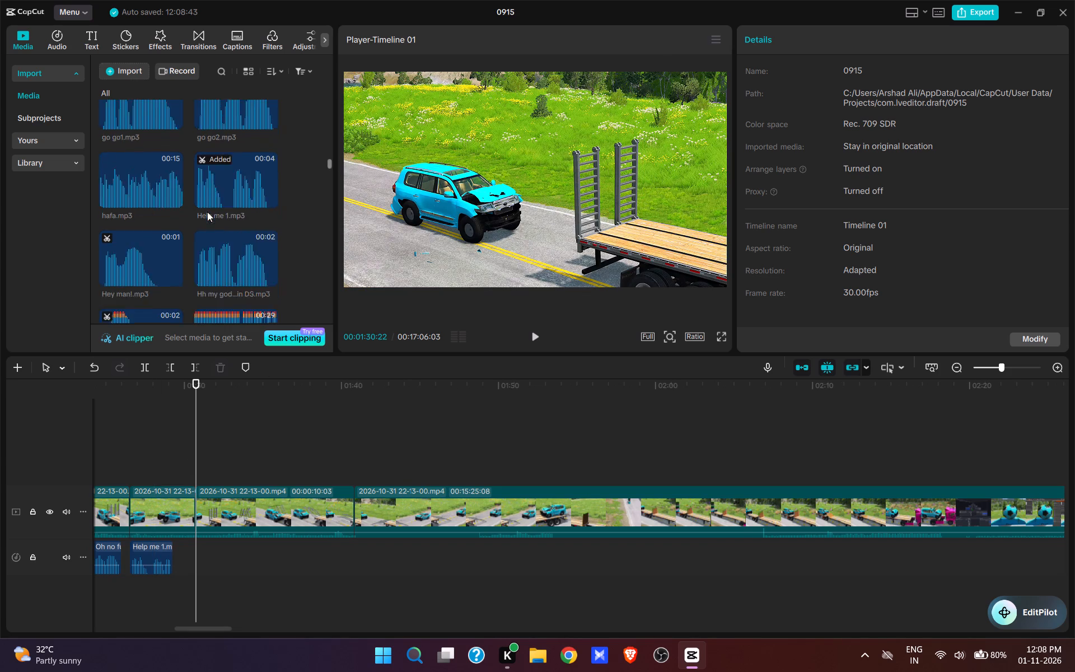
{"action": "scroll", "coordinate": [207, 212], "scroll_direction": "up", "scroll_amount": 17}
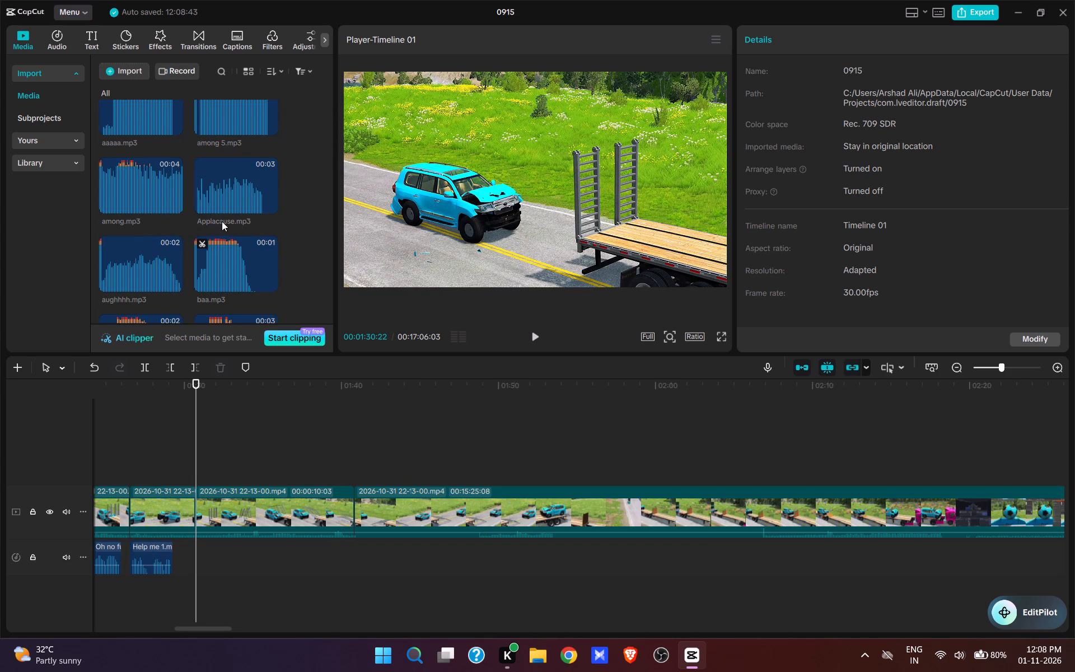
{"action": "scroll", "coordinate": [183, 206], "scroll_direction": "down", "scroll_amount": 3}
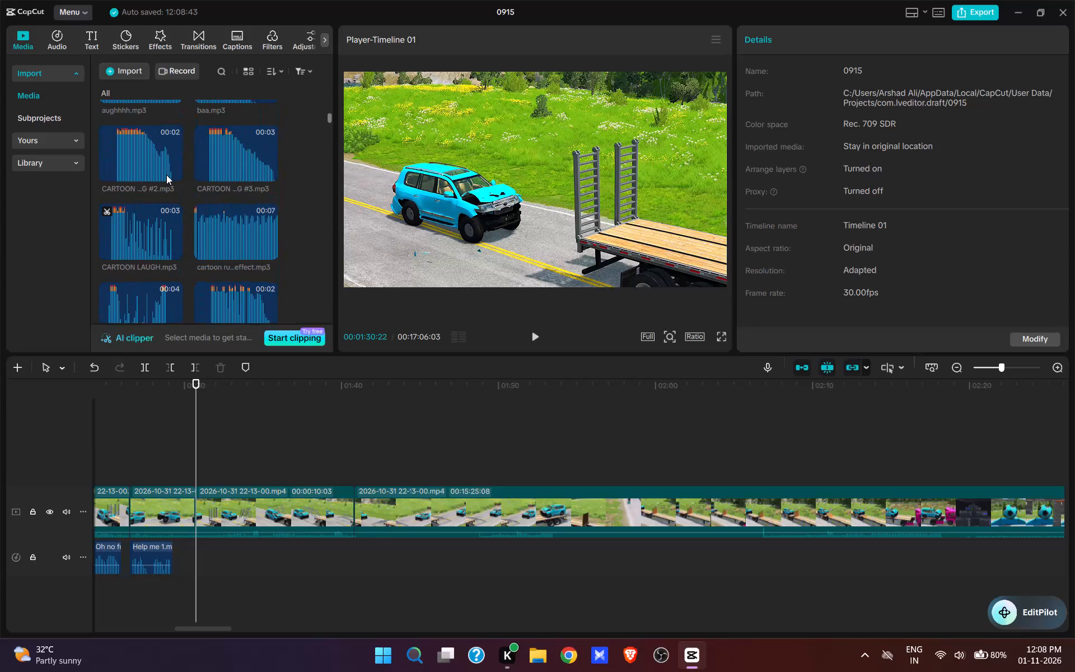
{"action": "scroll", "coordinate": [166, 176], "scroll_direction": "down", "scroll_amount": 3}
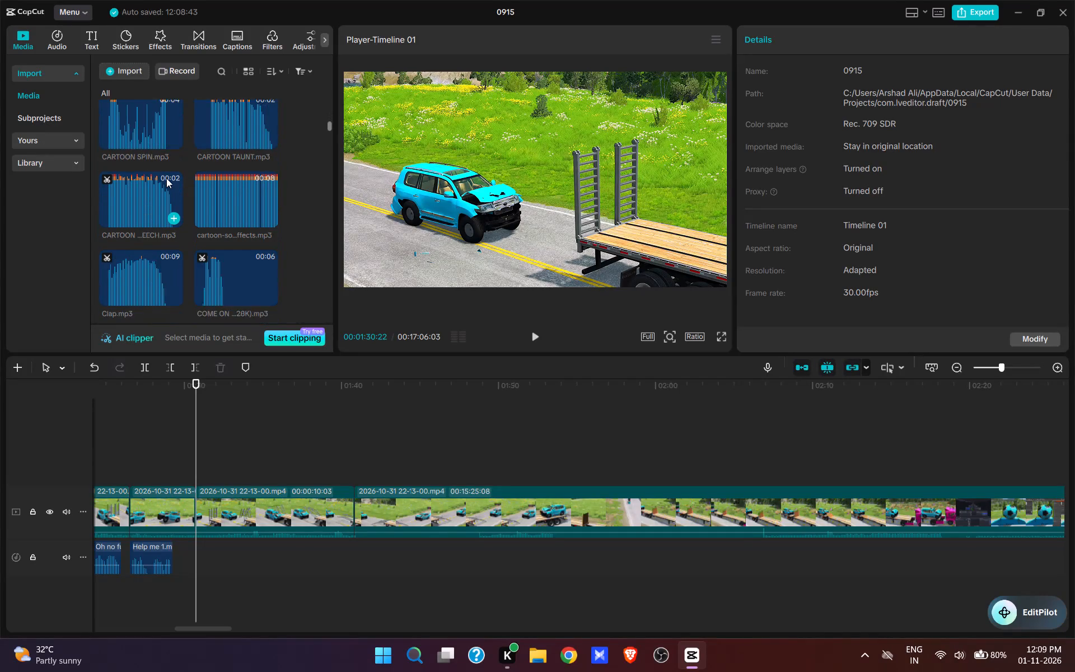
{"action": "scroll", "coordinate": [166, 178], "scroll_direction": "down", "scroll_amount": 3}
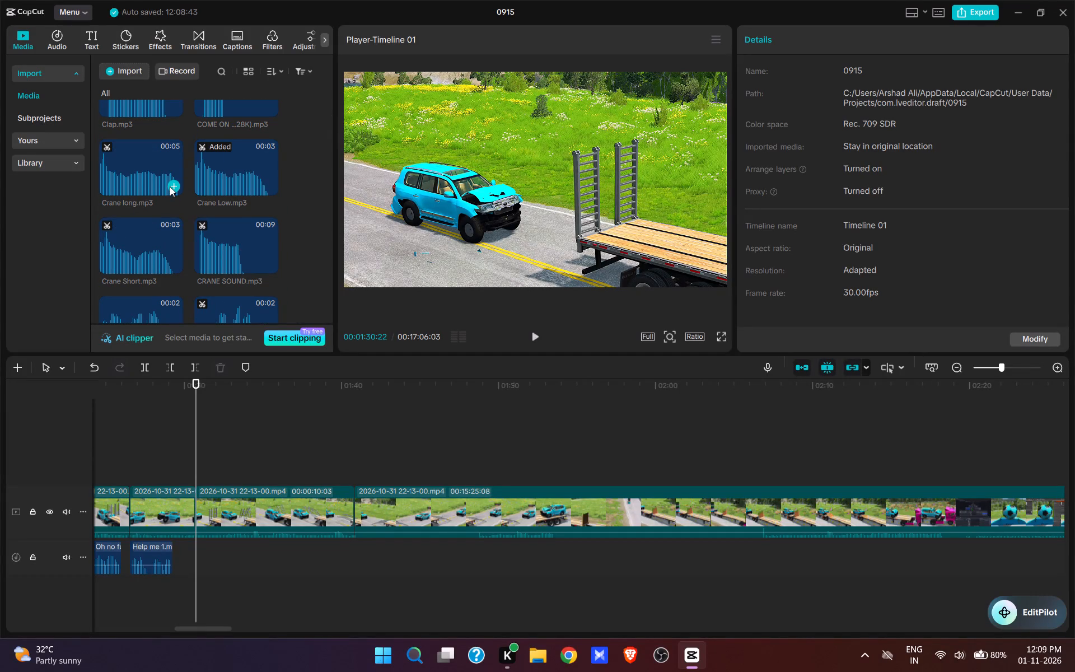
{"action": "left_click", "coordinate": [170, 186]}
{"action": "key", "text": "space"}
{"action": "key", "text": "space"}
Set the duration of the ramp-lowering clip to 4.2 s and play it with the crane sound.
{"action": "left_click", "coordinate": [321, 503]}
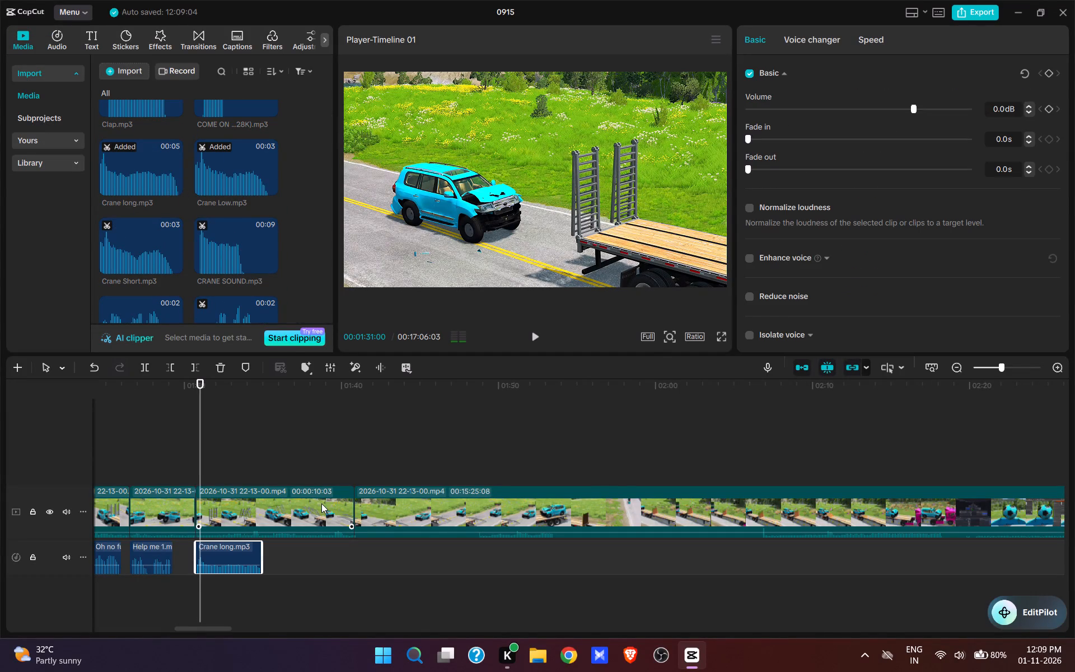
{"action": "left_click", "coordinate": [844, 40]}
{"action": "left_click", "coordinate": [945, 38]}
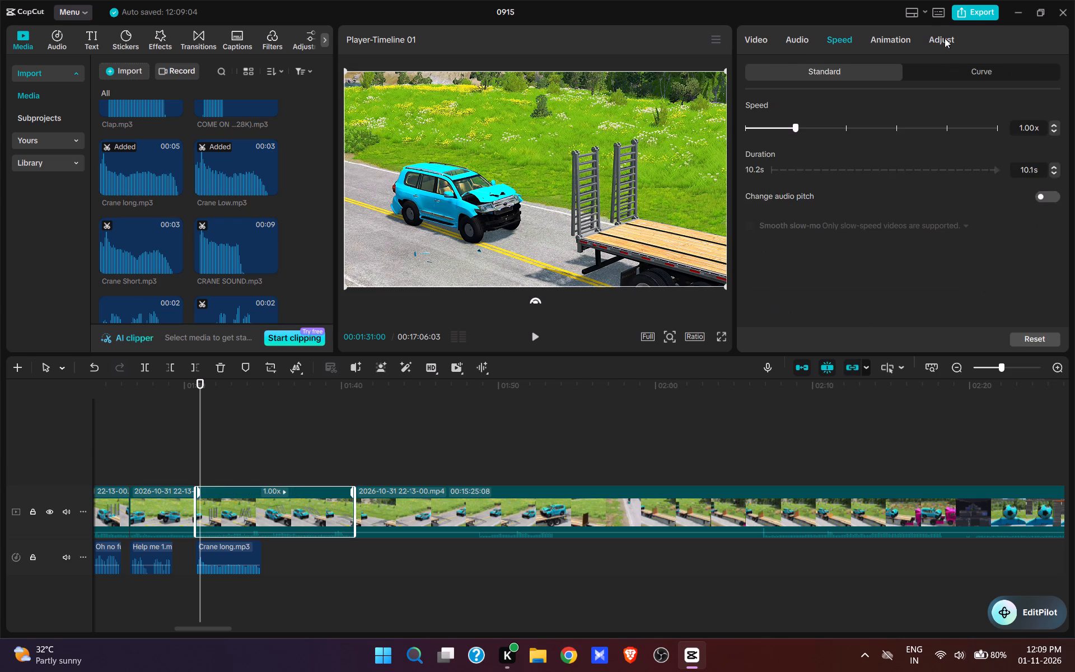
{"action": "left_click", "coordinate": [850, 37]}
{"action": "left_click_drag", "start_coordinate": [1045, 172], "coordinate": [946, 173]}
{"action": "left_click_drag", "start_coordinate": [1037, 166], "coordinate": [990, 166]}
{"action": "type", "text": "4.2"}
{"action": "key", "text": "Return"}
{"action": "key", "text": "space"}
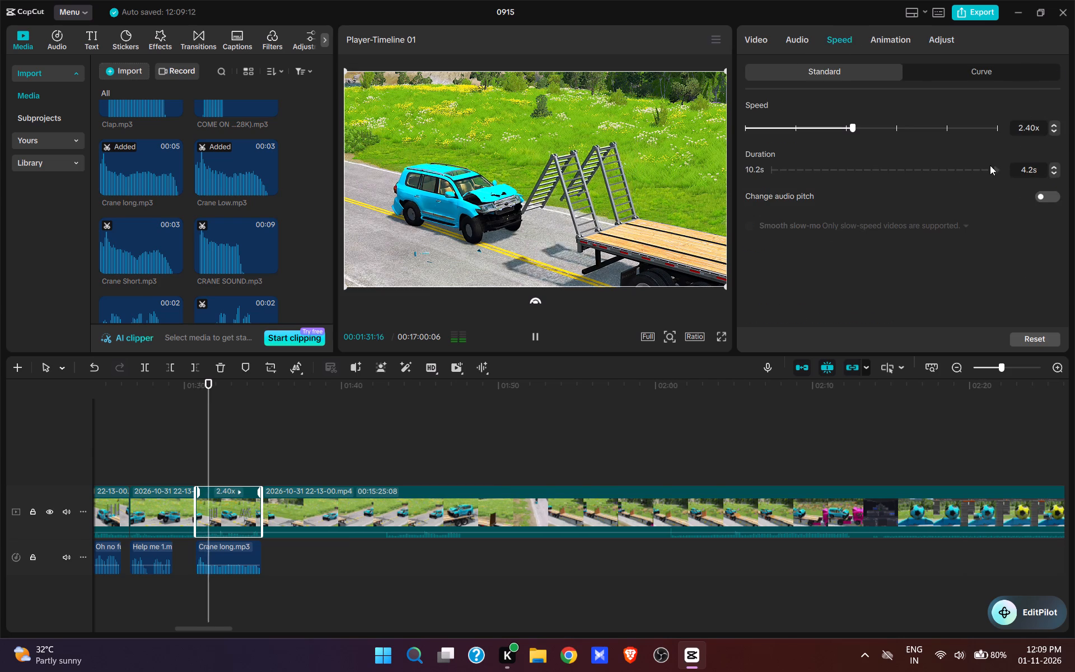
{"action": "key", "text": "space"}
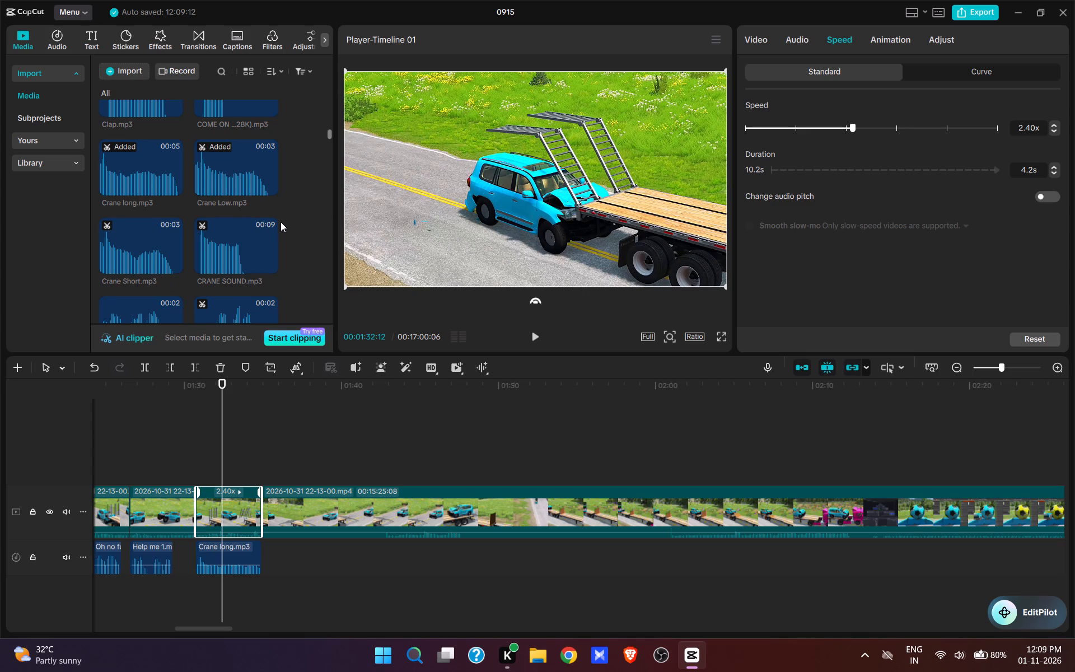
Find Laugh5.mp3 in the imported media, add it at 00:01:32:12 on a second audio track and play it.
{"action": "scroll", "coordinate": [257, 200], "scroll_direction": "down", "scroll_amount": 7}
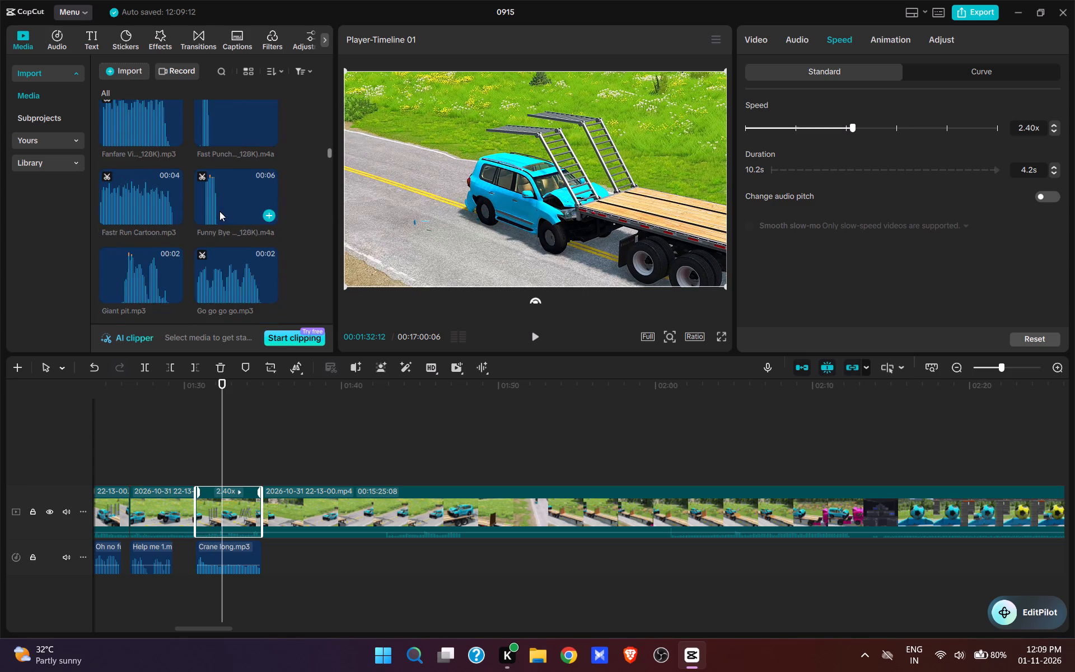
{"action": "scroll", "coordinate": [219, 211], "scroll_direction": "down", "scroll_amount": 6}
{"action": "scroll", "coordinate": [171, 218], "scroll_direction": "down", "scroll_amount": 3}
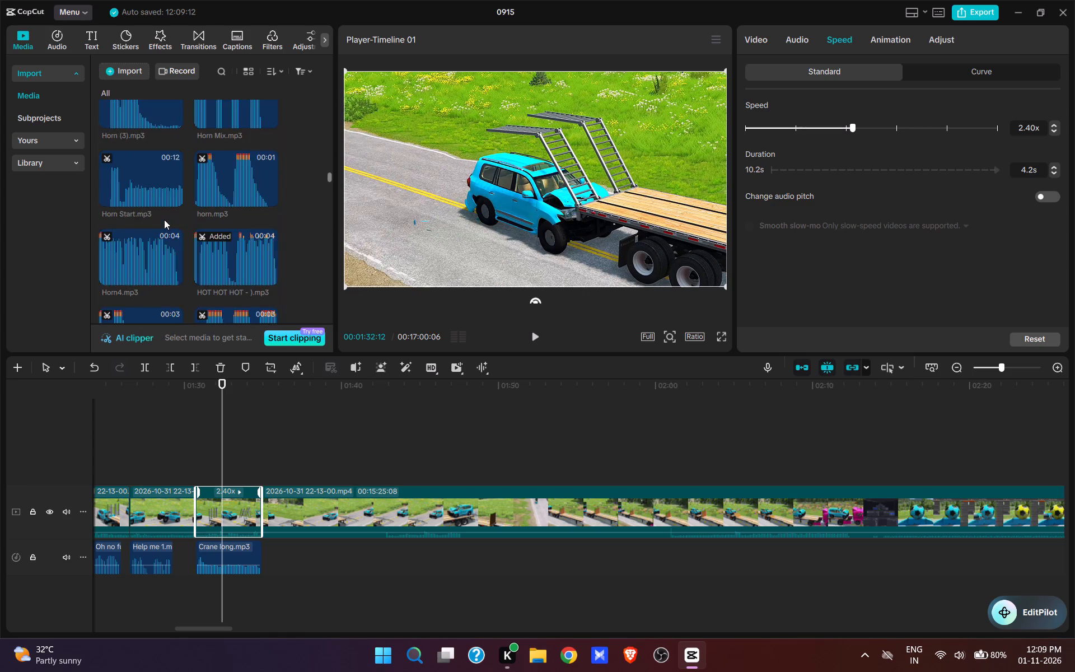
{"action": "scroll", "coordinate": [164, 220], "scroll_direction": "down", "scroll_amount": 6}
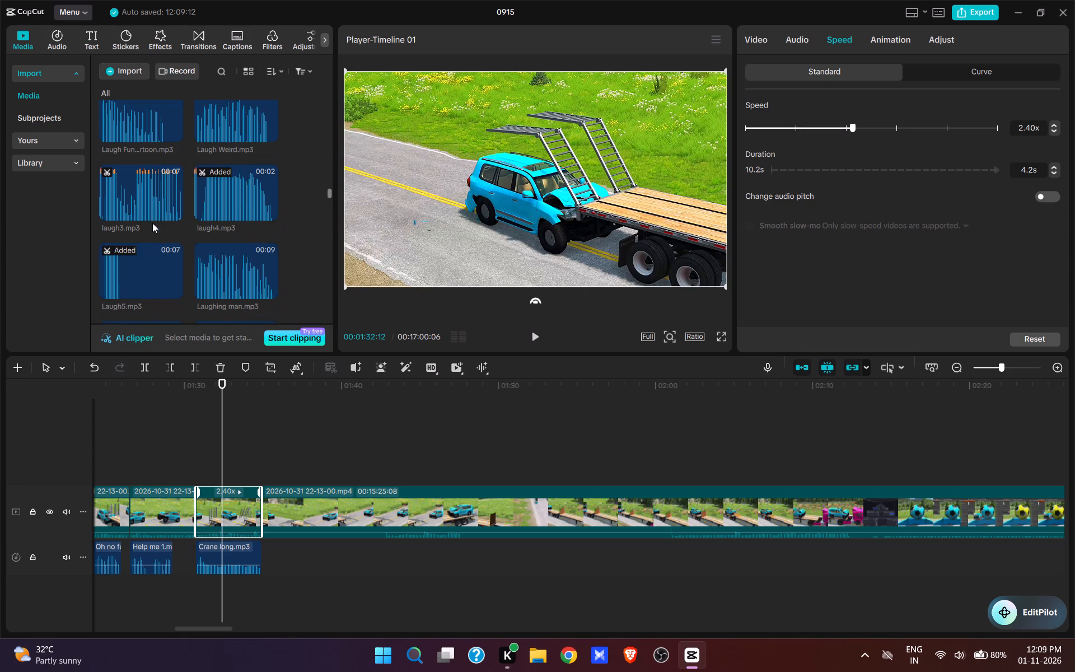
{"action": "scroll", "coordinate": [152, 223], "scroll_direction": "down", "scroll_amount": 1}
{"action": "left_click", "coordinate": [126, 218]}
{"action": "left_click", "coordinate": [115, 228]}
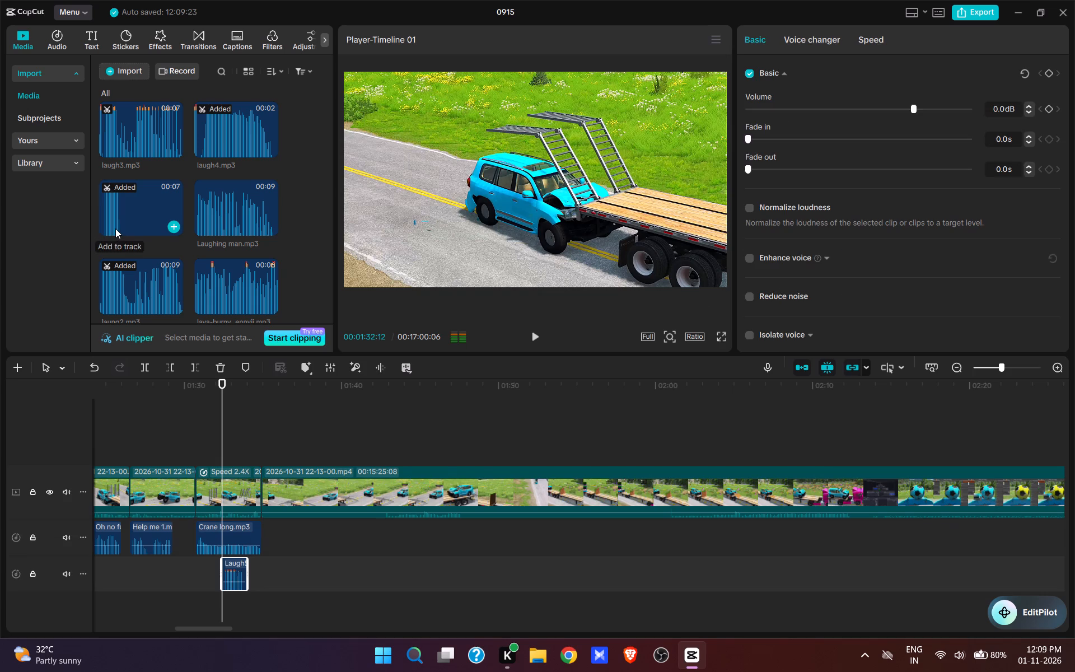
{"action": "key", "text": "space"}
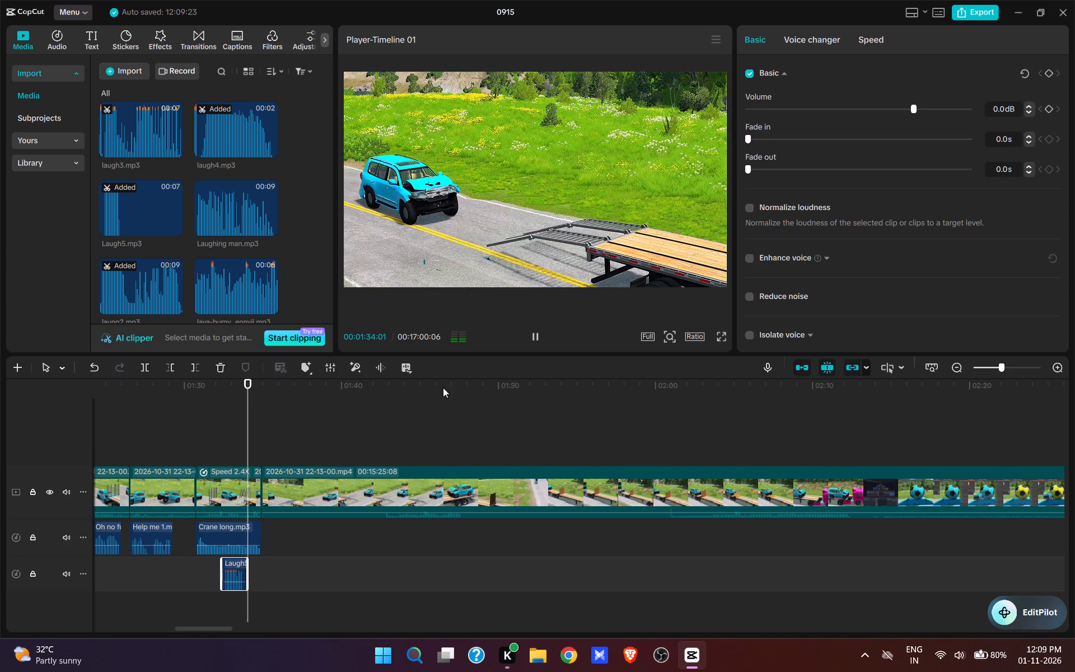
Cut the start of the last clip up to about 00:01:43, plus about one more second, to where the SUV approaches the lowered ramps.
{"action": "left_click", "coordinate": [382, 432]}
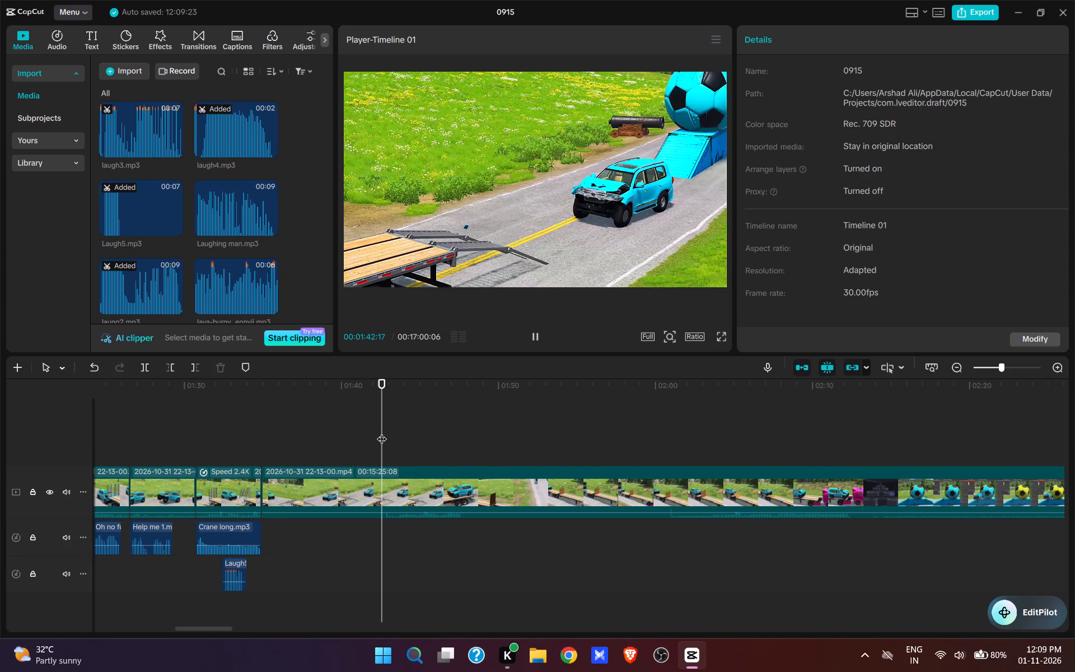
{"action": "key", "text": "space"}
{"action": "key", "text": "space"}
{"action": "type", "text": "q"}
{"action": "key", "text": "space"}
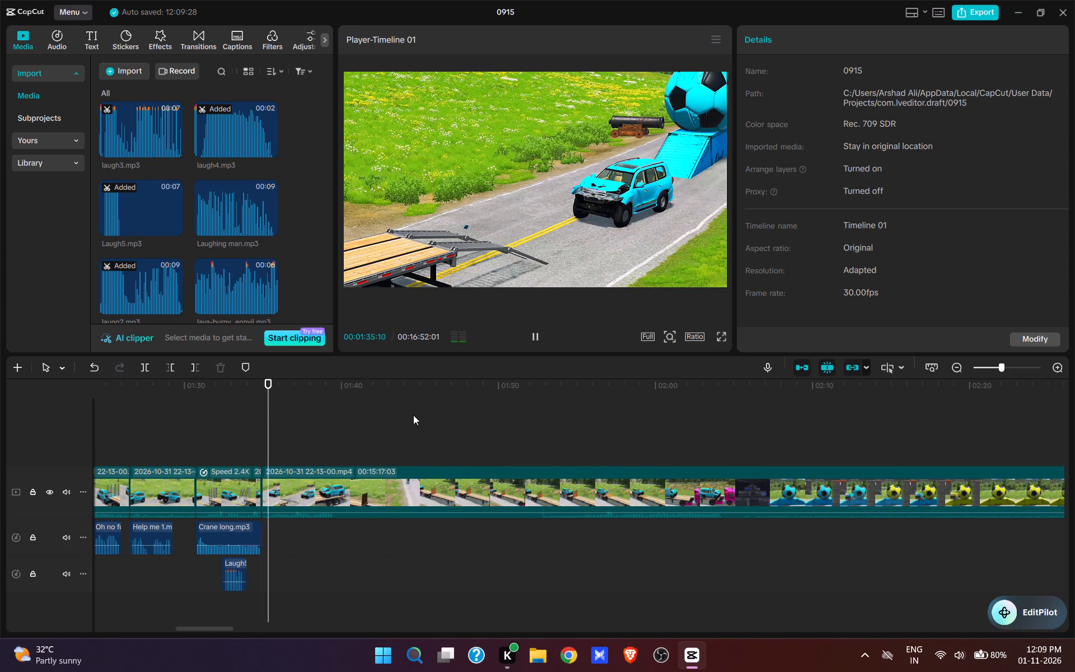
{"action": "key", "text": "space"}
{"action": "type", "text": "q"}
{"action": "key", "text": "space"}
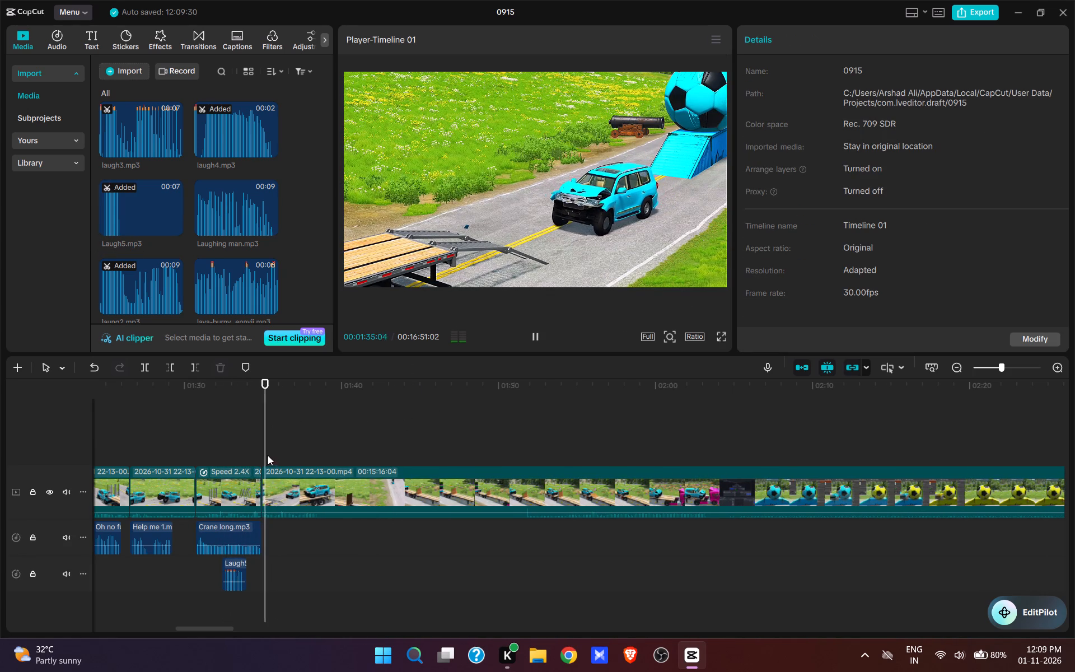
Find yaaaaaa bolacha.mp3 in the imported media, add it at 00:01:36:20 where the SUV jumps onto the trailer, and play it.
{"action": "key", "text": "space"}
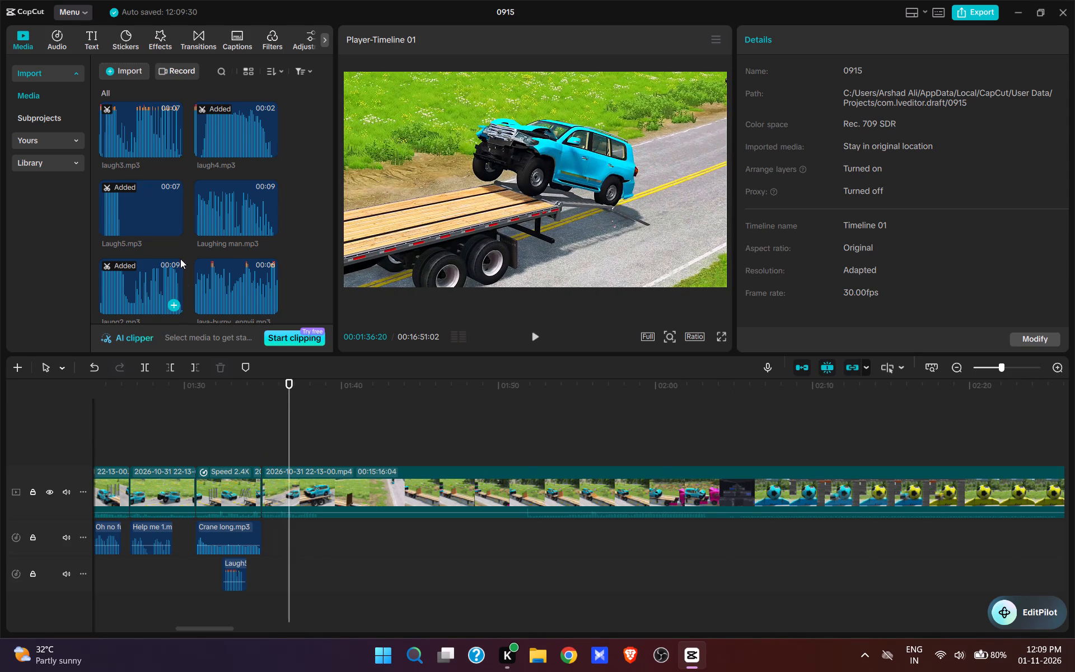
{"action": "scroll", "coordinate": [220, 246], "scroll_direction": "down", "scroll_amount": 8}
{"action": "left_click_drag", "start_coordinate": [328, 217], "coordinate": [350, 394]}
{"action": "scroll", "coordinate": [207, 240], "scroll_direction": "up", "scroll_amount": 1}
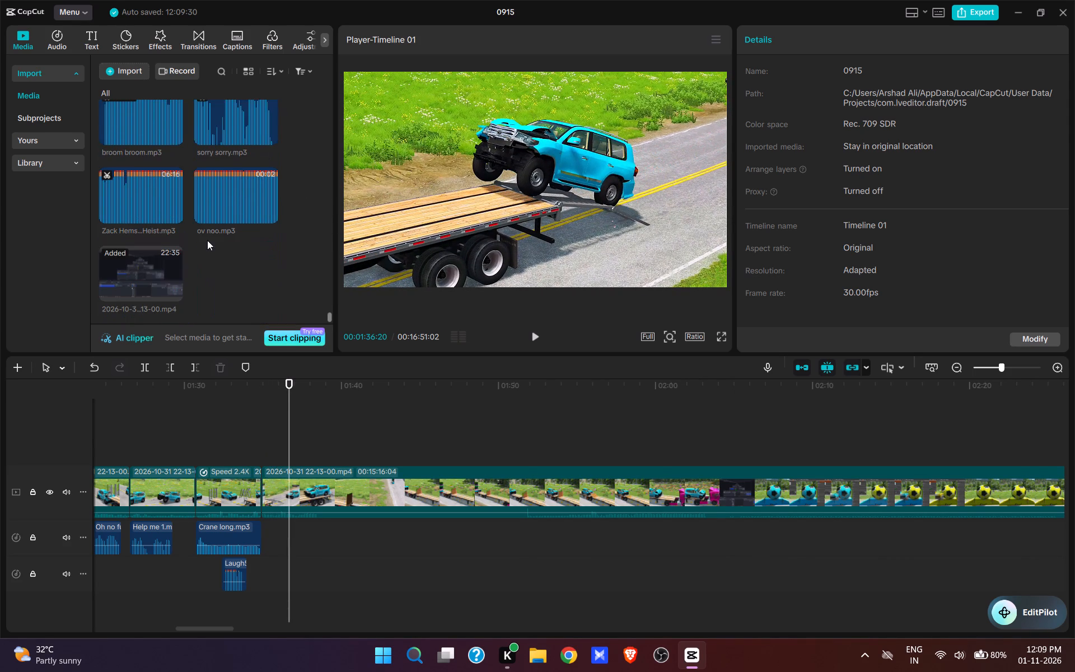
{"action": "scroll", "coordinate": [229, 230], "scroll_direction": "up", "scroll_amount": 1}
{"action": "scroll", "coordinate": [255, 164], "scroll_direction": "up", "scroll_amount": 2}
{"action": "left_click", "coordinate": [269, 155]}
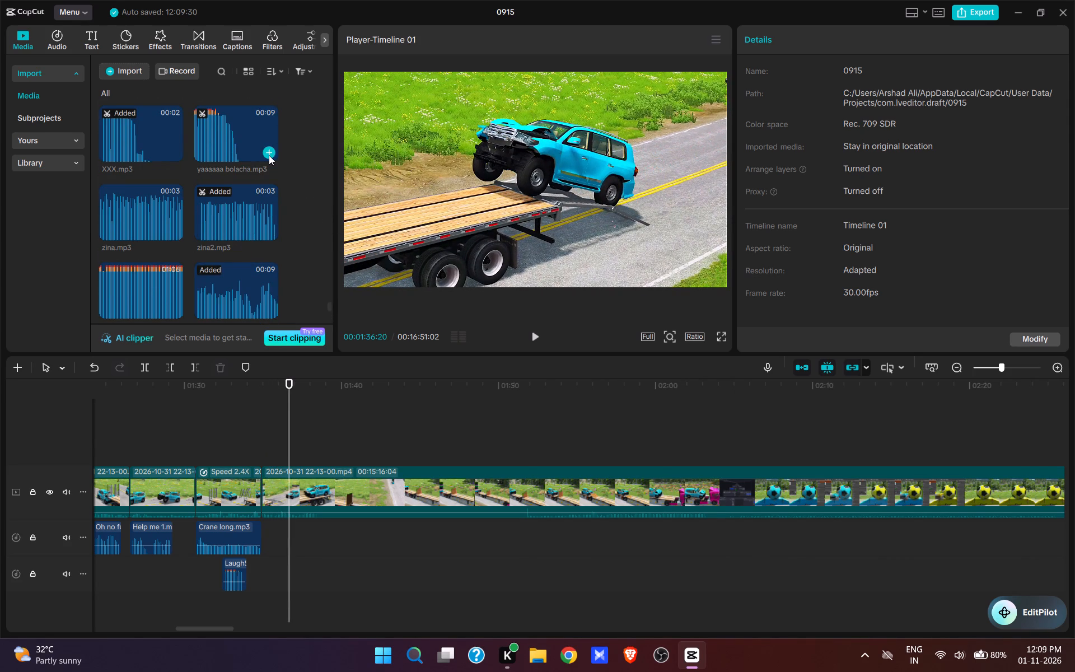
{"action": "key", "text": "space"}
{"action": "key", "text": "space"}
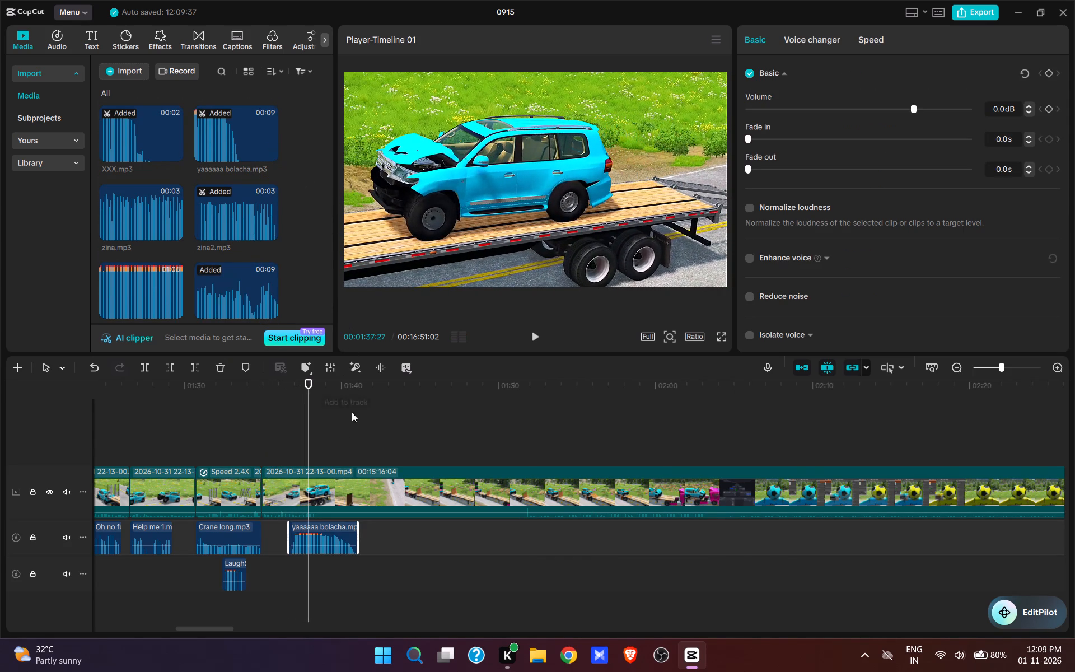
{"action": "key", "text": "space"}
{"action": "key", "text": "space"}
Cut the footage from 00:01:38:02 to about 00:01:57, where the SUV drives along the trailer towards the truck.
{"action": "left_click", "coordinate": [344, 493]}
{"action": "key", "text": "w"}
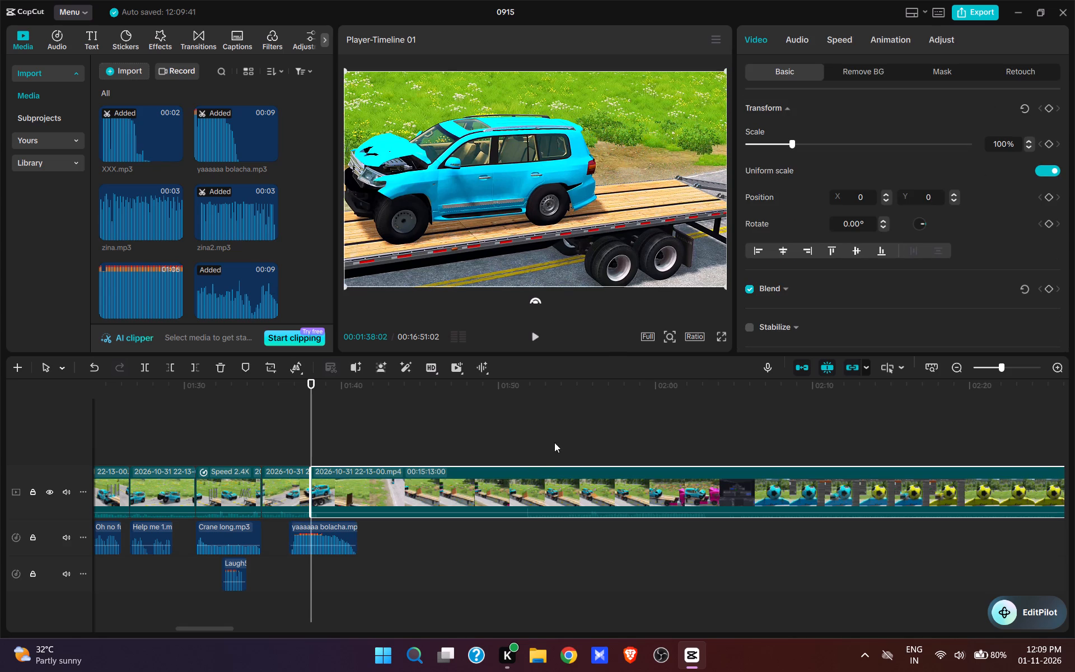
{"action": "left_click", "coordinate": [566, 442]}
{"action": "key", "text": "space"}
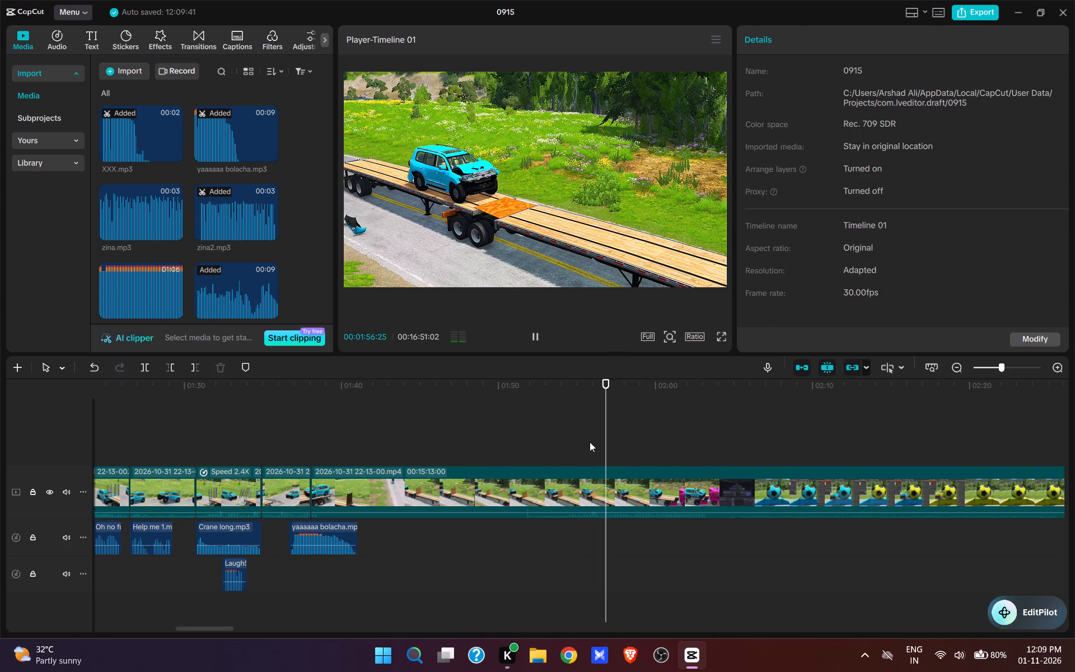
{"action": "key", "text": "space"}
{"action": "type", "text": "q"}
{"action": "left_click", "coordinate": [302, 455]}
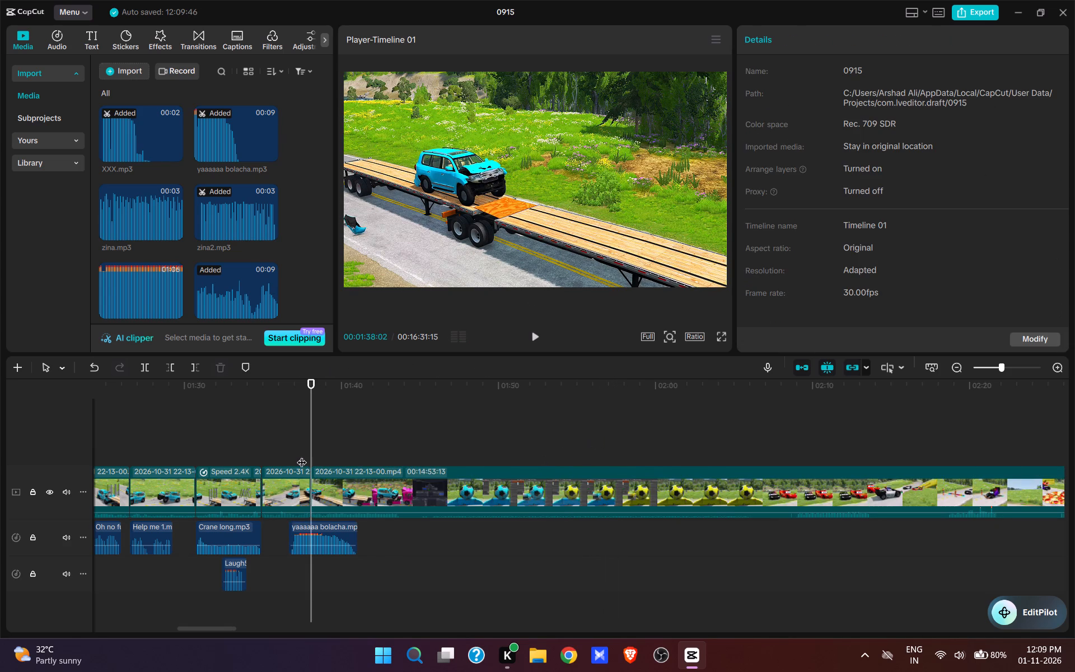
Play the truck scene, split the video at 00:01:43:00 and cut on to about 00:01:45, where the blue ball stands on the ramp.
{"action": "key", "text": "space"}
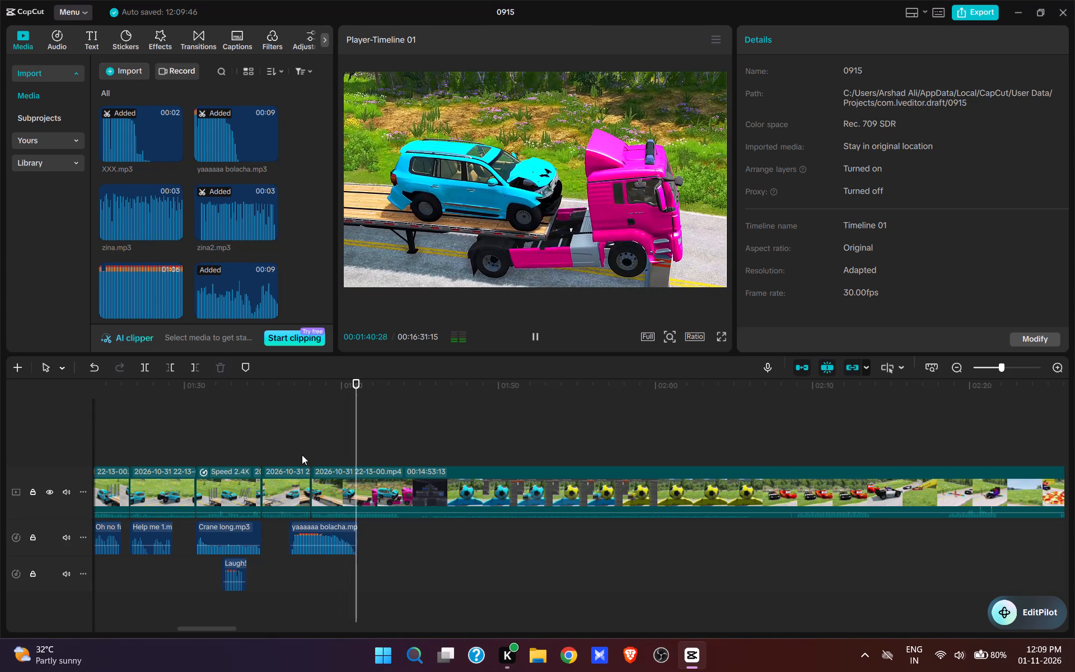
{"action": "key", "text": "space"}
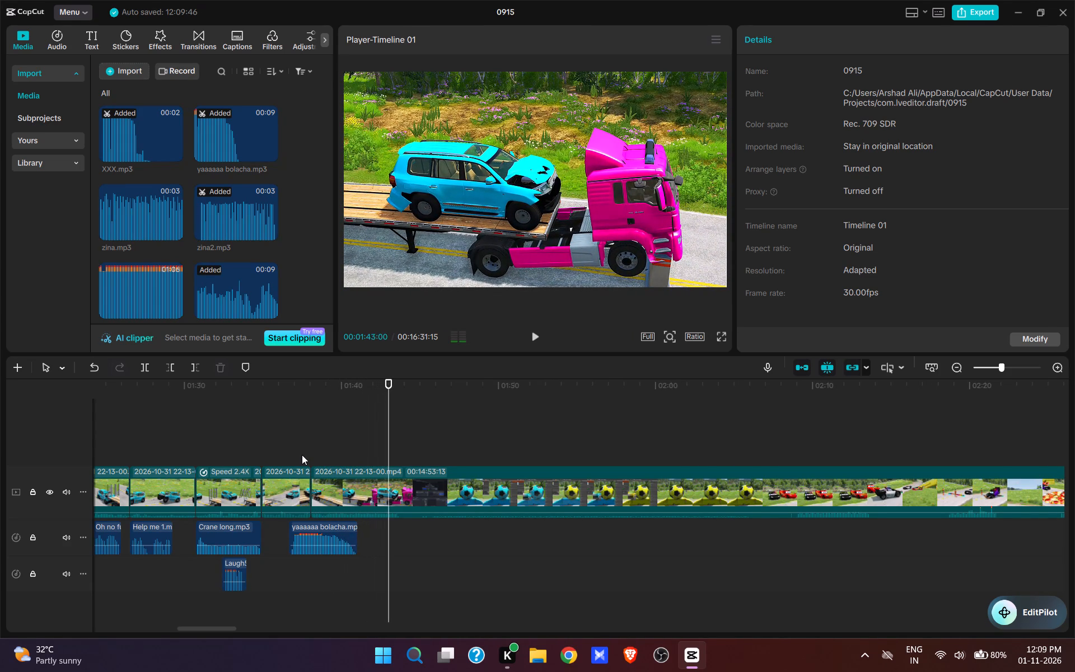
{"action": "type", "text": "w"}
{"action": "left_click", "coordinate": [450, 442]}
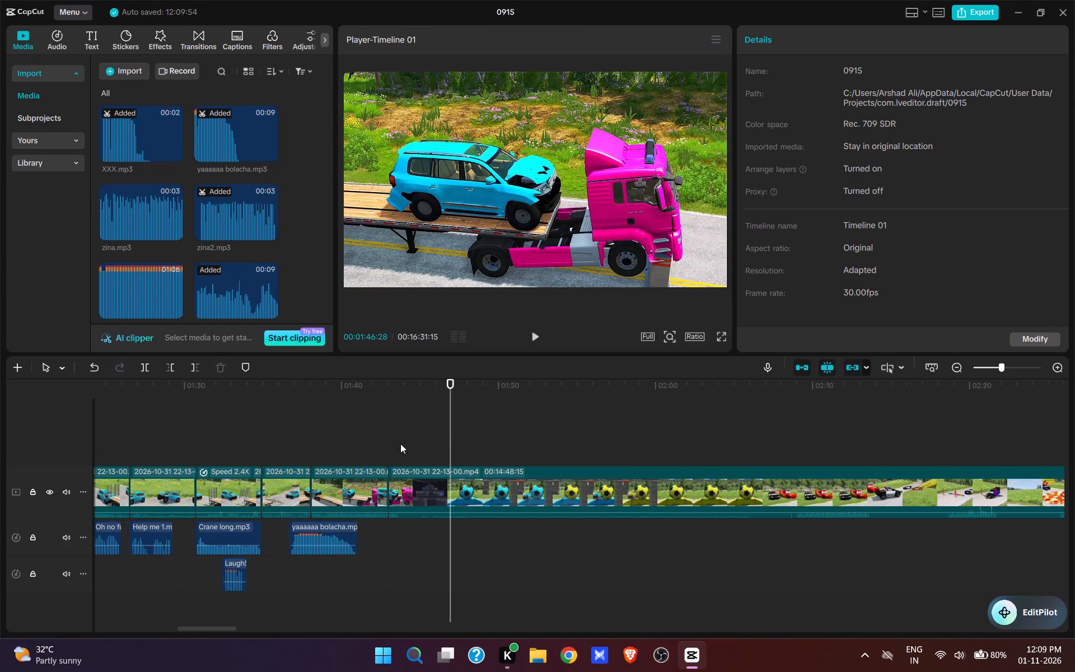
{"action": "left_click", "coordinate": [400, 444]}
{"action": "key", "text": "space"}
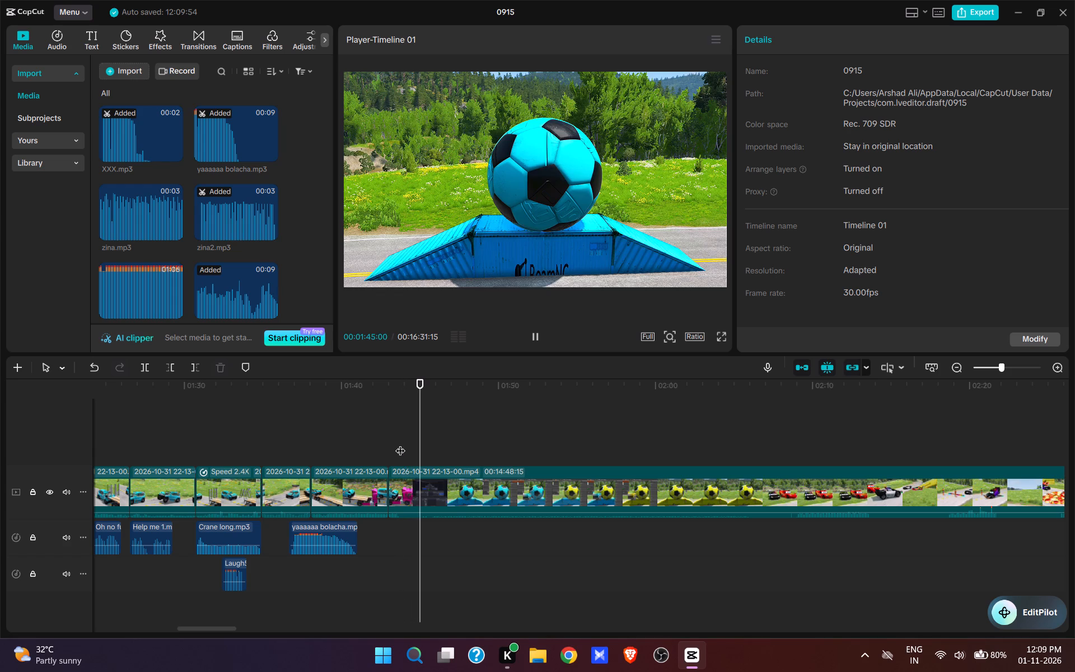
{"action": "key", "text": "space"}
{"action": "type", "text": "q"}
Split the blue ball scene at 00:01:44:01 and cut the recolouring footage up to about 00:01:57, leaving the finished yellow ball.
{"action": "key", "text": "space"}
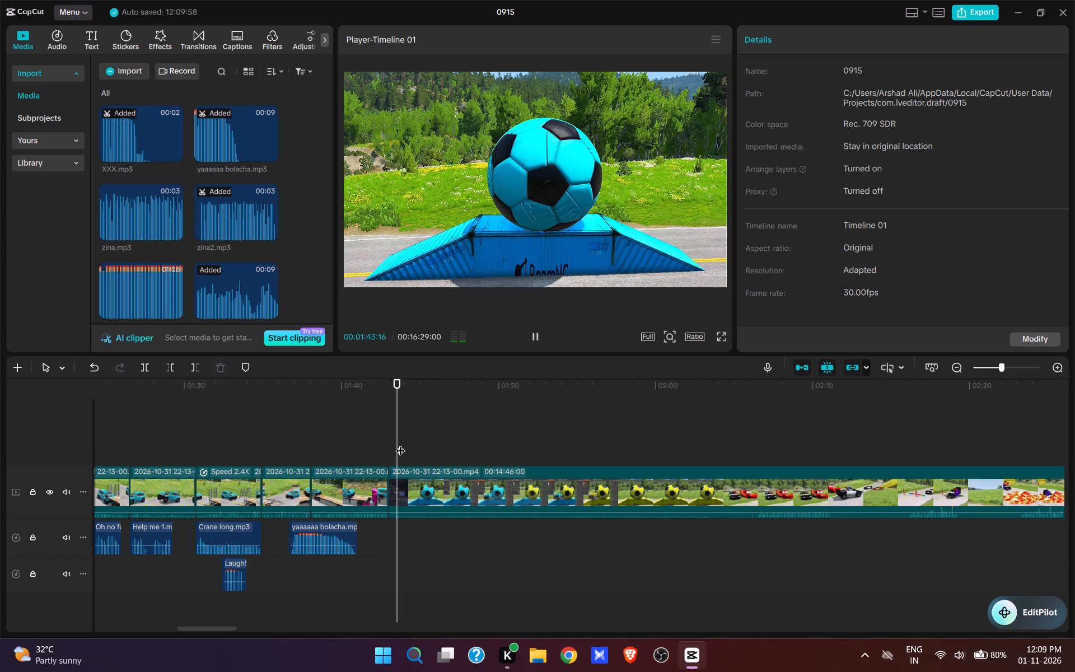
{"action": "key", "text": "space"}
{"action": "type", "text": "w"}
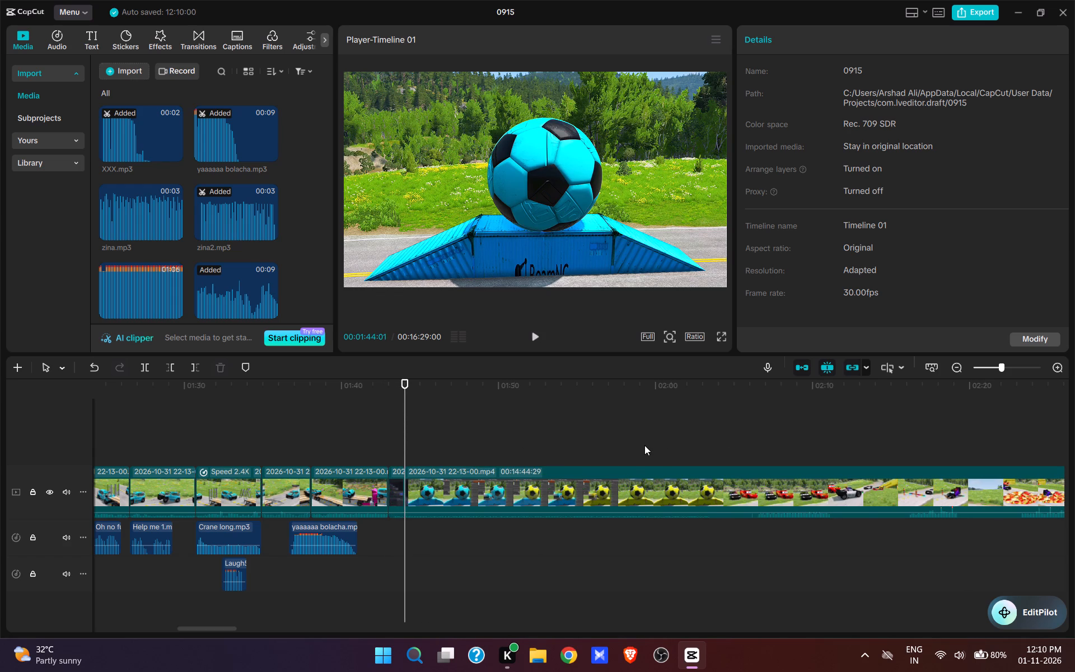
{"action": "left_click", "coordinate": [604, 447]}
{"action": "left_click", "coordinate": [582, 445]}
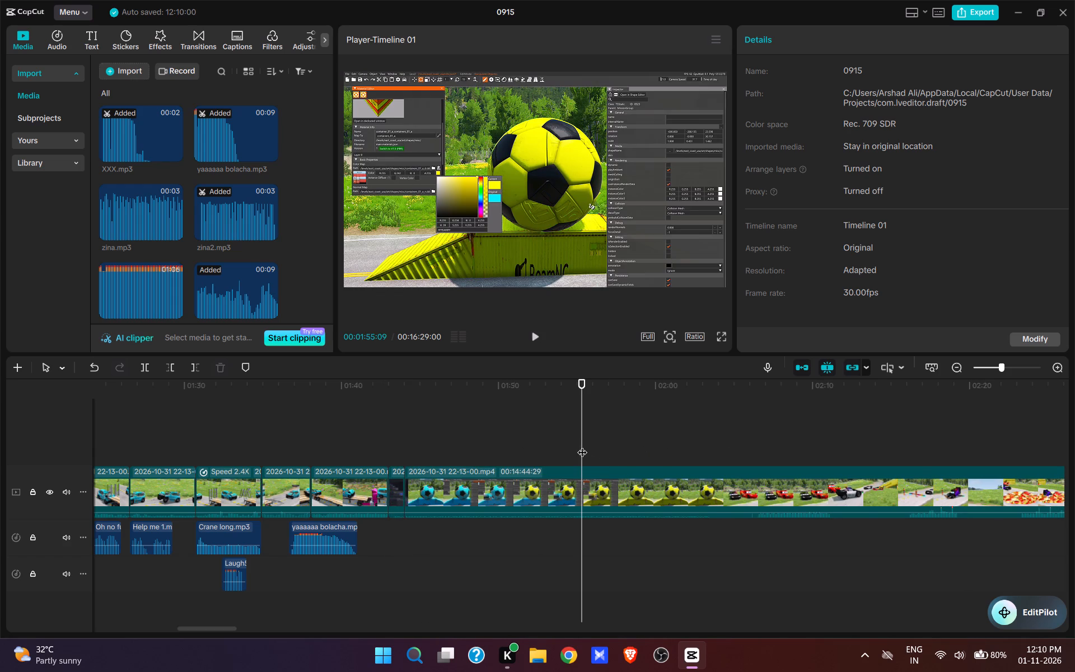
{"action": "left_click", "coordinate": [606, 442]}
{"action": "key", "text": "q"}
Find Surpris.mp3 in the imported media, add it at 00:01:43:15 and play it over the blue-to-yellow ball change.
{"action": "left_click", "coordinate": [396, 445]}
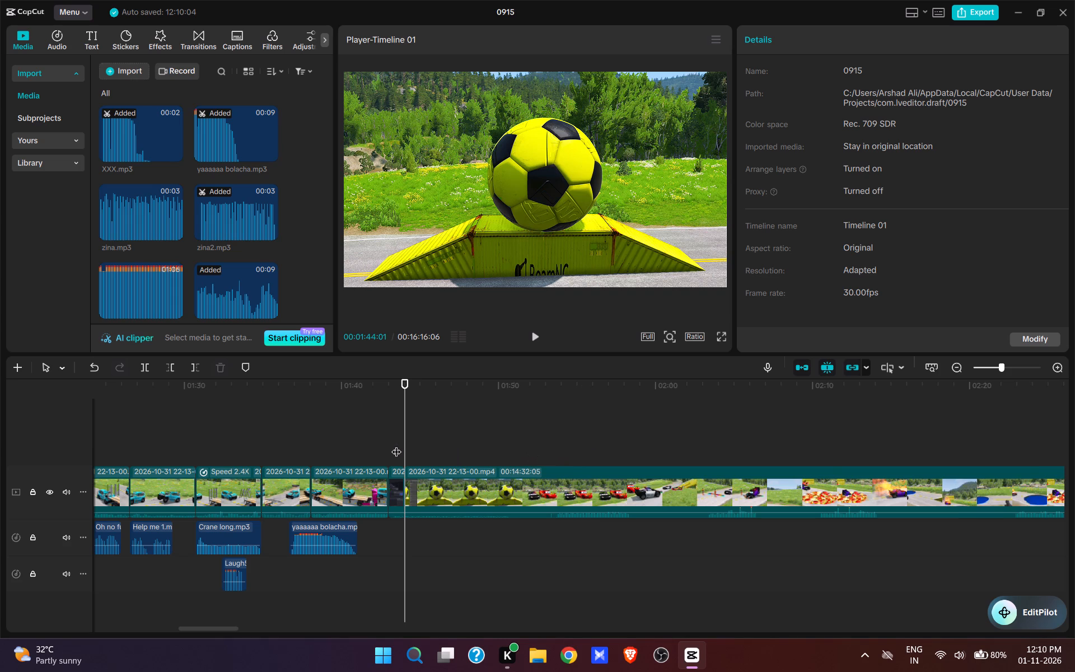
{"action": "scroll", "coordinate": [231, 262], "scroll_direction": "up", "scroll_amount": 6}
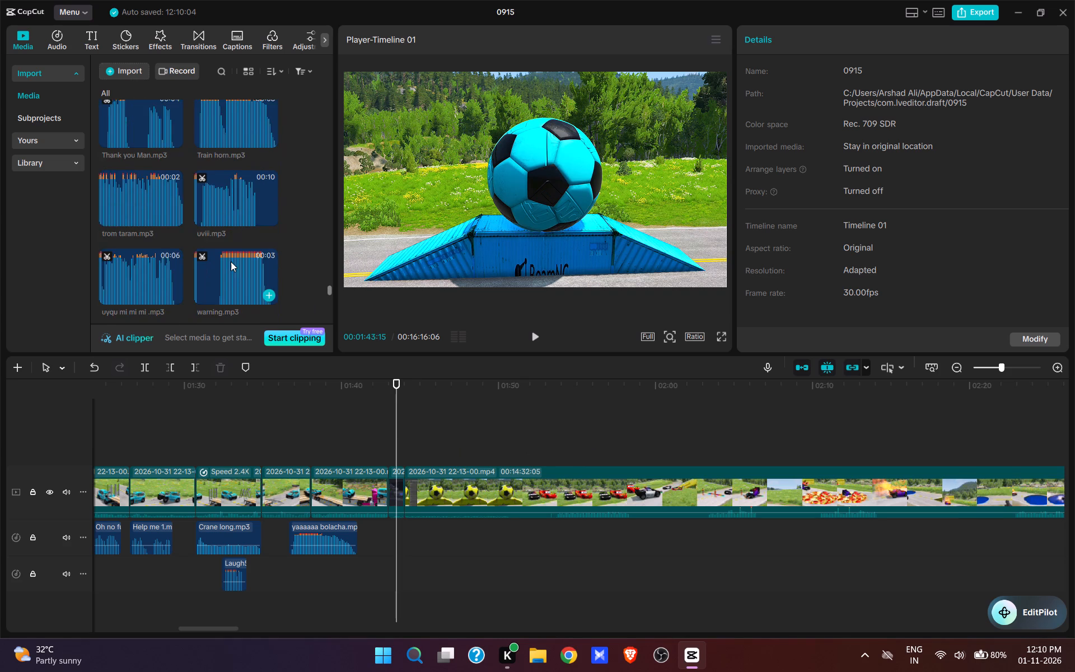
{"action": "scroll", "coordinate": [231, 262], "scroll_direction": "up", "scroll_amount": 3}
{"action": "left_click", "coordinate": [169, 169]}
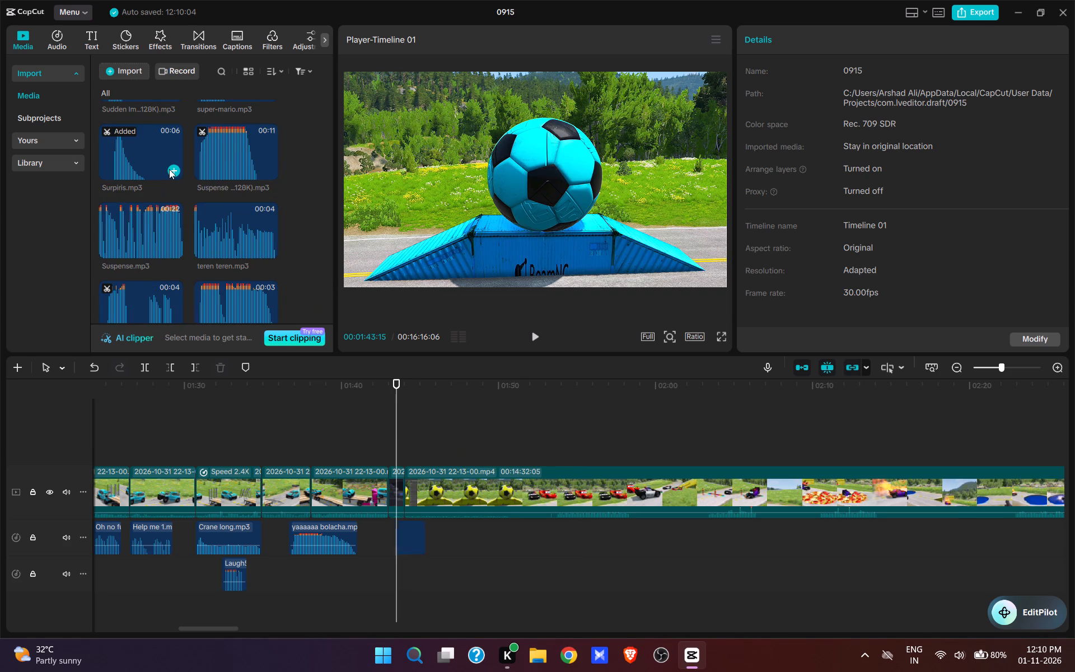
{"action": "key", "text": "space"}
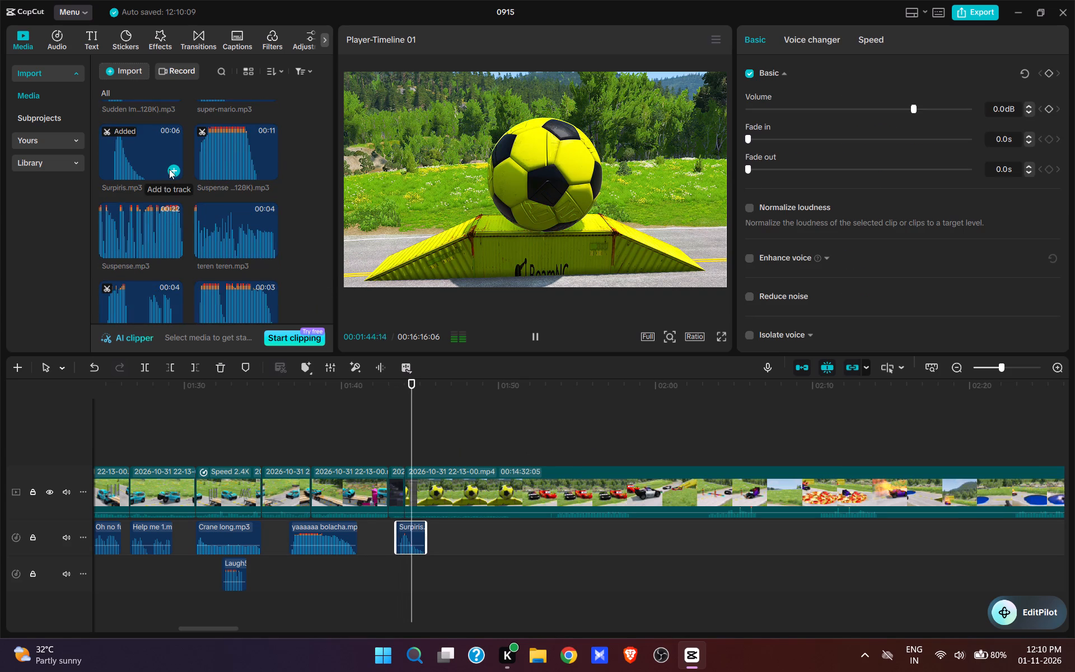
{"action": "key", "text": "space"}
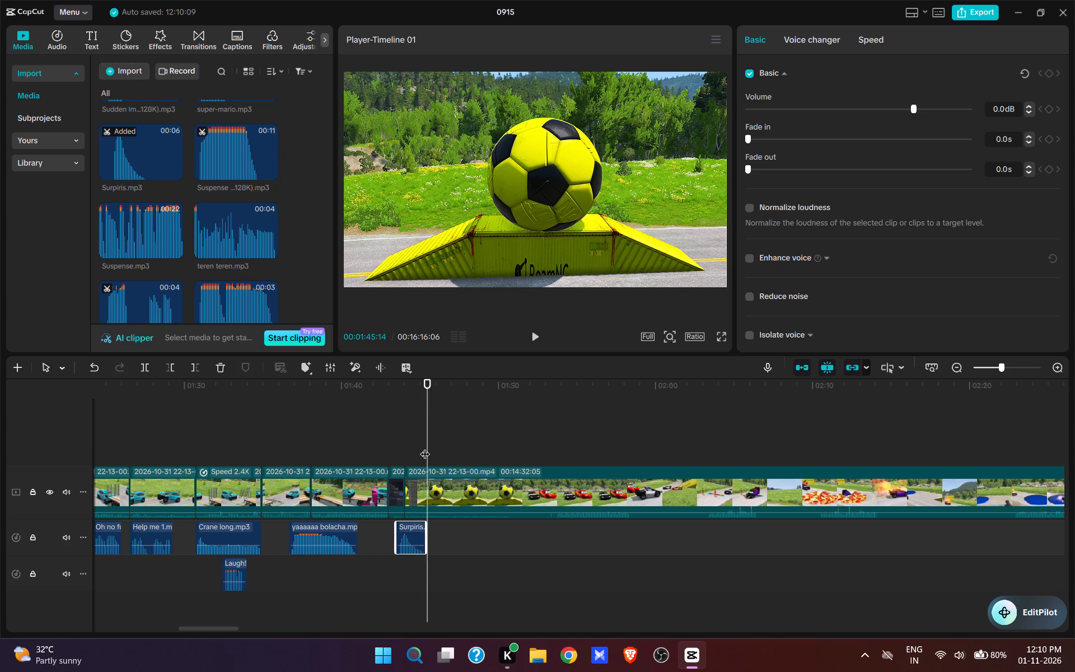
Split the yellow ball scene at 00:01:45:11 and cut the footage up to about 00:01:54, where the red and police cars stand ready.
{"action": "left_click", "coordinate": [425, 447]}
{"action": "left_click", "coordinate": [442, 500]}
{"action": "key", "text": "w"}
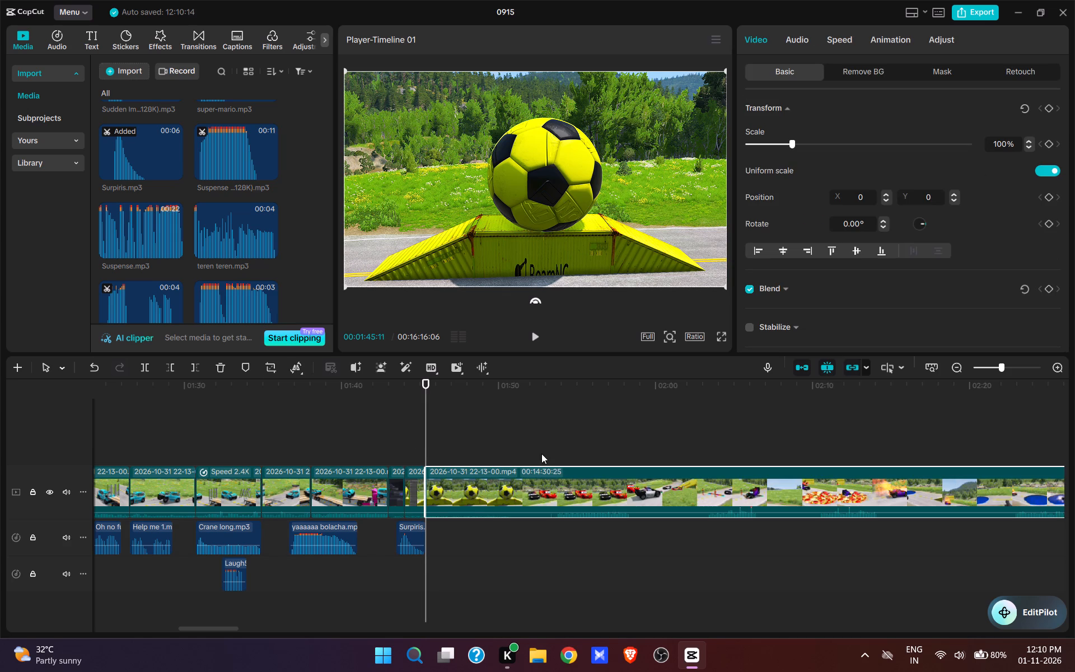
{"action": "left_click", "coordinate": [536, 443]}
{"action": "key", "text": "space"}
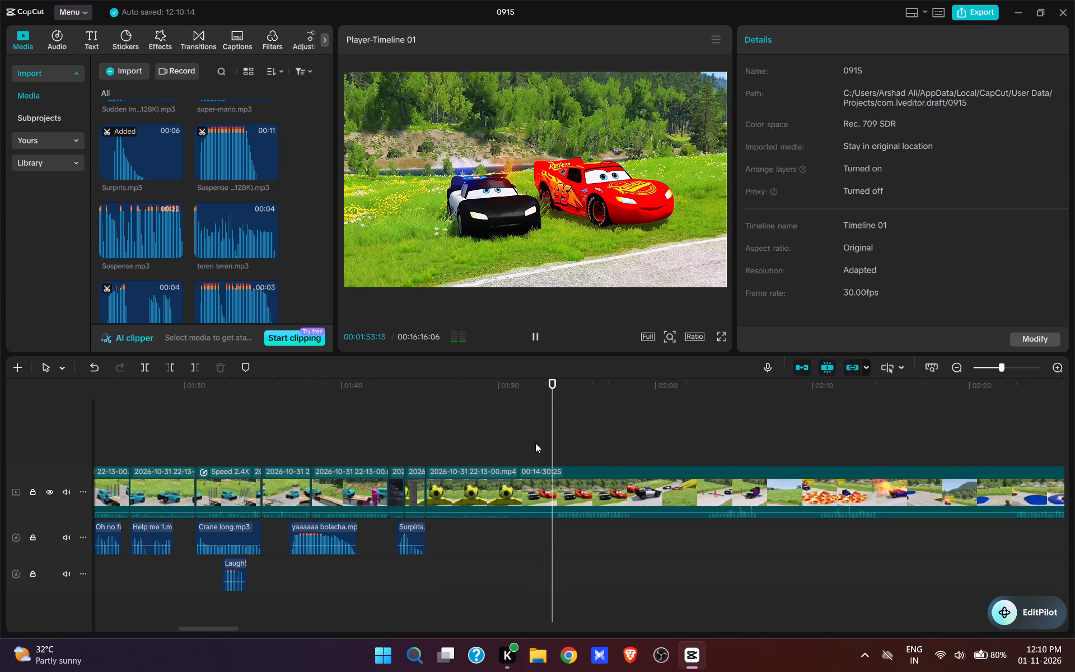
{"action": "key", "text": "space"}
{"action": "left_click", "coordinate": [550, 447]}
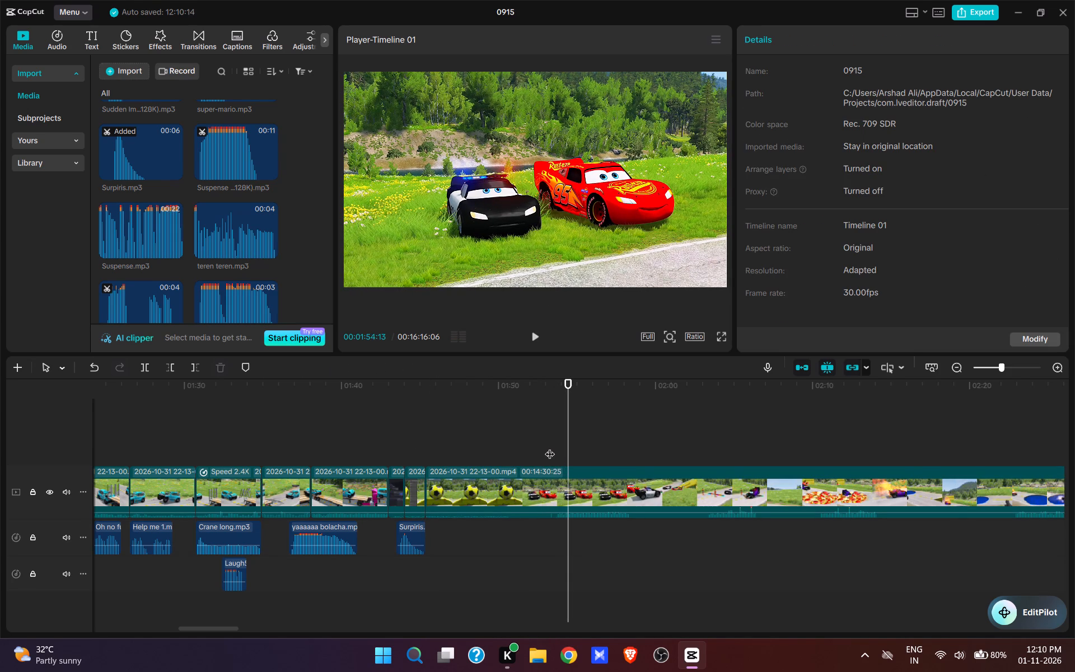
{"action": "type", "text": "q q"}
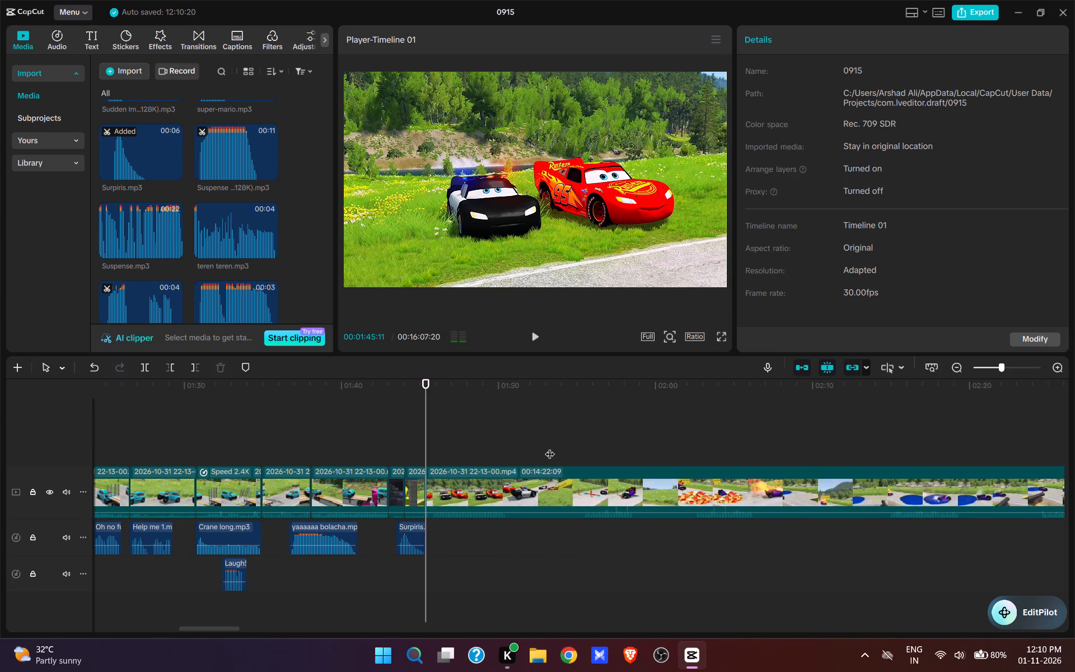
Find kavboy iyyhaa.mp3 in the imported media, add it at 00:01:47:02 as the two cars set off, and play it.
{"action": "key", "text": "space"}
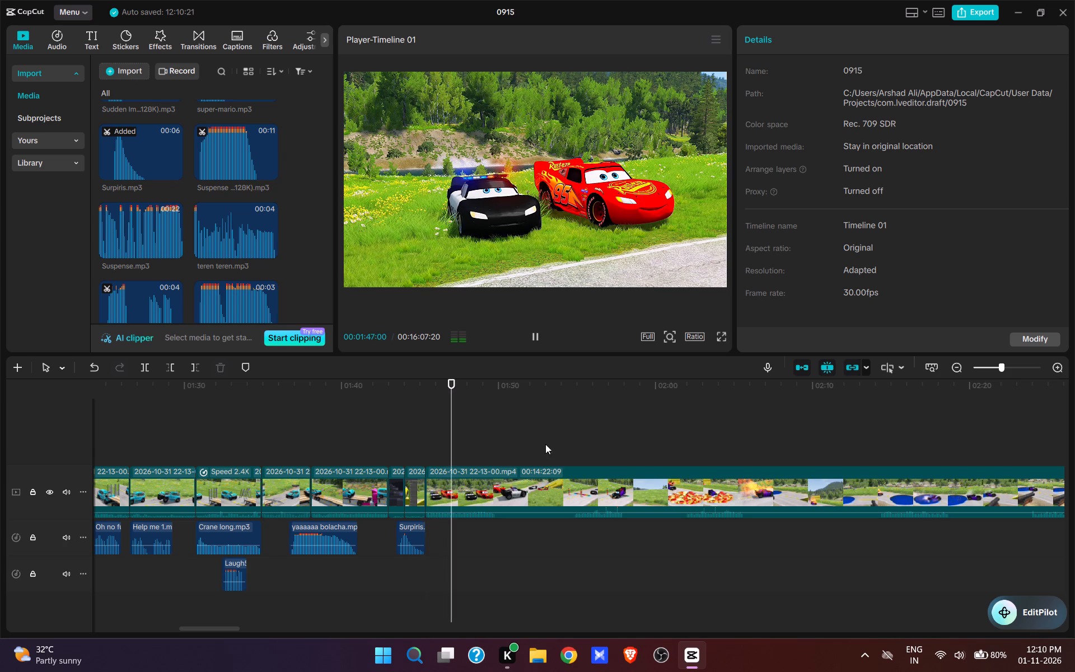
{"action": "key", "text": "space"}
{"action": "left_click", "coordinate": [452, 452]}
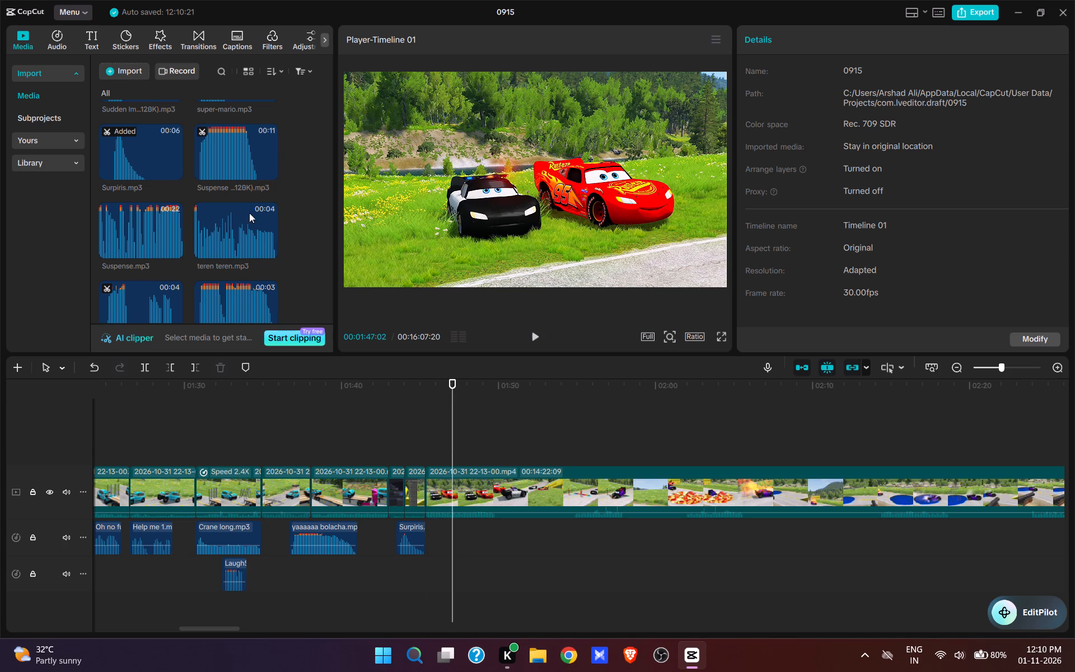
{"action": "scroll", "coordinate": [247, 223], "scroll_direction": "up", "scroll_amount": 20}
{"action": "scroll", "coordinate": [247, 223], "scroll_direction": "up", "scroll_amount": 7}
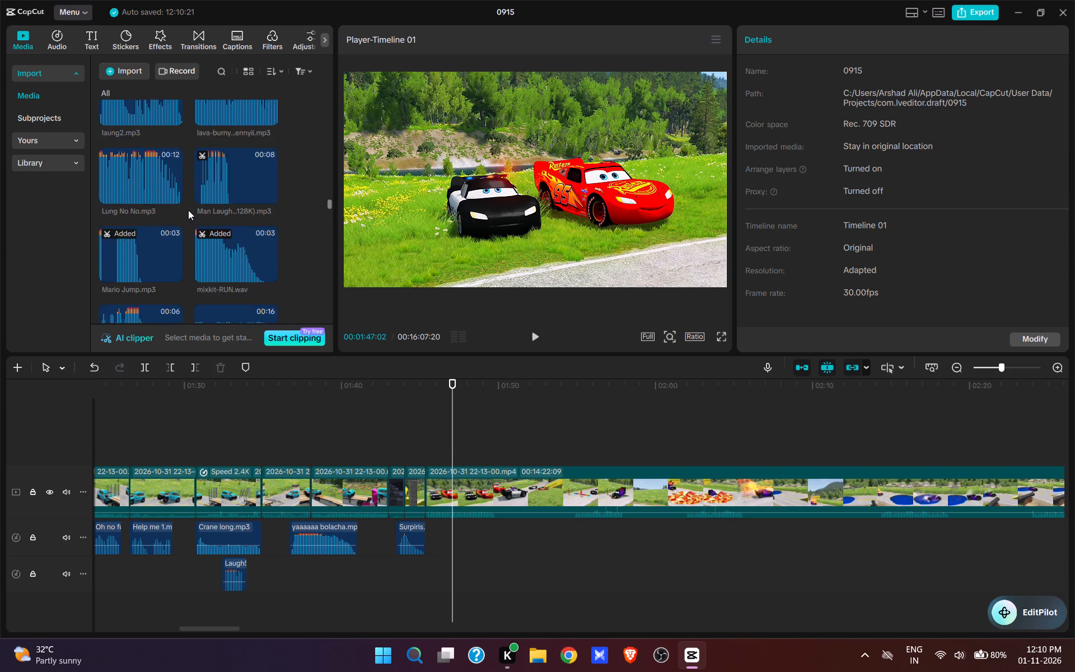
{"action": "scroll", "coordinate": [188, 210], "scroll_direction": "up", "scroll_amount": 20}
{"action": "scroll", "coordinate": [188, 210], "scroll_direction": "up", "scroll_amount": 4}
{"action": "scroll", "coordinate": [216, 253], "scroll_direction": "up", "scroll_amount": 1}
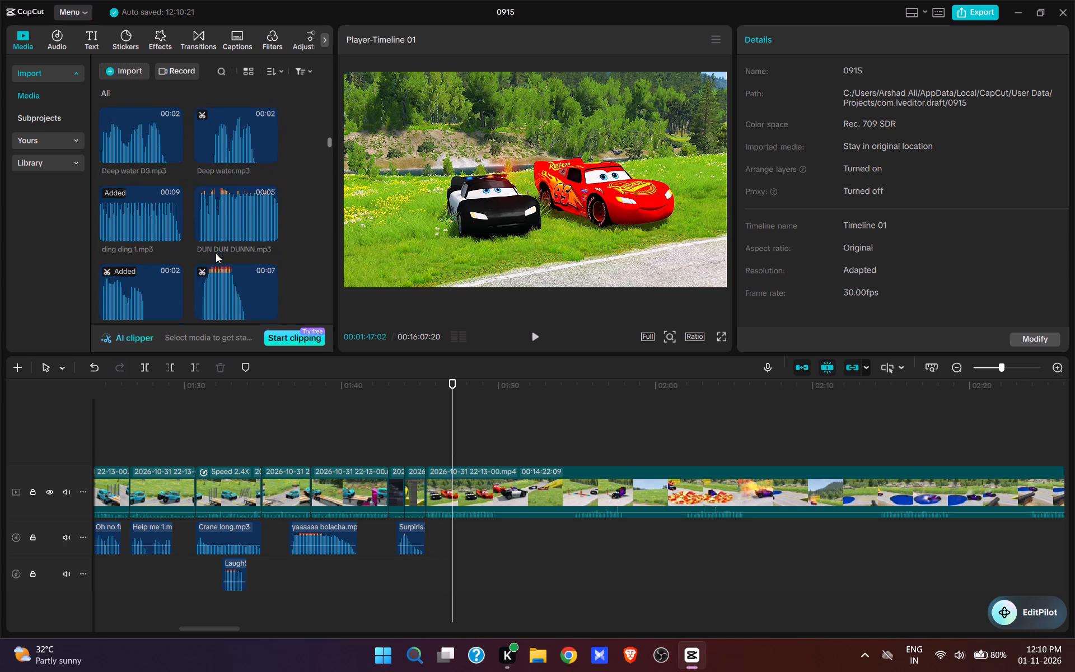
{"action": "scroll", "coordinate": [216, 253], "scroll_direction": "up", "scroll_amount": 13}
{"action": "scroll", "coordinate": [219, 247], "scroll_direction": "down", "scroll_amount": 3}
{"action": "scroll", "coordinate": [219, 250], "scroll_direction": "up", "scroll_amount": 13}
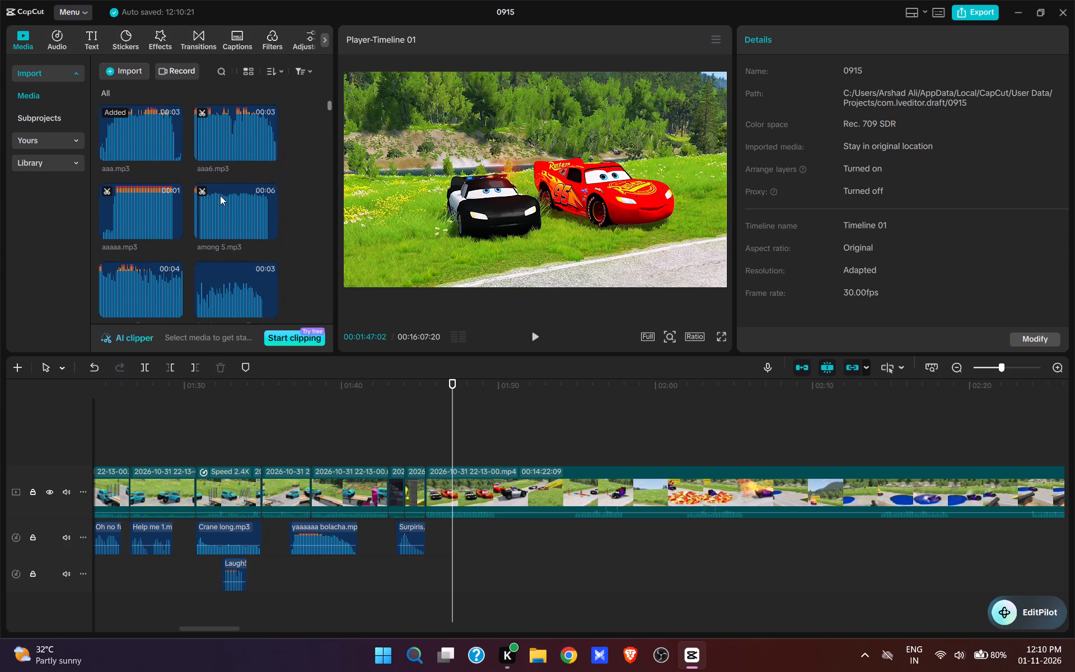
{"action": "scroll", "coordinate": [220, 195], "scroll_direction": "down", "scroll_amount": 17}
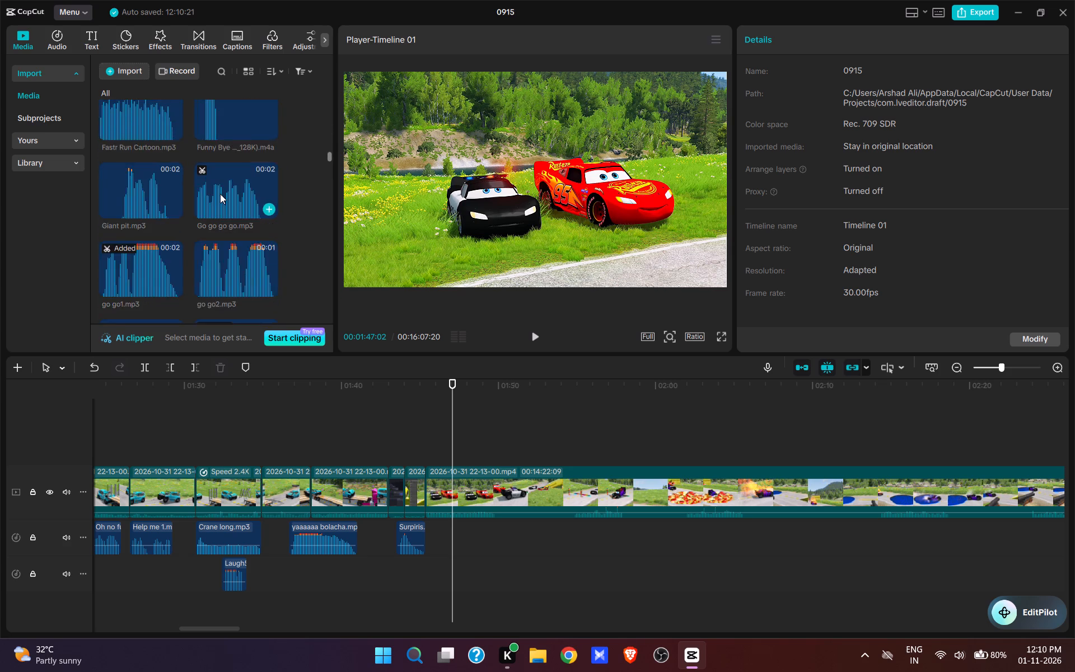
{"action": "scroll", "coordinate": [220, 194], "scroll_direction": "down", "scroll_amount": 8}
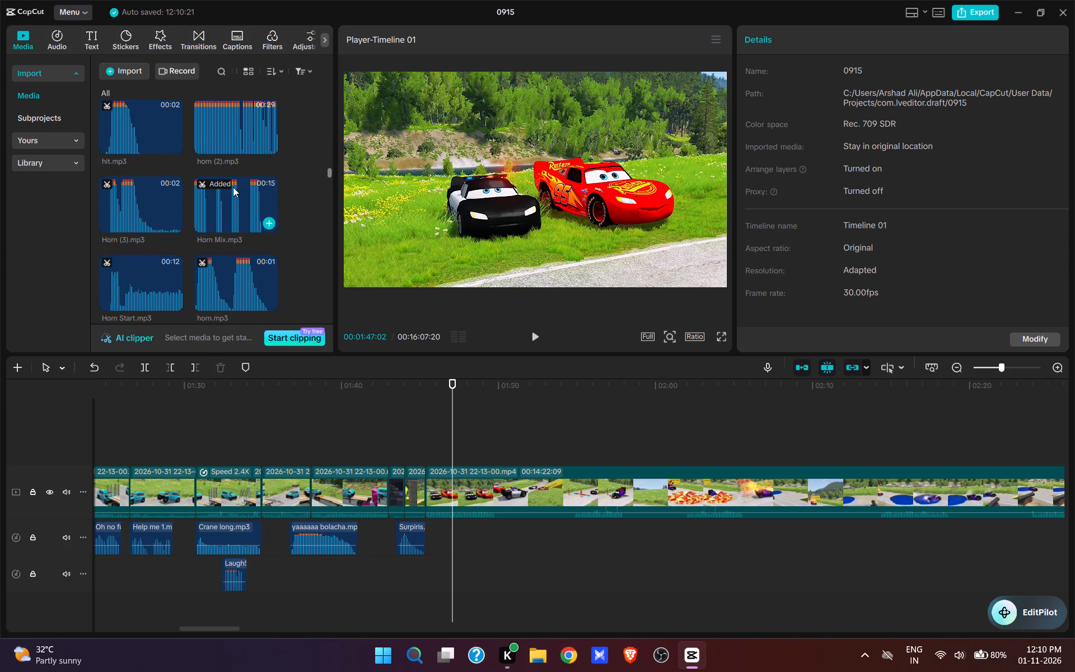
{"action": "scroll", "coordinate": [233, 190], "scroll_direction": "down", "scroll_amount": 4}
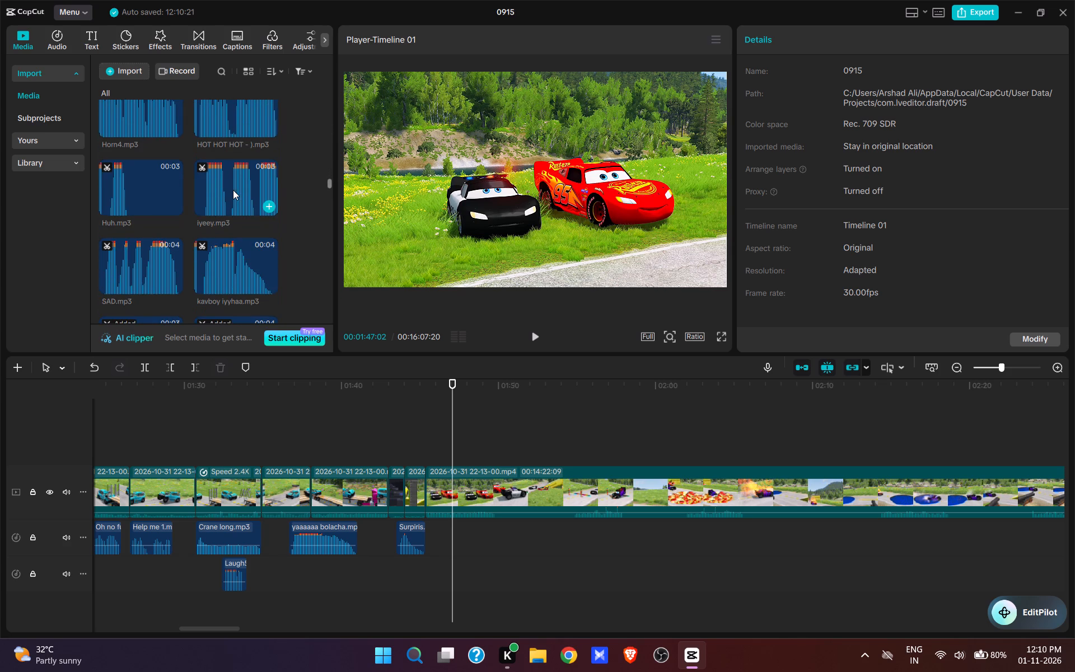
{"action": "left_click", "coordinate": [269, 283]}
{"action": "key", "text": "space"}
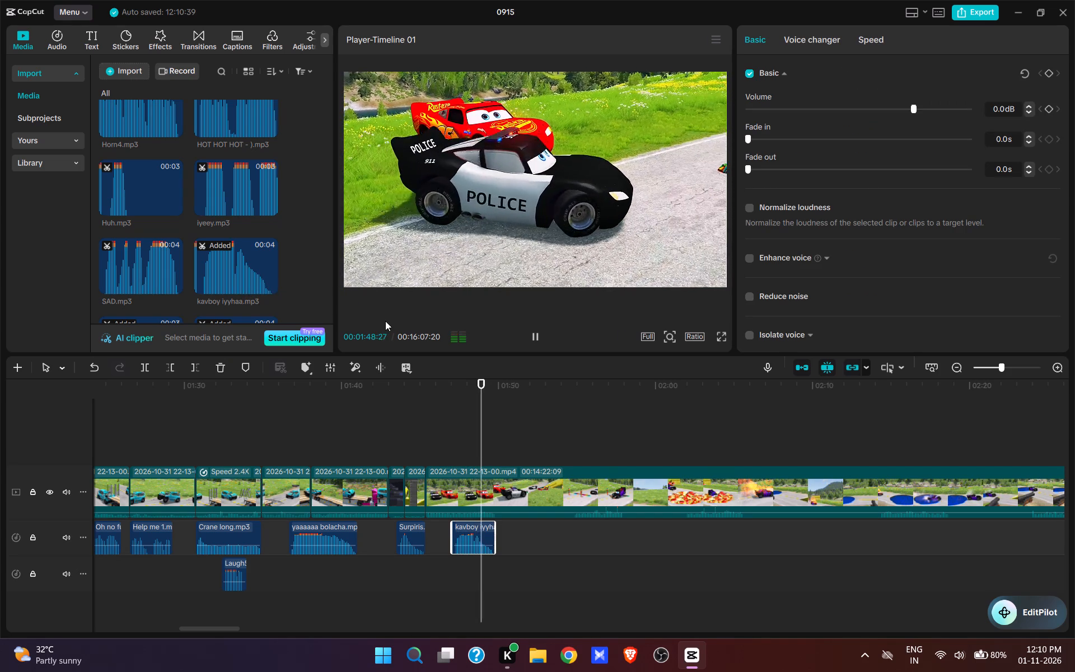
{"action": "key", "text": "space"}
Split the video at 00:01:49:15, cut up to about 00:01:55 where the police car reaches the coloured speed bump, and resume playback.
{"action": "left_click", "coordinate": [516, 489]}
{"action": "key", "text": "w"}
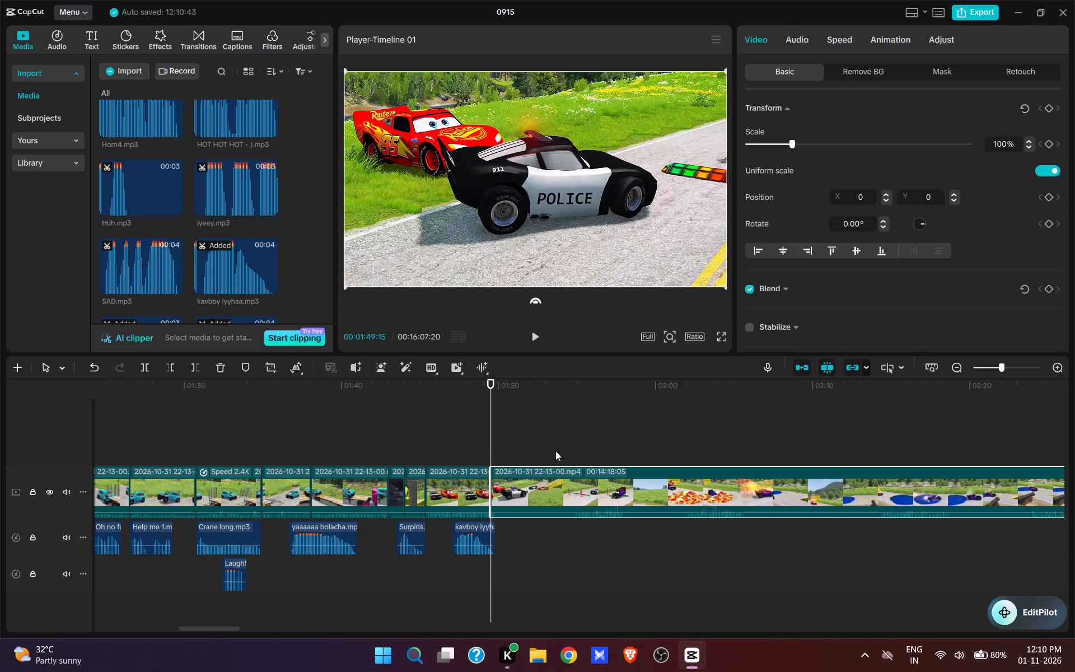
{"action": "left_click", "coordinate": [555, 449]}
{"action": "key", "text": "space"}
{"action": "key", "text": "space"}
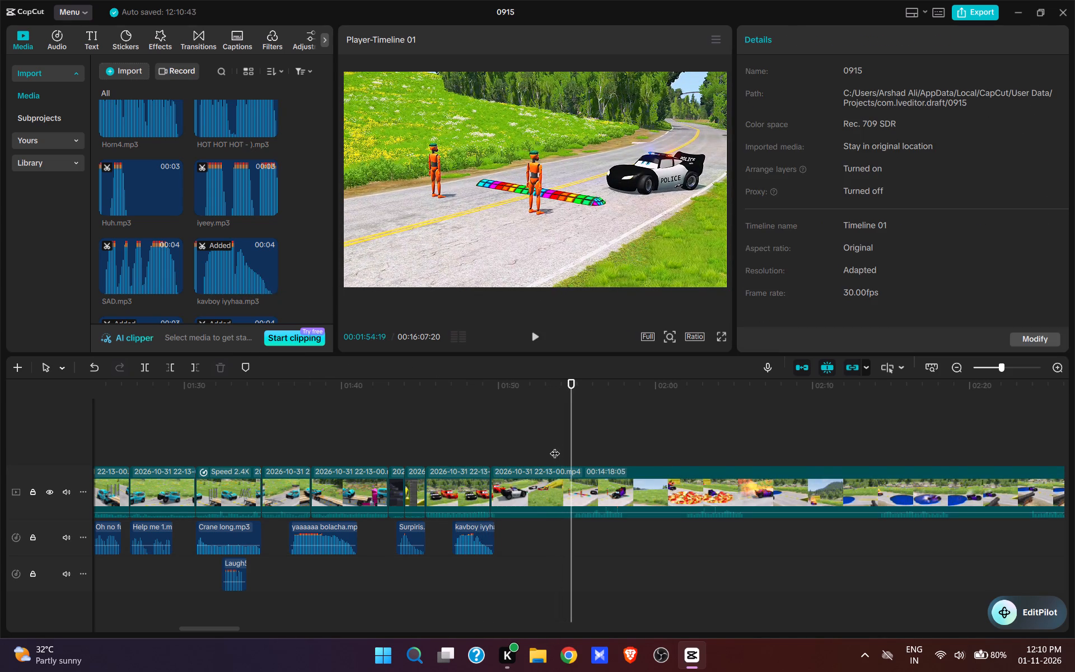
{"action": "key", "text": "space"}
{"action": "key", "text": "space"}
{"action": "type", "text": "q"}
{"action": "key", "text": "space"}
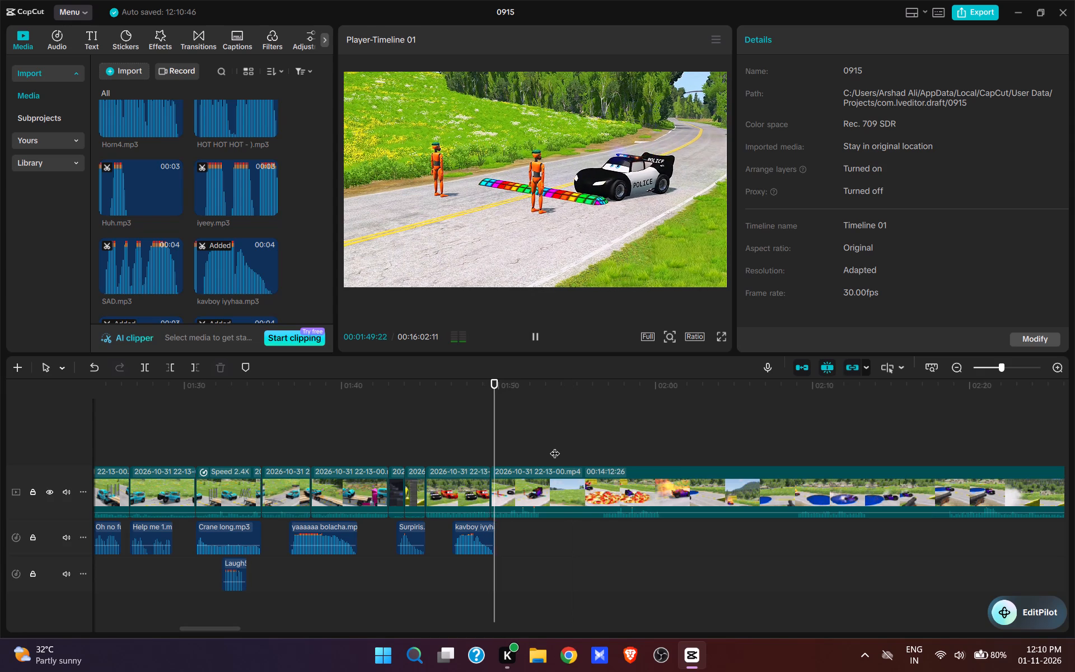
Find Mario Jump.mp3 in the imported media, add it at 00:01:50:02 as the police car hits the coloured speed bump, and play it.
{"action": "key", "text": "space"}
{"action": "scroll", "coordinate": [187, 235], "scroll_direction": "up", "scroll_amount": 6}
{"action": "scroll", "coordinate": [187, 235], "scroll_direction": "down", "scroll_amount": 7}
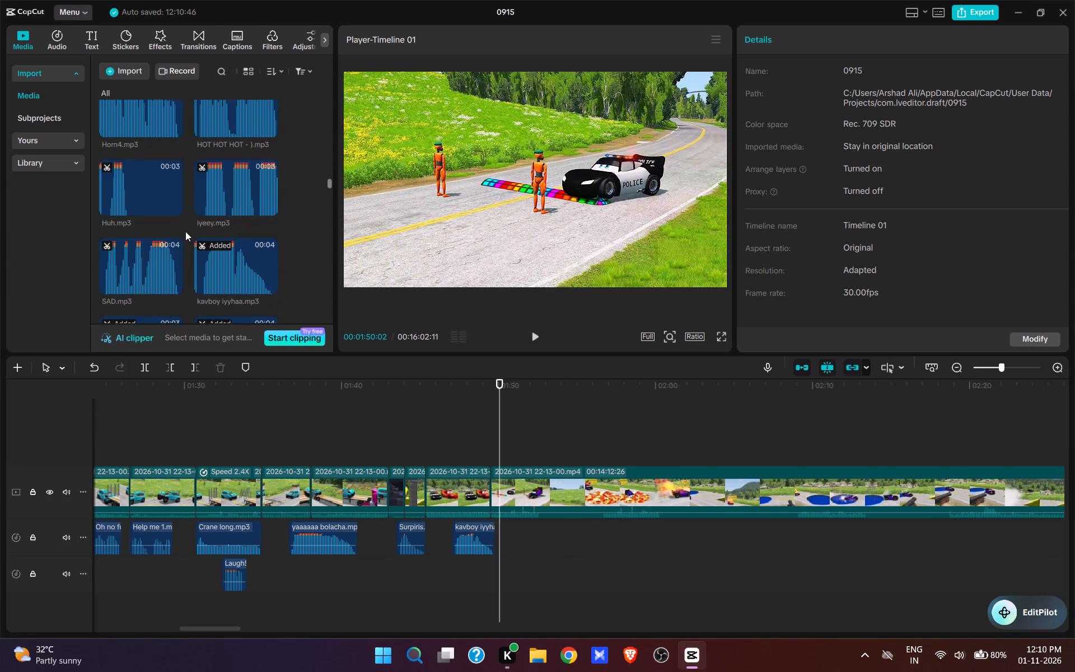
{"action": "scroll", "coordinate": [185, 231], "scroll_direction": "down", "scroll_amount": 6}
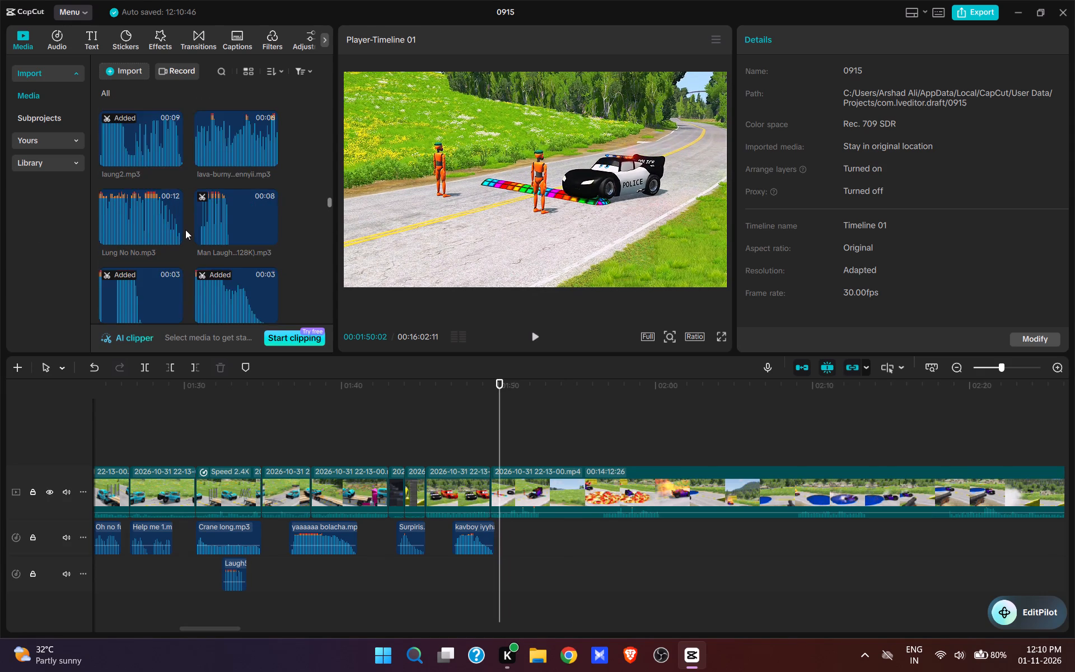
{"action": "scroll", "coordinate": [185, 230], "scroll_direction": "down", "scroll_amount": 2}
{"action": "left_click", "coordinate": [171, 186]}
{"action": "key", "text": "space"}
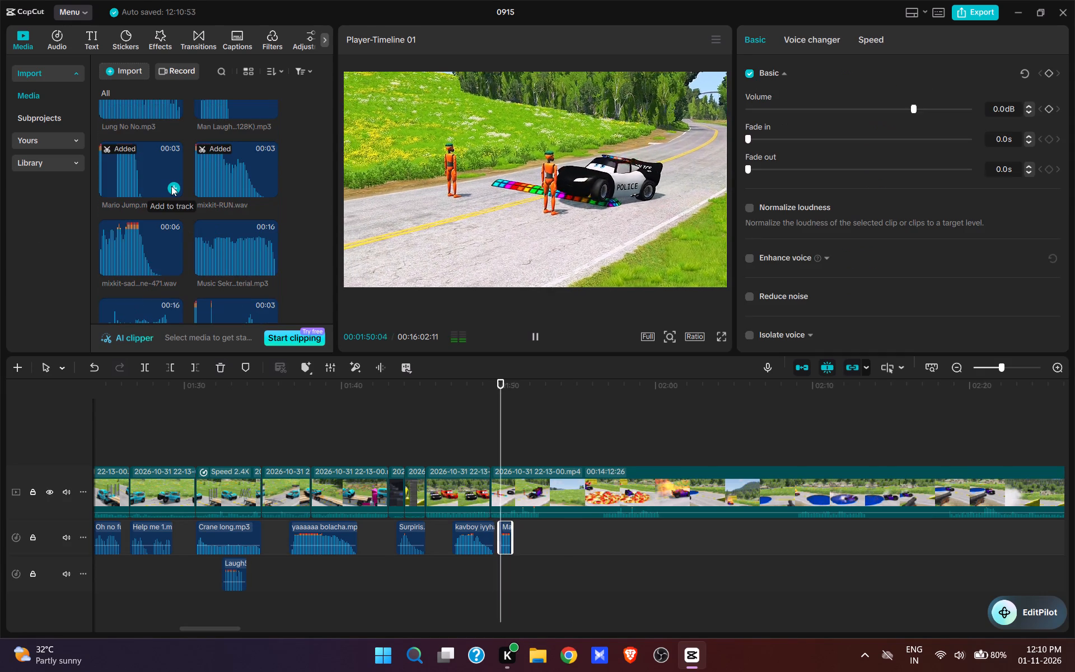
{"action": "key", "text": "space"}
{"action": "key", "text": "space"}
{"action": "key", "text": "space"}
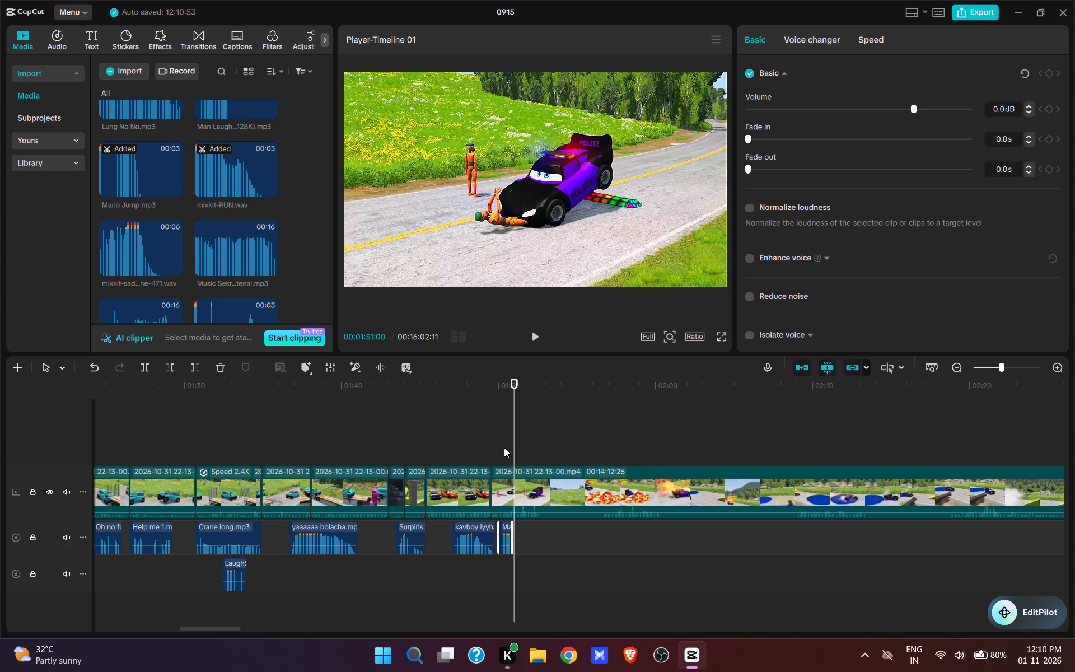
Find the Laugh Fun...rtoon.mp3 sound in the imported media, add it at 00:01:50:26 after the speed bump jump, and play it.
{"action": "left_click", "coordinate": [510, 451]}
{"action": "scroll", "coordinate": [184, 237], "scroll_direction": "up", "scroll_amount": 2}
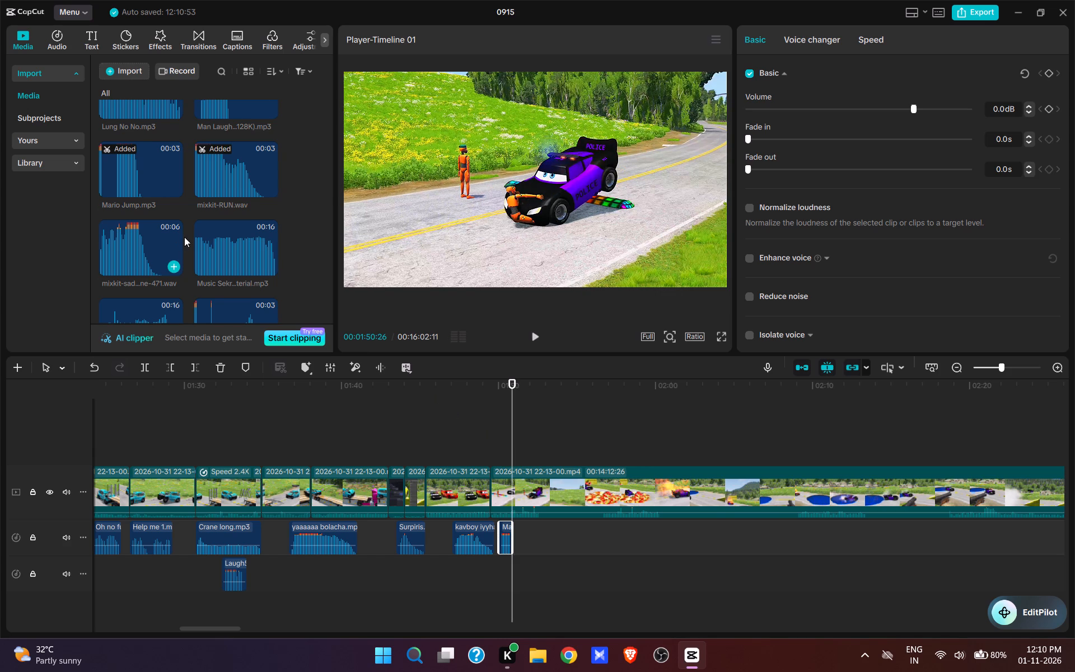
{"action": "scroll", "coordinate": [184, 237], "scroll_direction": "up", "scroll_amount": 4}
{"action": "left_click", "coordinate": [156, 171]}
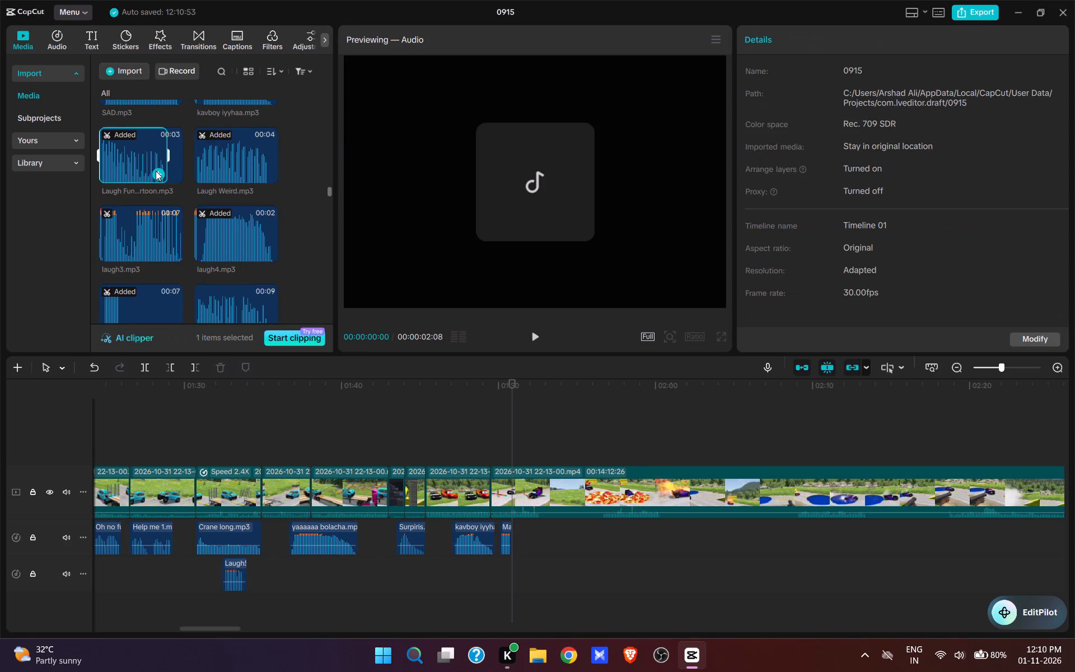
{"action": "left_click", "coordinate": [156, 174]}
{"action": "key", "text": "space"}
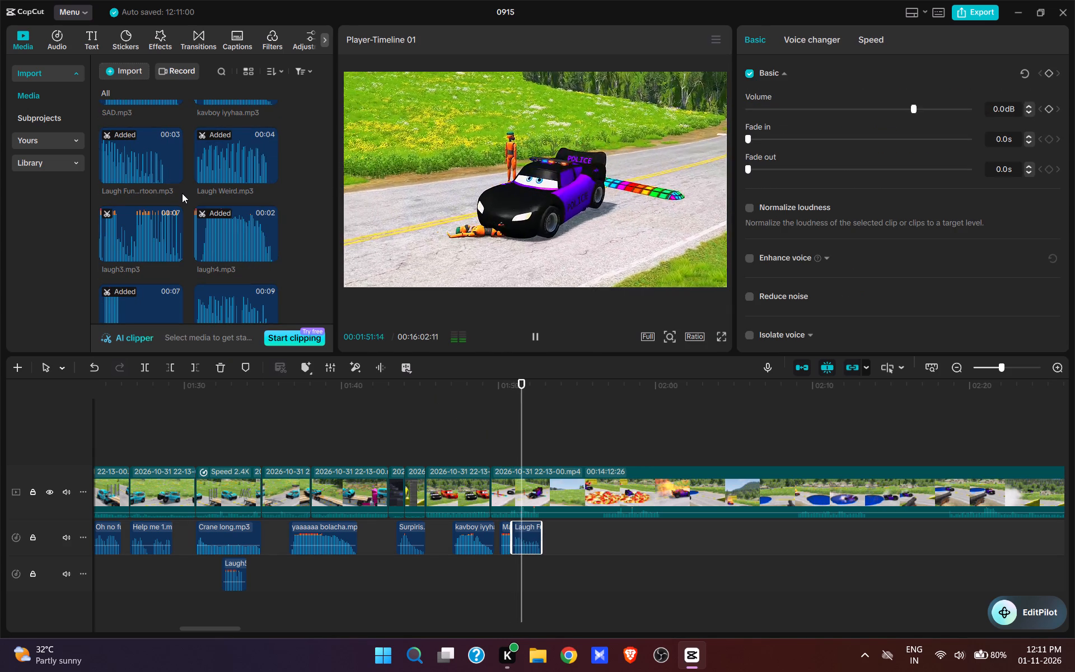
{"action": "key", "text": "space"}
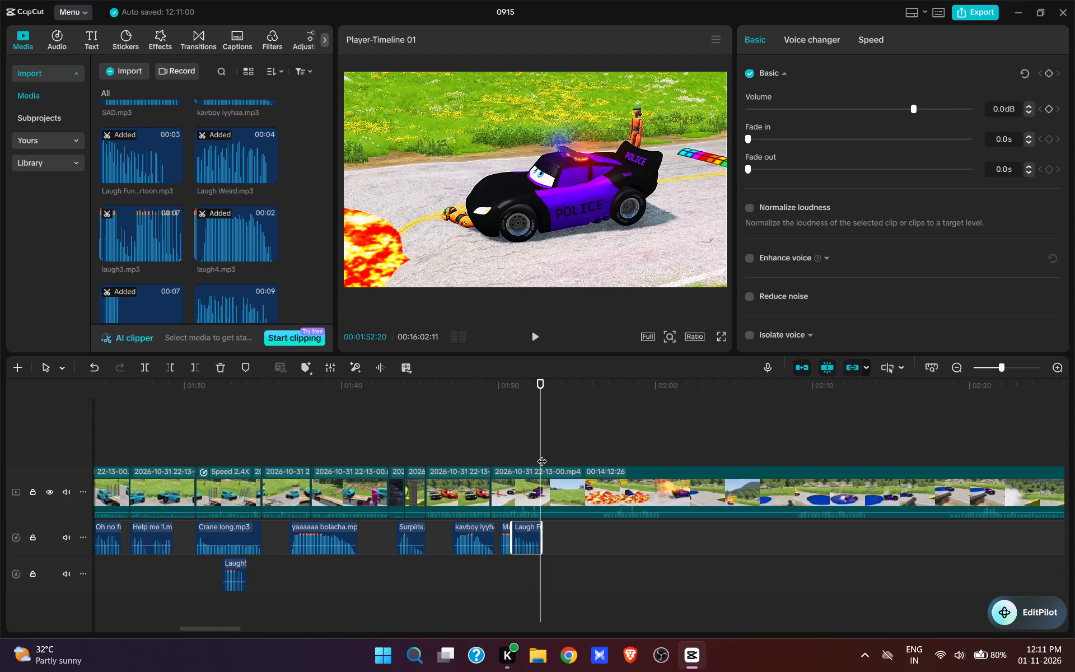
Split the video at 00:01:52:13 and cut the footage up to about 00:01:56, where the purple police car reaches the lava pool.
{"action": "left_click", "coordinate": [537, 451]}
{"action": "left_click", "coordinate": [538, 496]}
{"action": "key", "text": "w"}
{"action": "left_click", "coordinate": [596, 447]}
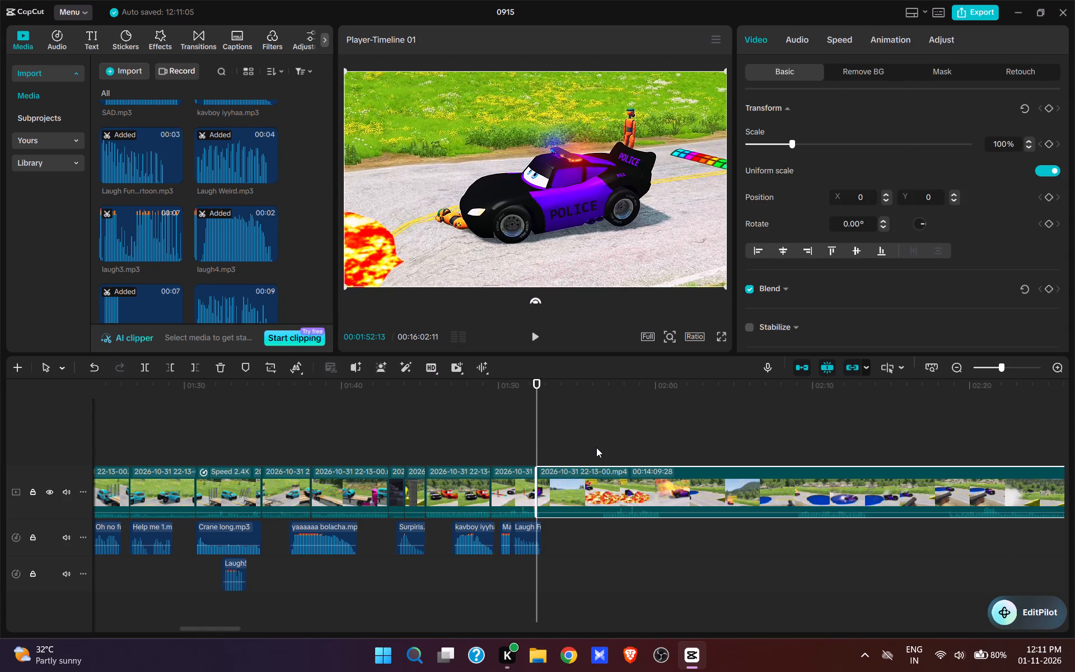
{"action": "key", "text": "space"}
{"action": "key", "text": "space"}
{"action": "type", "text": "q"}
{"action": "left_click", "coordinate": [524, 452]}
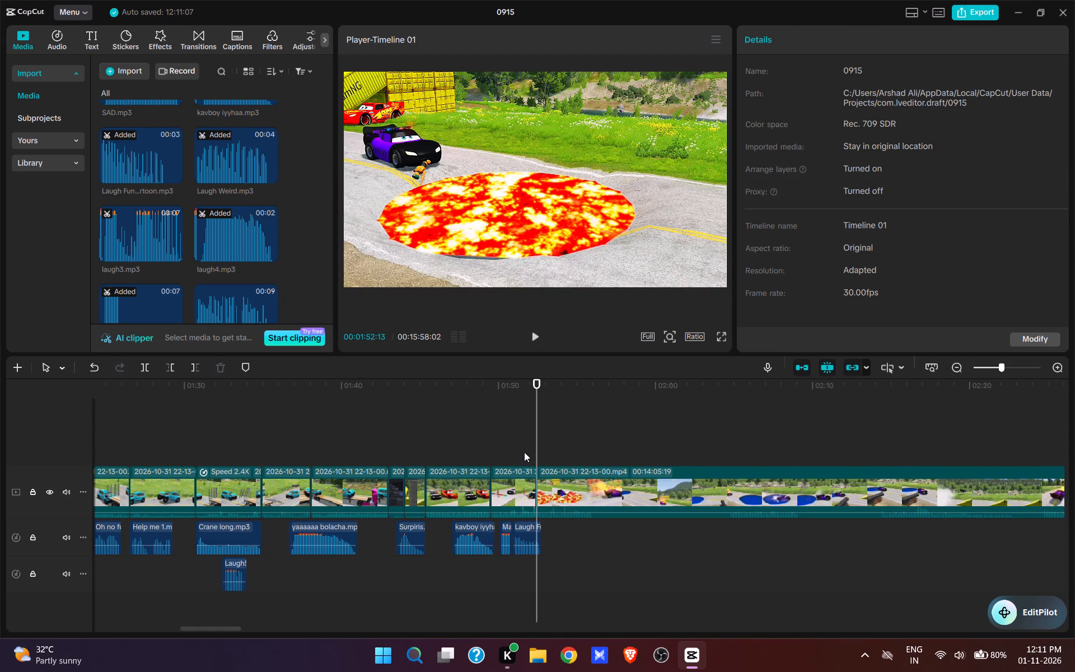
Find aaa.mp3 at the start of the imported media, add it at 00:01:53:16 as the car sinks into the lava, and play it.
{"action": "key", "text": "space"}
{"action": "key", "text": "space"}
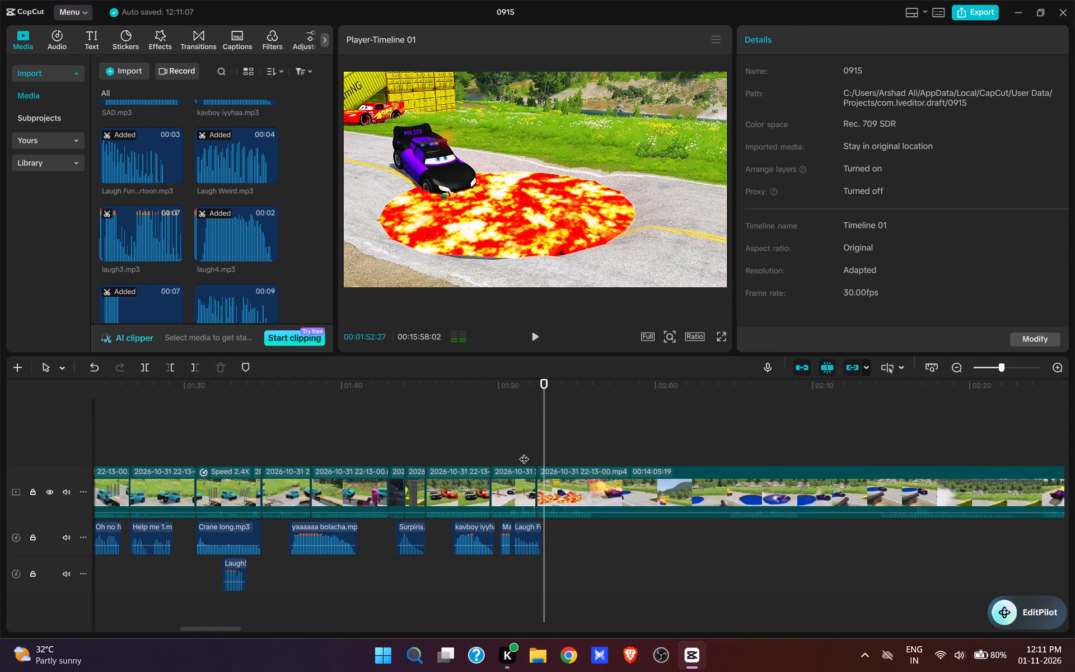
{"action": "key", "text": "space"}
{"action": "key", "text": "space"}
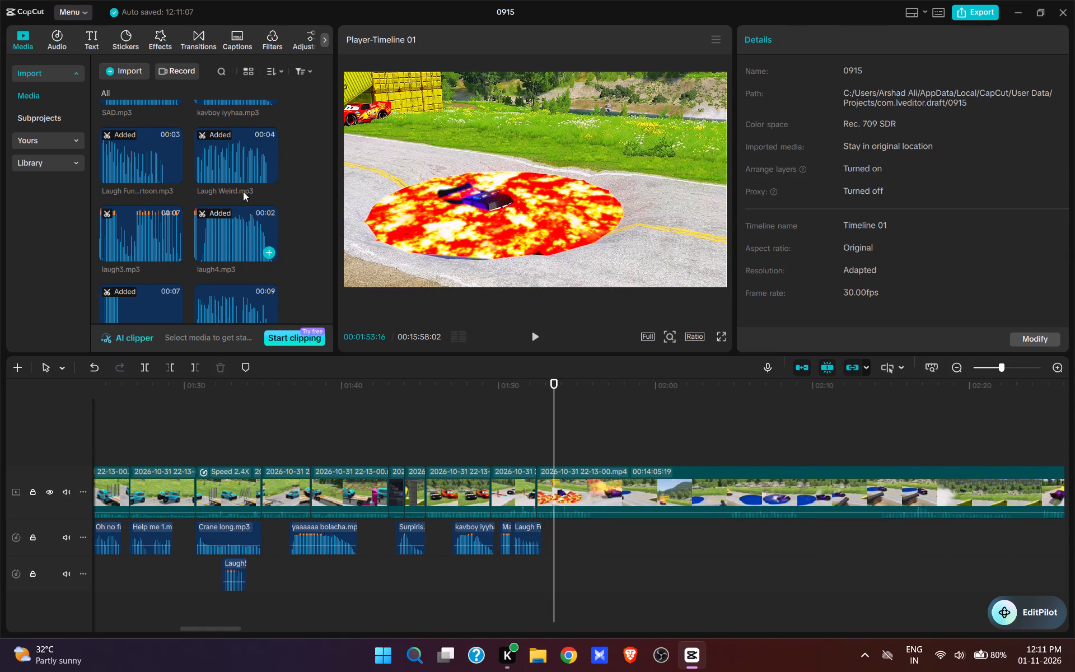
{"action": "scroll", "coordinate": [243, 228], "scroll_direction": "up", "scroll_amount": 6}
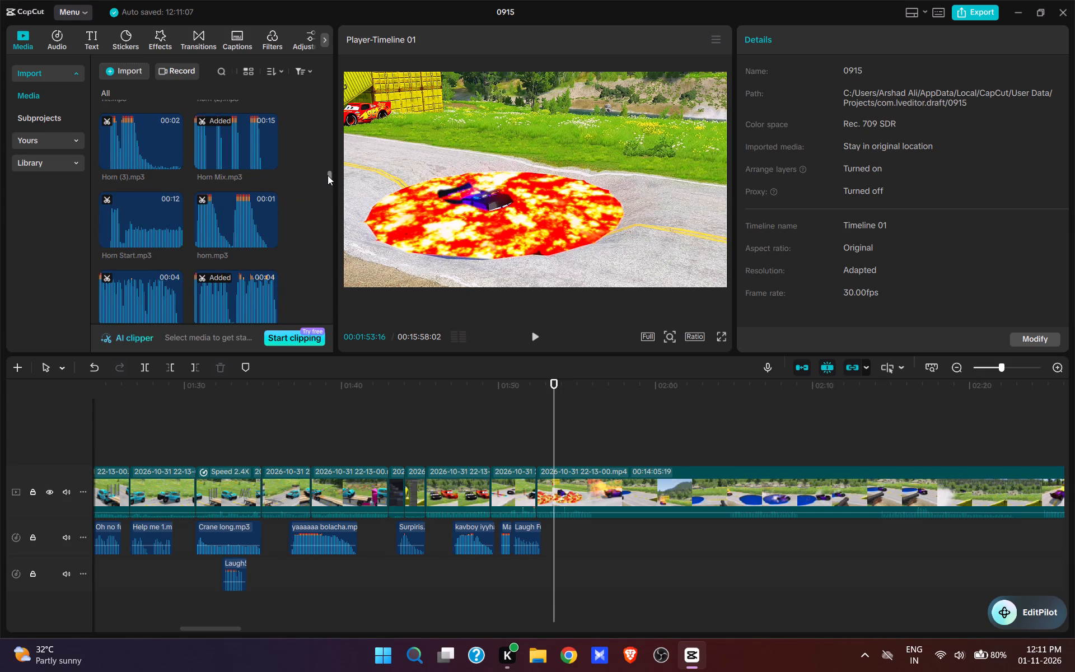
{"action": "left_click_drag", "start_coordinate": [328, 175], "coordinate": [330, 193]}
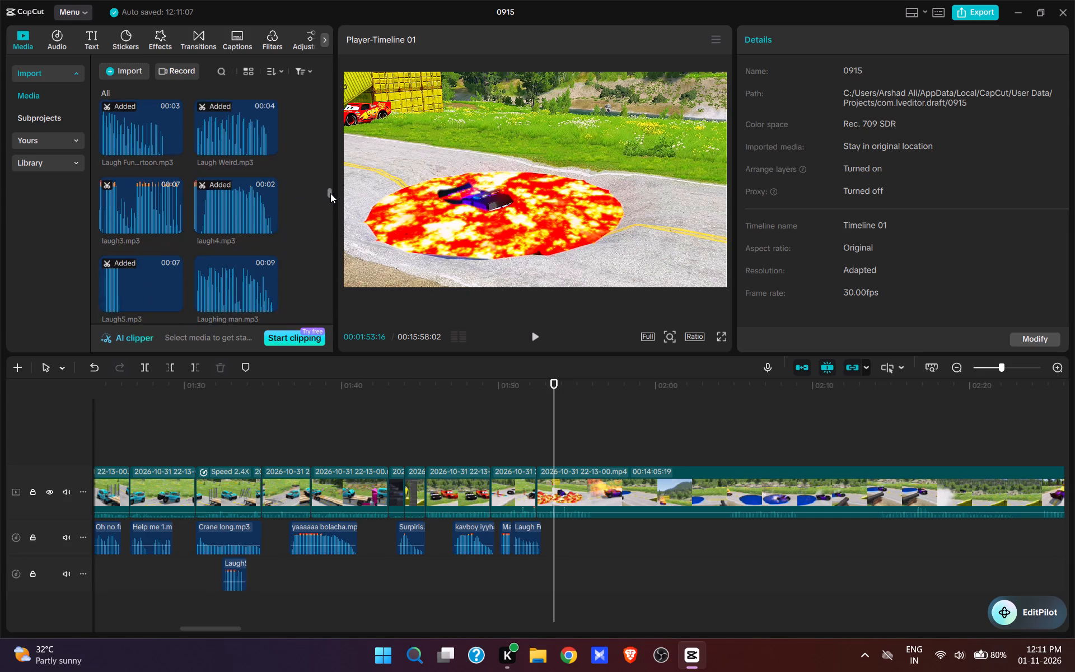
{"action": "left_click_drag", "start_coordinate": [330, 193], "coordinate": [305, 54]}
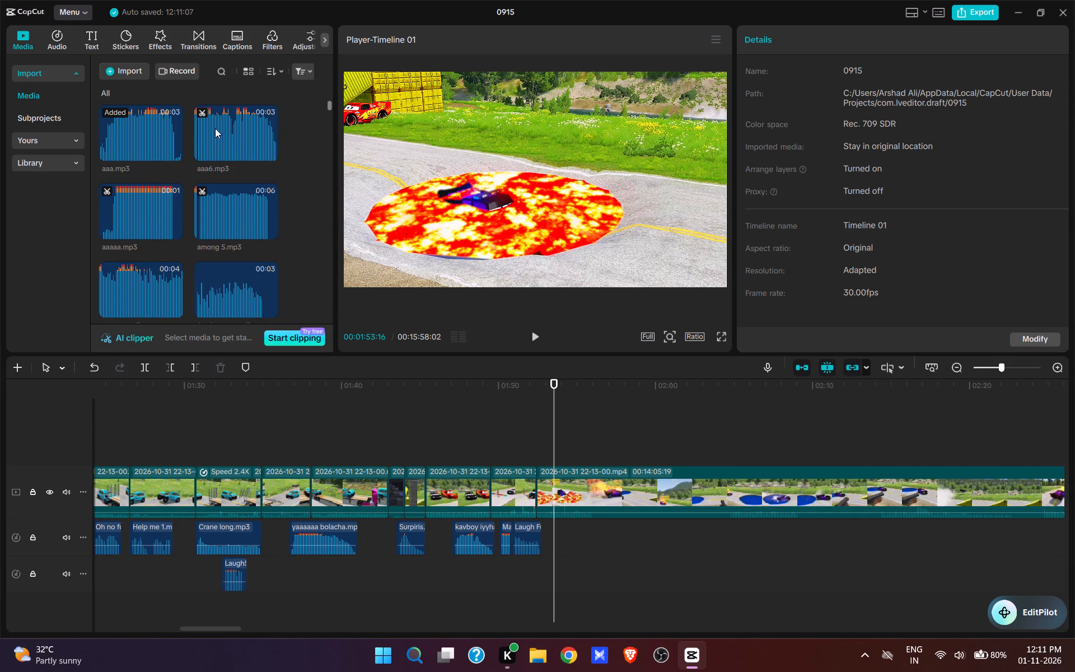
{"action": "left_click", "coordinate": [176, 151]}
{"action": "key", "text": "space"}
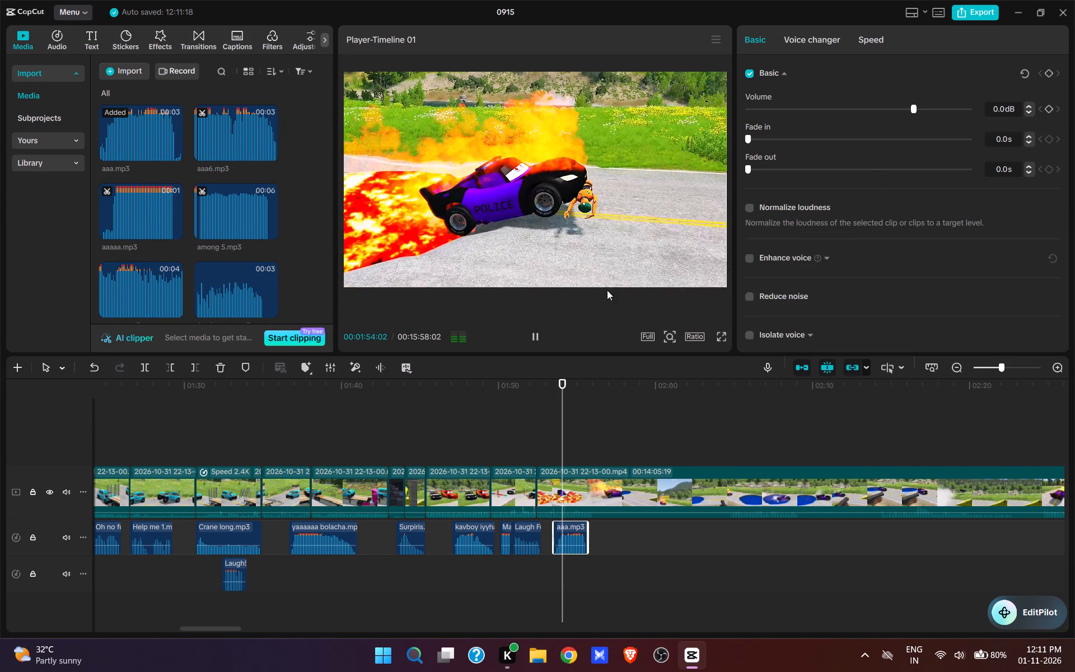
{"action": "key", "text": "space"}
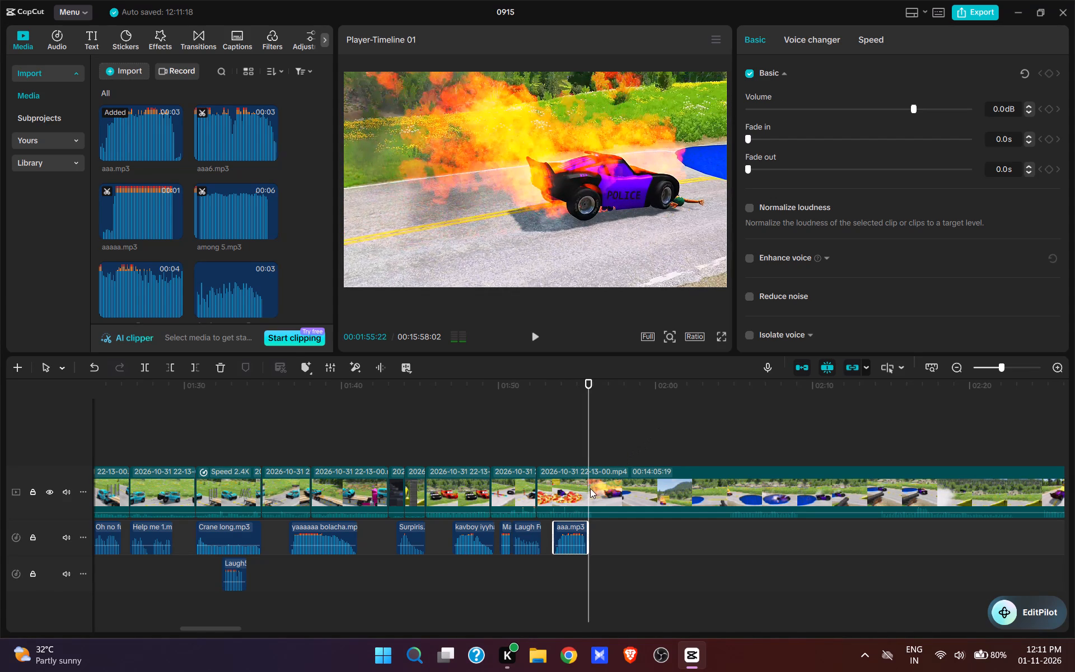
Split the video at 00:01:55:22, cut up to about 00:02:04 where the burning car approaches the blue pool, and replay the transition.
{"action": "left_click", "coordinate": [590, 488]}
{"action": "key", "text": "w"}
{"action": "left_click", "coordinate": [741, 447]}
{"action": "left_click", "coordinate": [725, 440]}
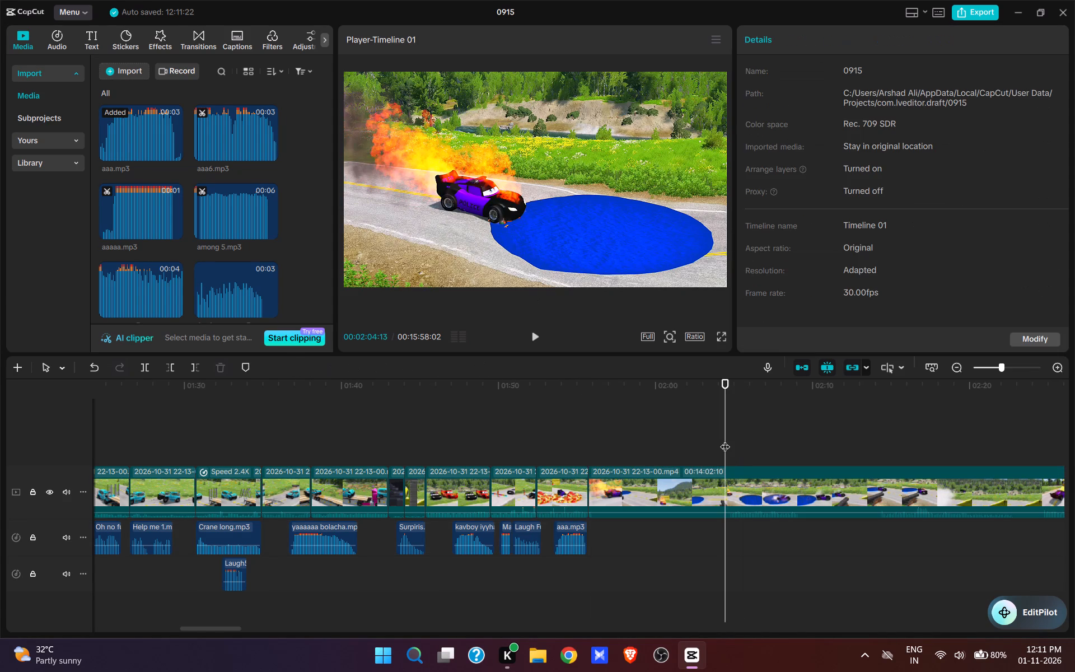
{"action": "key", "text": "space"}
{"action": "key", "text": "space"}
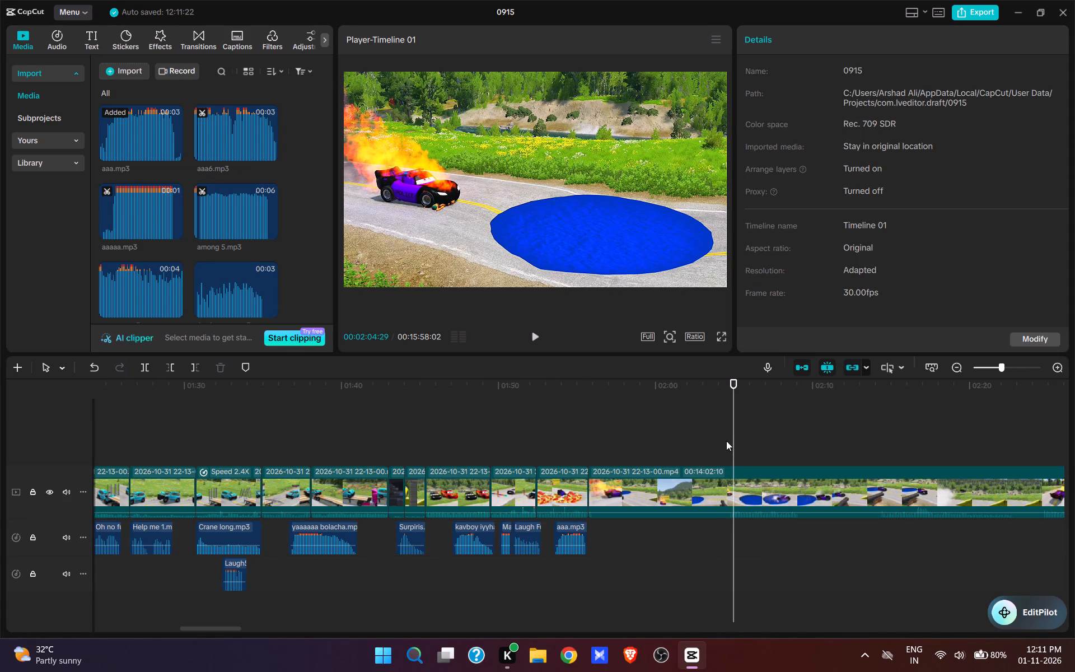
{"action": "left_click", "coordinate": [728, 445]}
{"action": "key", "text": "q"}
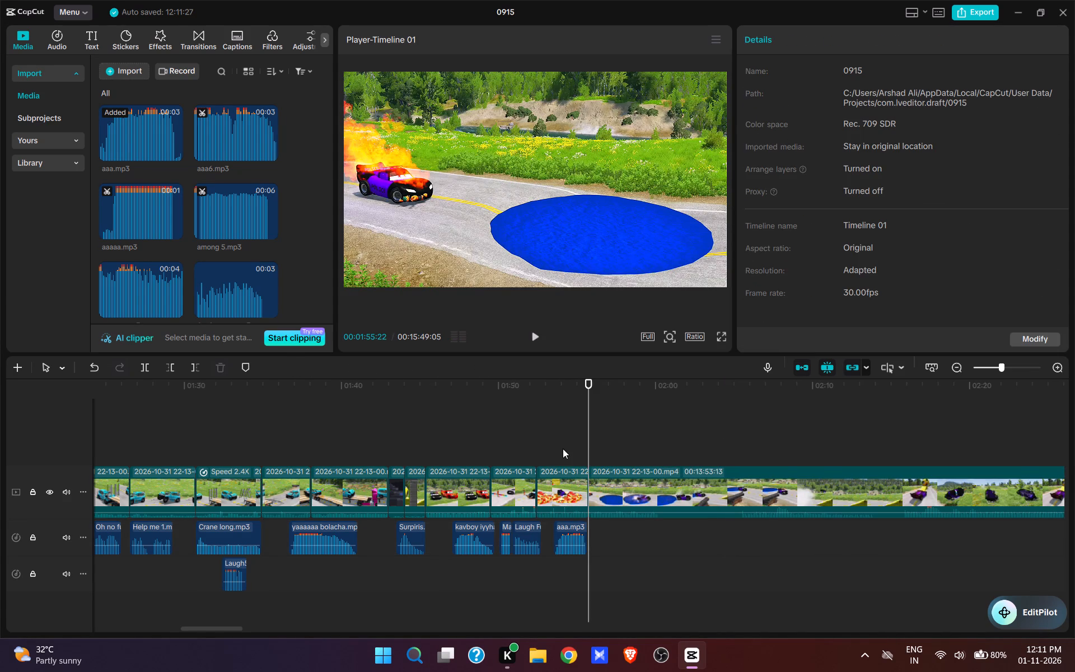
{"action": "left_click", "coordinate": [563, 449]}
{"action": "key", "text": "space"}
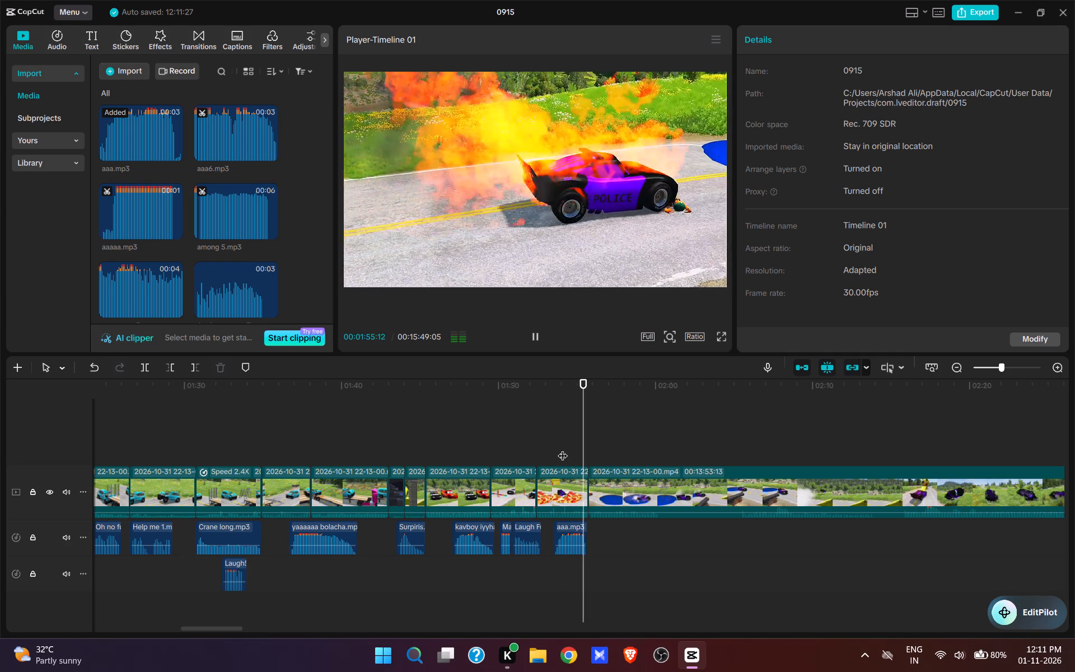
{"action": "key", "text": "space"}
Find the Man Laugh...128K).mp3 sound in the imported media, add it at 00:01:56:29 as the burning car enters the water, and play it.
{"action": "key", "text": "space"}
{"action": "key", "text": "space"}
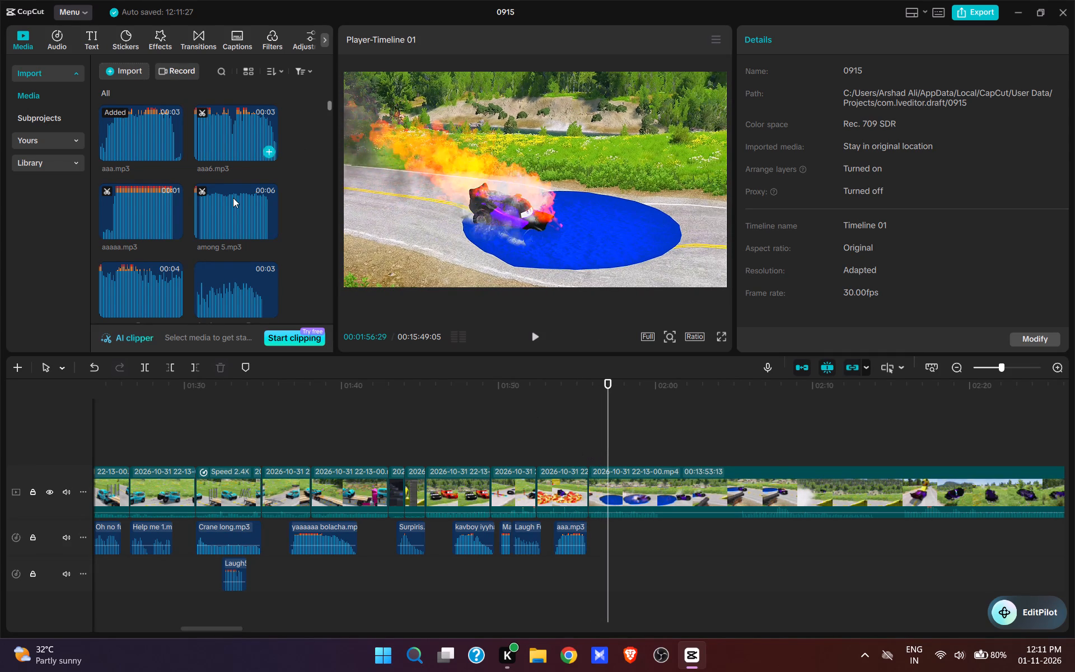
{"action": "scroll", "coordinate": [233, 199], "scroll_direction": "down", "scroll_amount": 18}
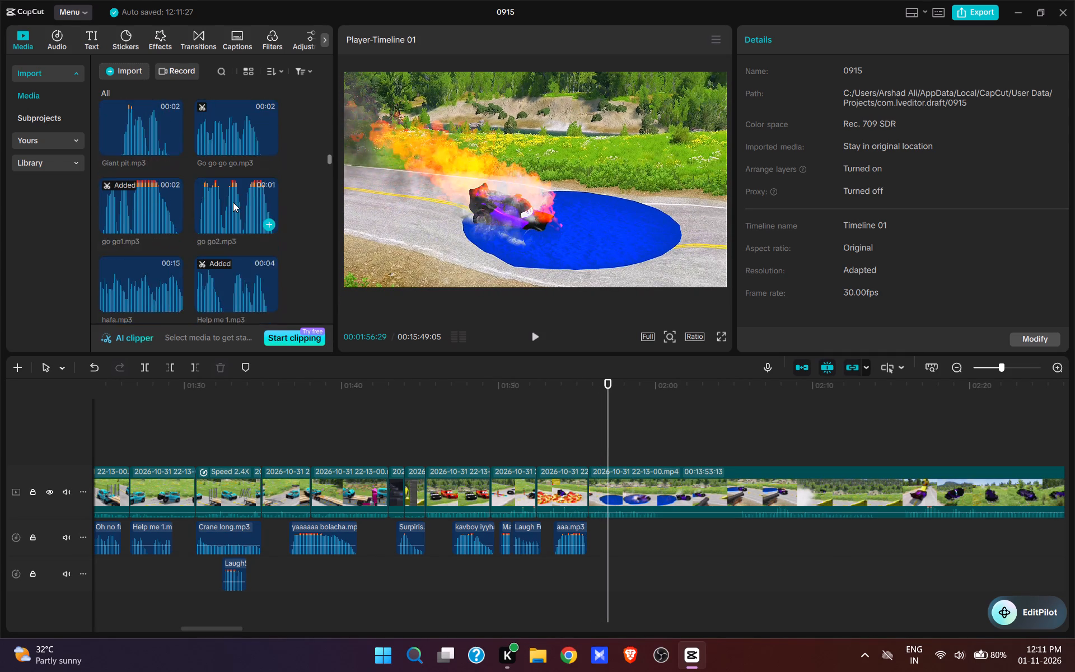
{"action": "scroll", "coordinate": [233, 202], "scroll_direction": "down", "scroll_amount": 14}
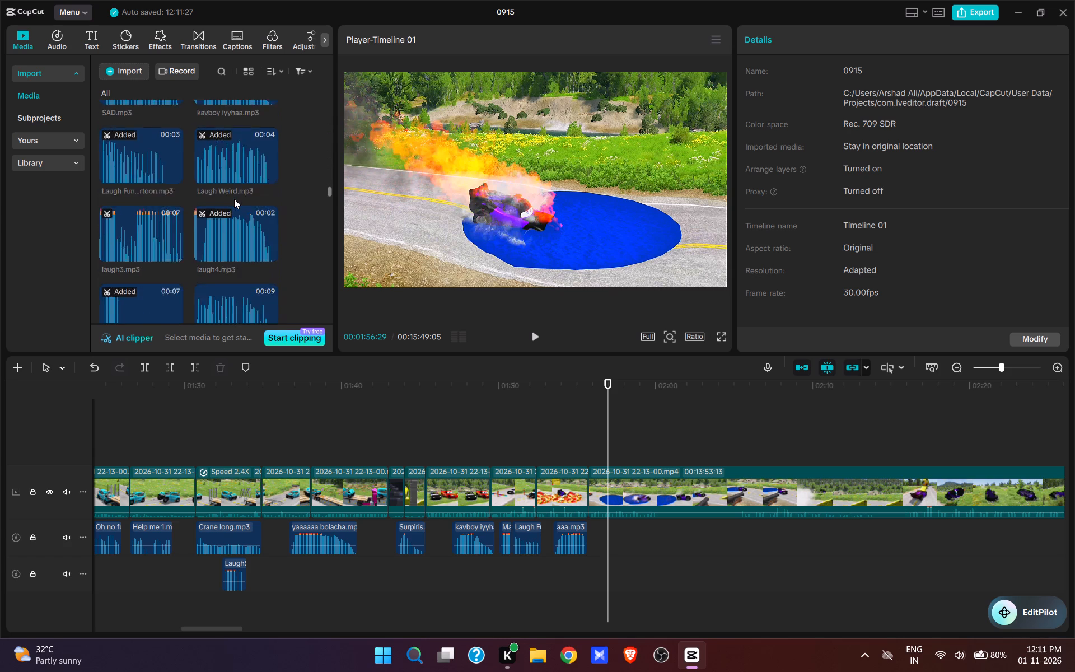
{"action": "scroll", "coordinate": [234, 199], "scroll_direction": "down", "scroll_amount": 6}
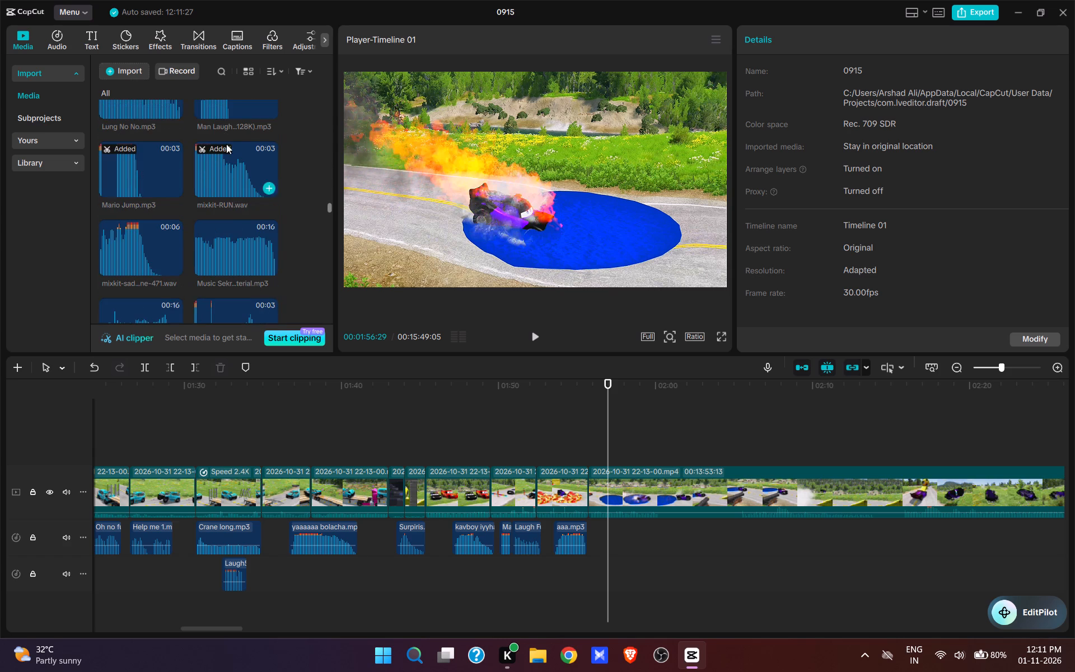
{"action": "scroll", "coordinate": [235, 198], "scroll_direction": "up", "scroll_amount": 1}
{"action": "left_click", "coordinate": [218, 169]}
{"action": "left_click", "coordinate": [219, 172]}
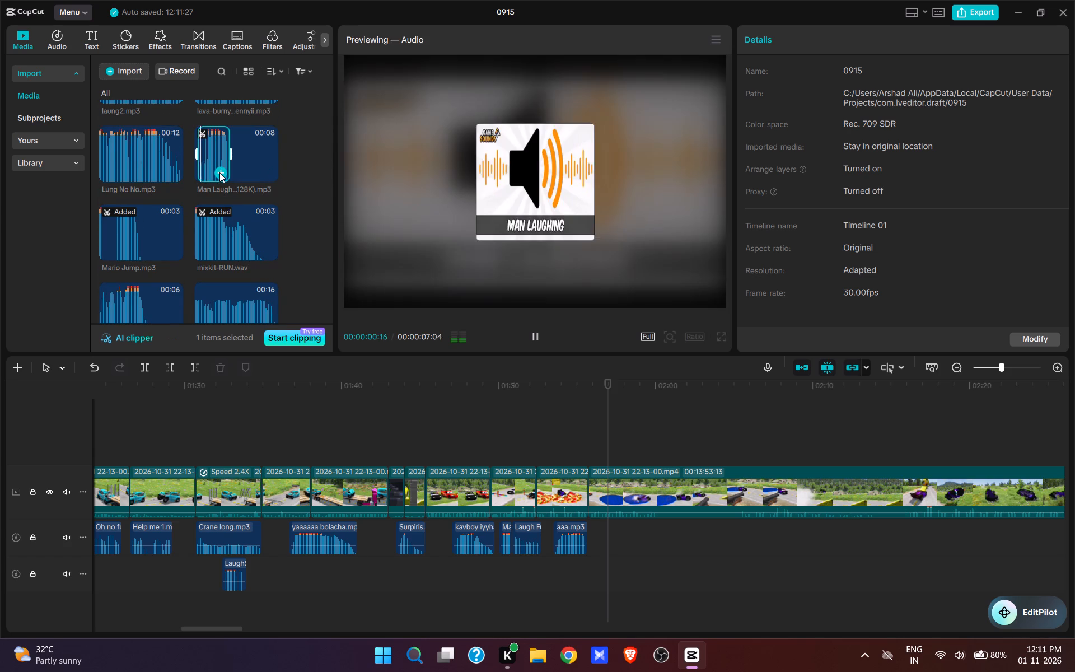
{"action": "key", "text": "space"}
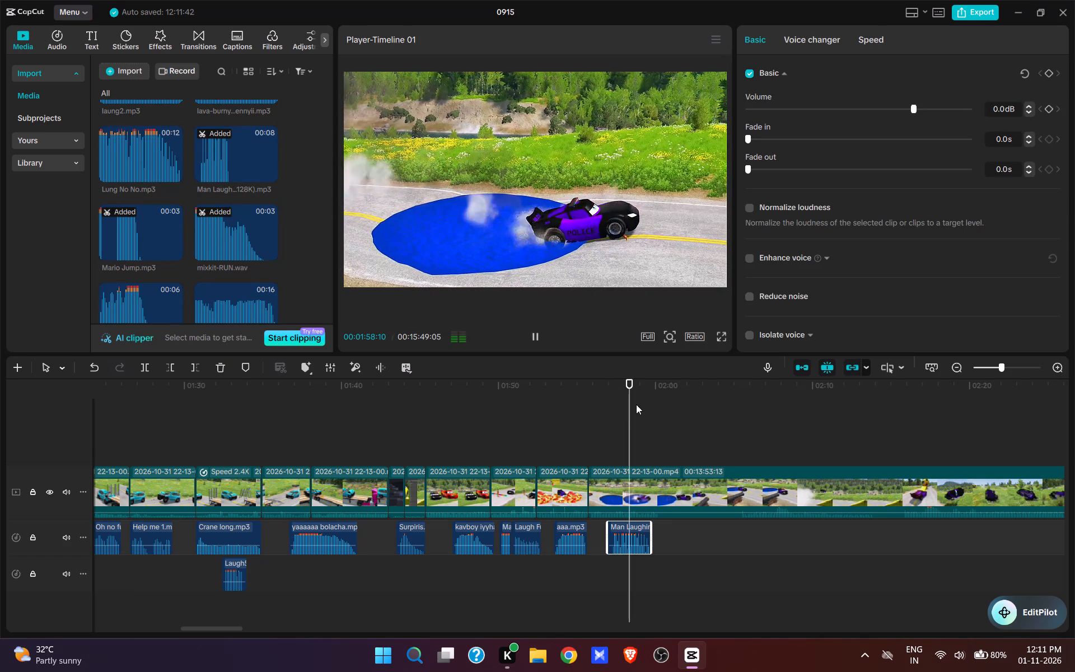
{"action": "key", "text": "space"}
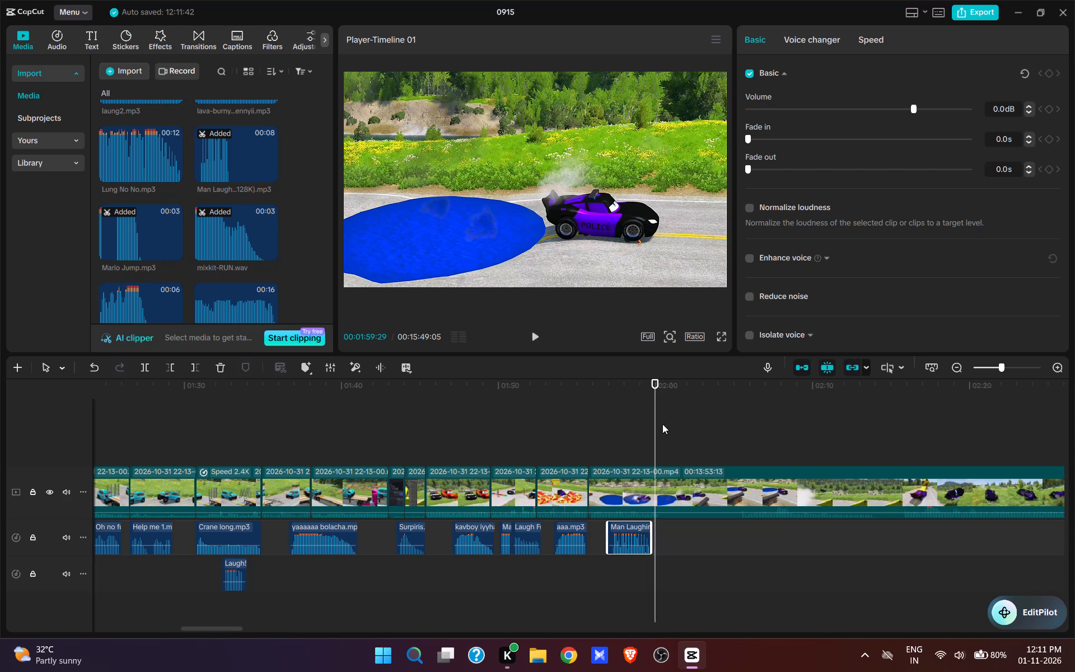
Split the video at 00:01:59:29 and cut the footage up to about 00:02:05, where the police car leaves the pool beside the cannon.
{"action": "key", "text": "w"}
{"action": "left_click", "coordinate": [731, 443]}
{"action": "key", "text": "space"}
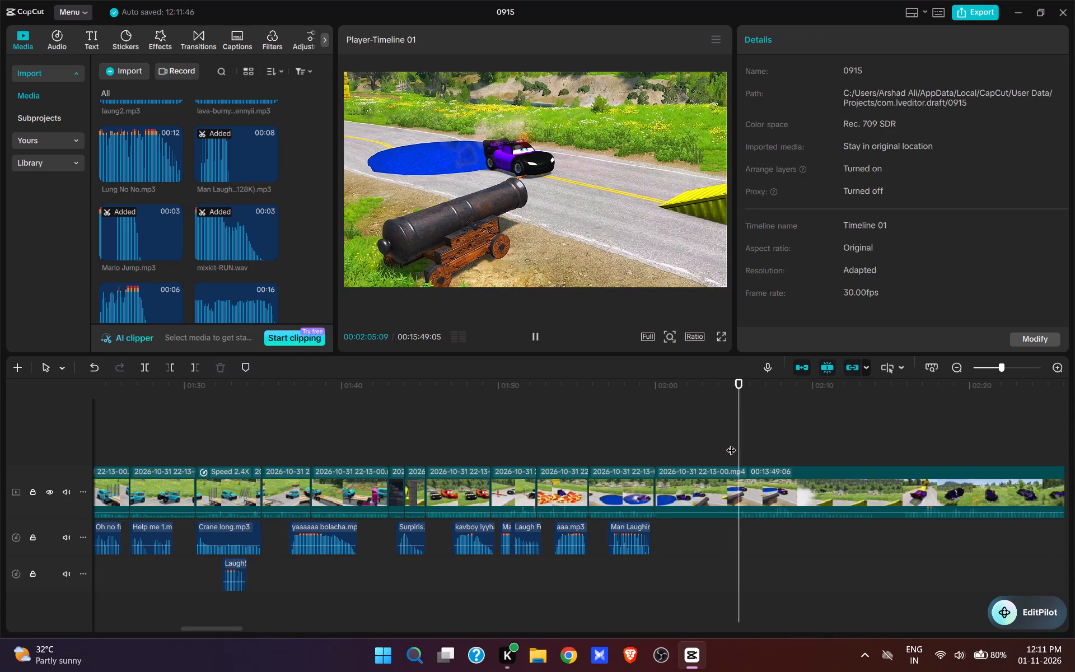
{"action": "key", "text": "space"}
{"action": "type", "text": "q"}
Replay the cannon scene and trim about one more second from its start, up to about 00:02:01.
{"action": "key", "text": "space"}
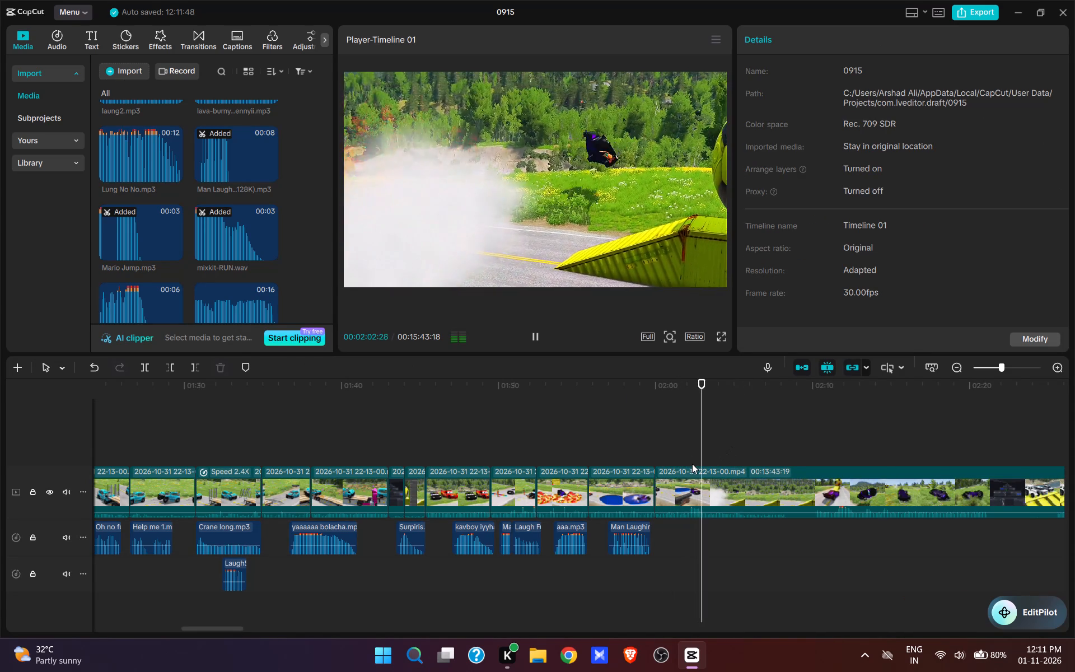
{"action": "left_click", "coordinate": [677, 447]}
{"action": "left_click", "coordinate": [674, 447]}
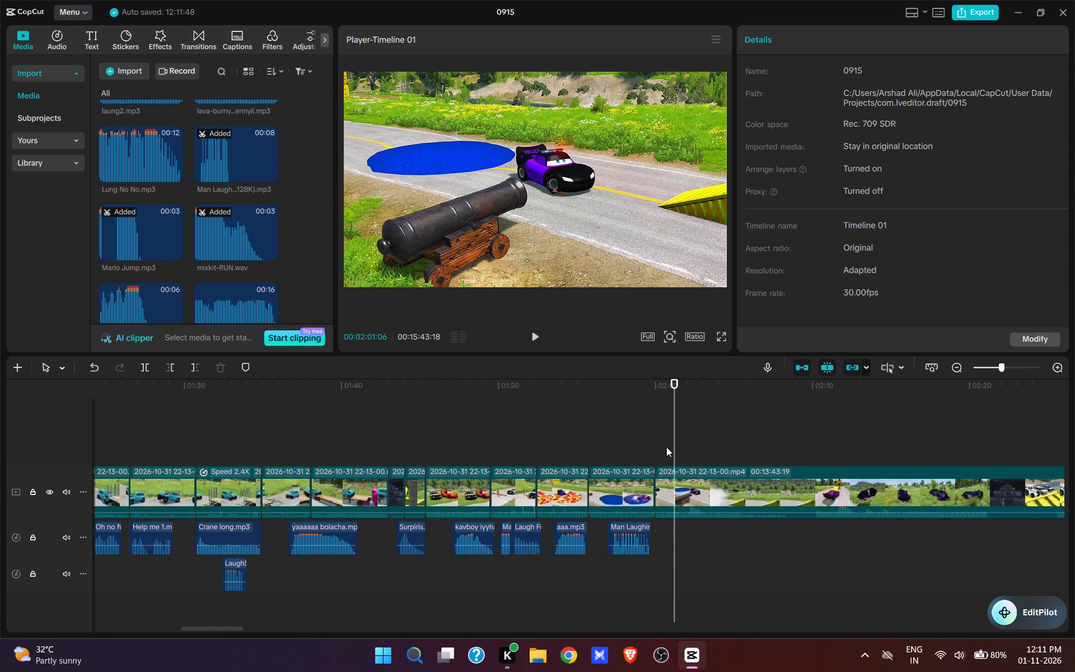
{"action": "left_click", "coordinate": [666, 447]}
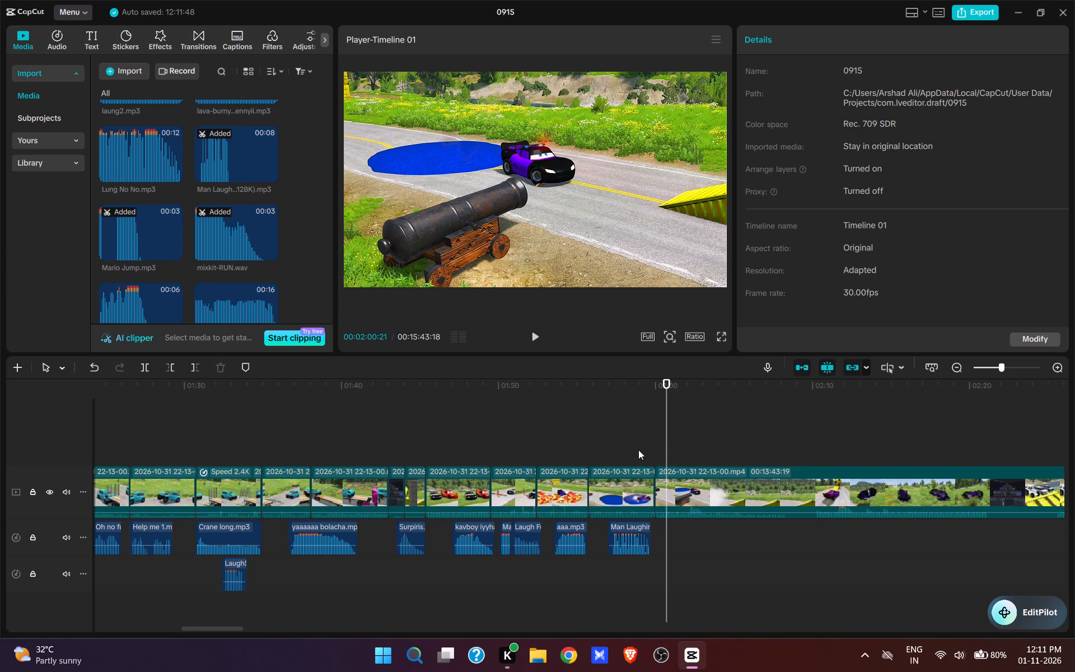
{"action": "left_click", "coordinate": [639, 445]}
{"action": "key", "text": "space"}
{"action": "key", "text": "space"}
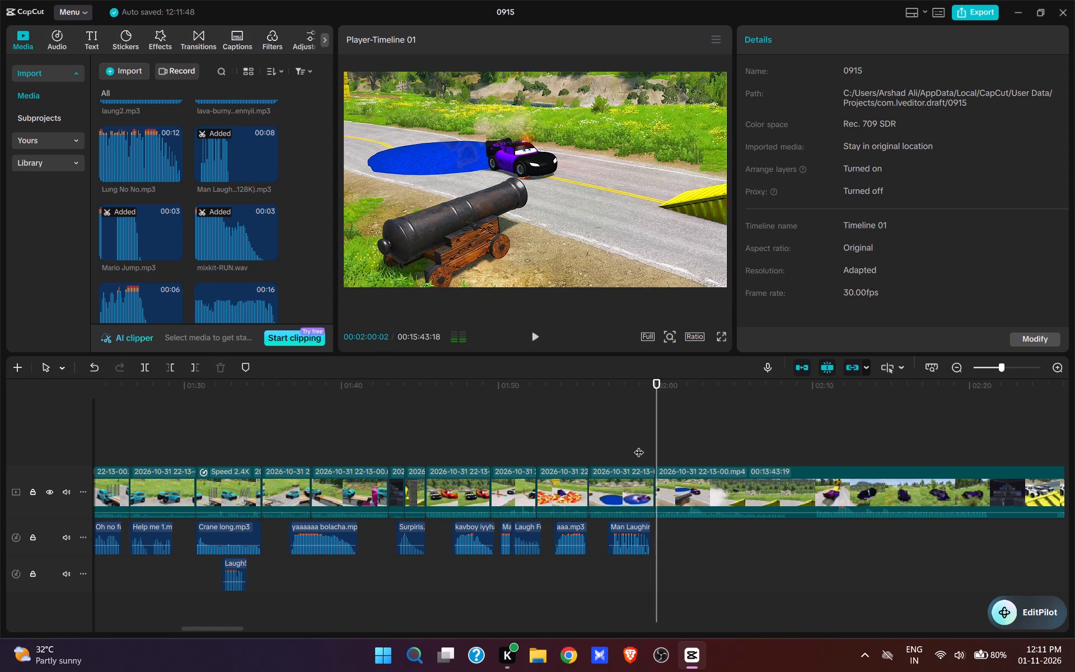
{"action": "key", "text": "space"}
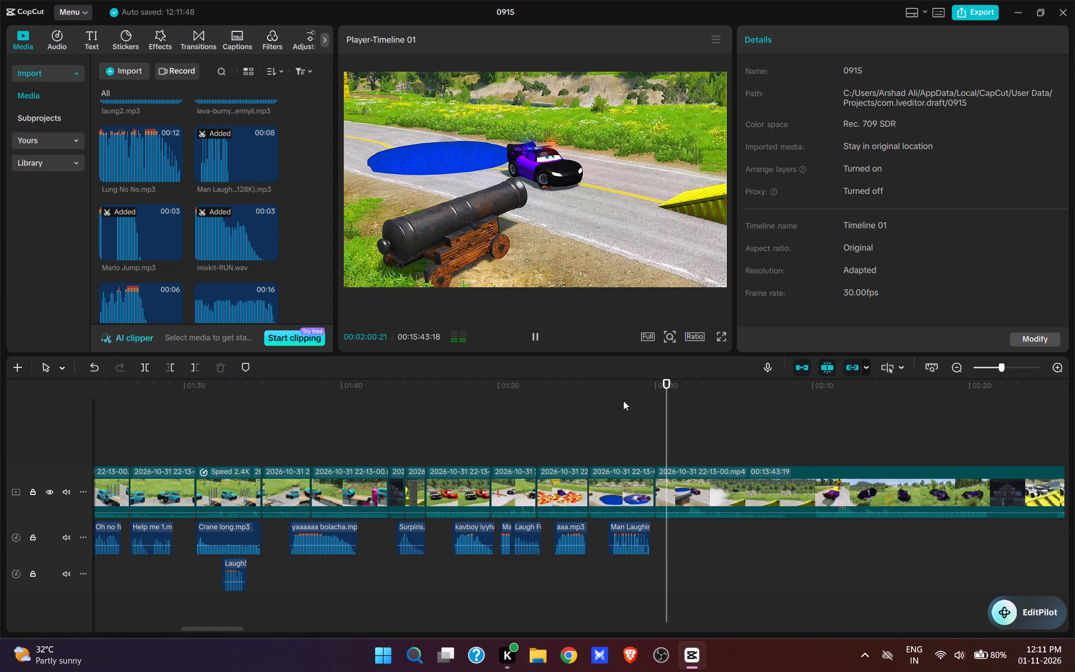
{"action": "key", "text": "space"}
{"action": "type", "text": "q"}
Find the Sudden Im...128K).mp3 sound in the imported media, add it at 00:01:59:29 for the cannon blast, and play it.
{"action": "scroll", "coordinate": [203, 203], "scroll_direction": "down", "scroll_amount": 8}
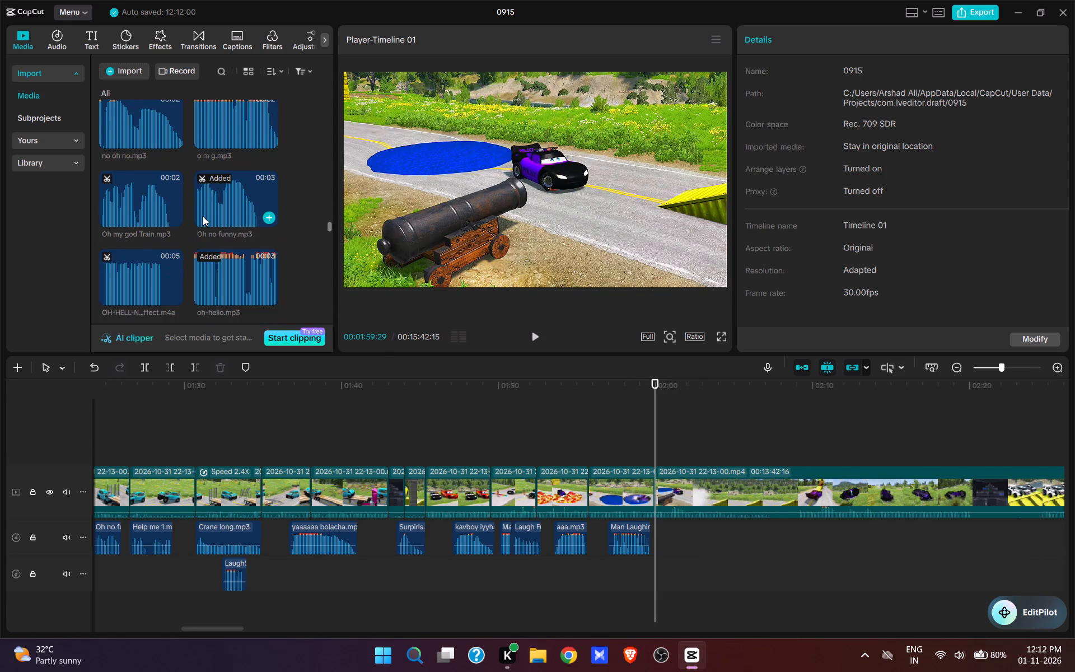
{"action": "scroll", "coordinate": [203, 217], "scroll_direction": "down", "scroll_amount": 8}
{"action": "scroll", "coordinate": [203, 209], "scroll_direction": "up", "scroll_amount": 4}
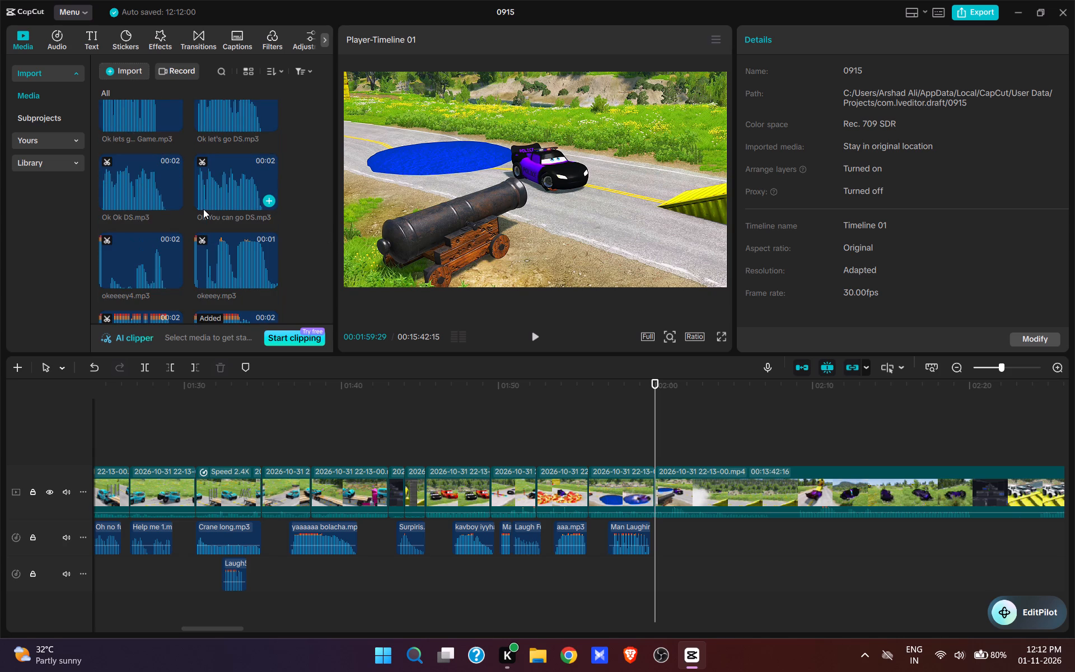
{"action": "scroll", "coordinate": [232, 157], "scroll_direction": "down", "scroll_amount": 11}
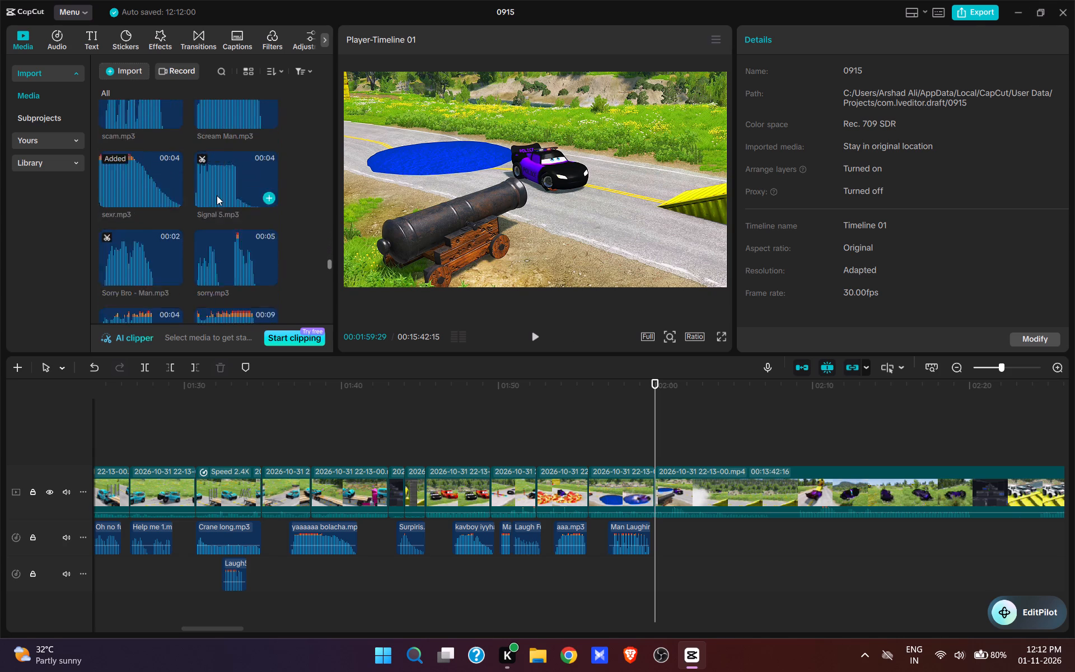
{"action": "scroll", "coordinate": [217, 197], "scroll_direction": "up", "scroll_amount": 4}
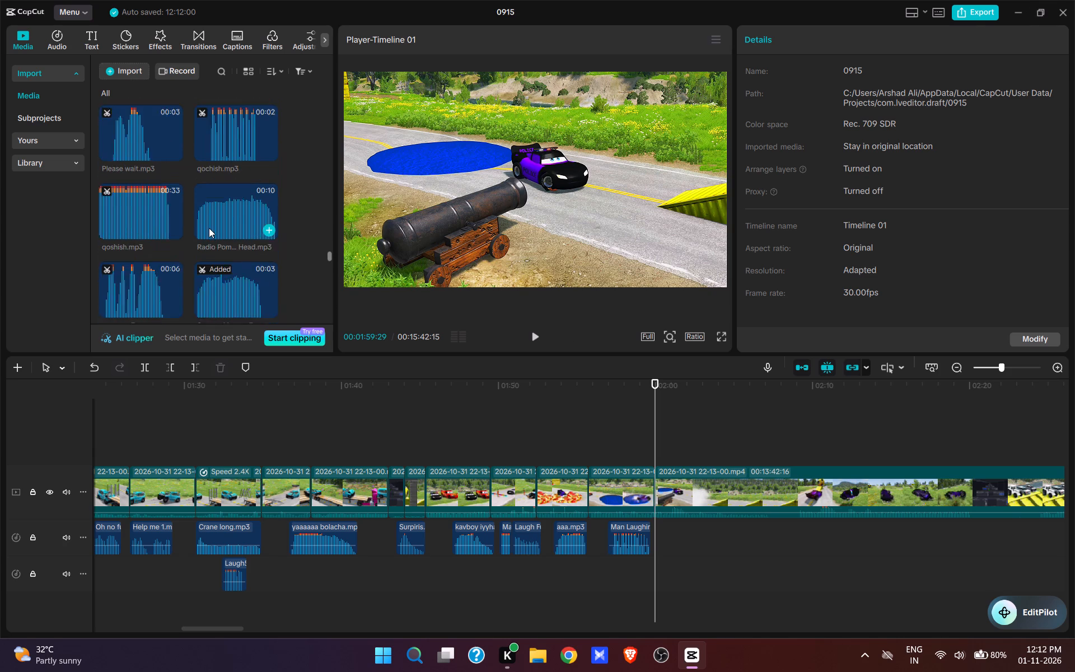
{"action": "scroll", "coordinate": [209, 228], "scroll_direction": "up", "scroll_amount": 2}
{"action": "scroll", "coordinate": [208, 228], "scroll_direction": "down", "scroll_amount": 2}
{"action": "scroll", "coordinate": [7, 0], "scroll_direction": "down", "scroll_amount": 4}
{"action": "scroll", "coordinate": [177, 185], "scroll_direction": "down", "scroll_amount": 5}
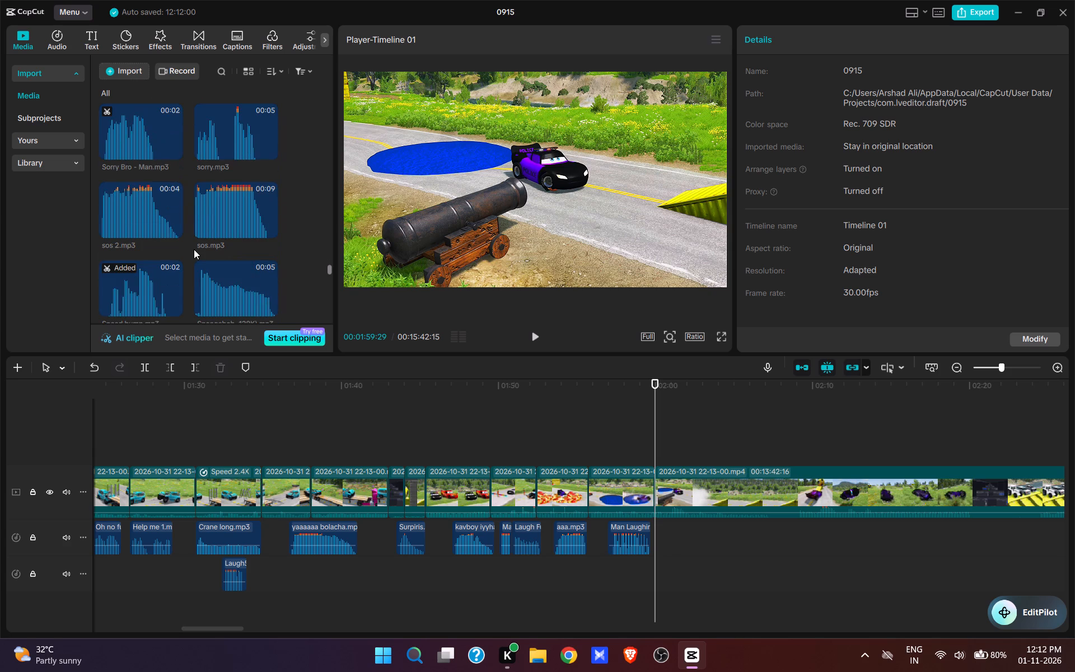
{"action": "scroll", "coordinate": [194, 251], "scroll_direction": "up", "scroll_amount": 5}
{"action": "scroll", "coordinate": [194, 251], "scroll_direction": "down", "scroll_amount": 2}
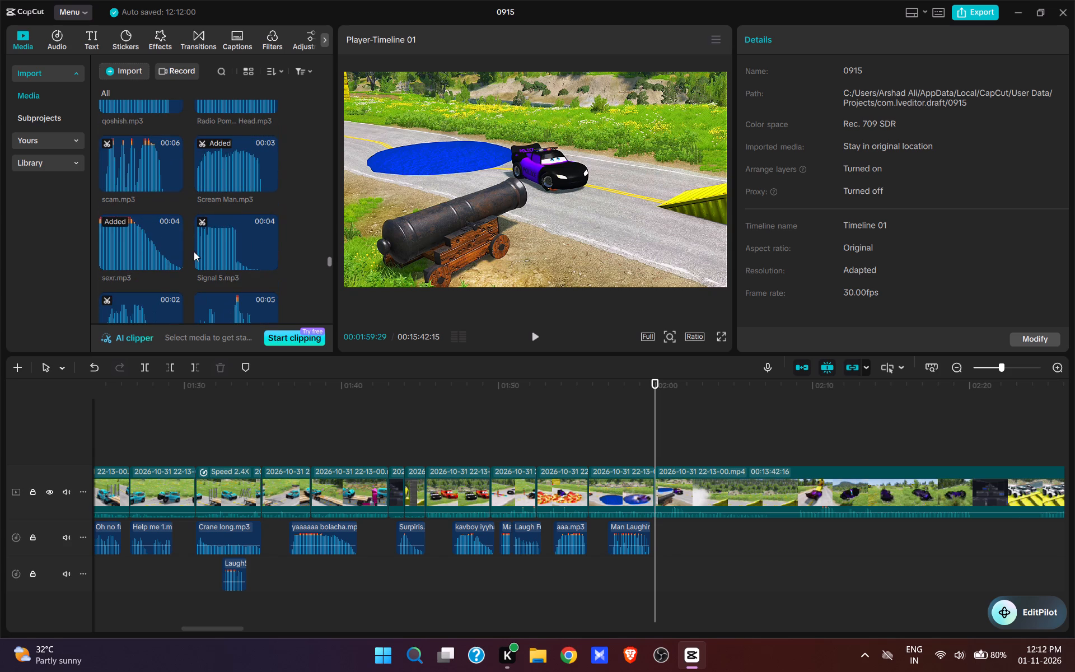
{"action": "scroll", "coordinate": [205, 246], "scroll_direction": "down", "scroll_amount": 6}
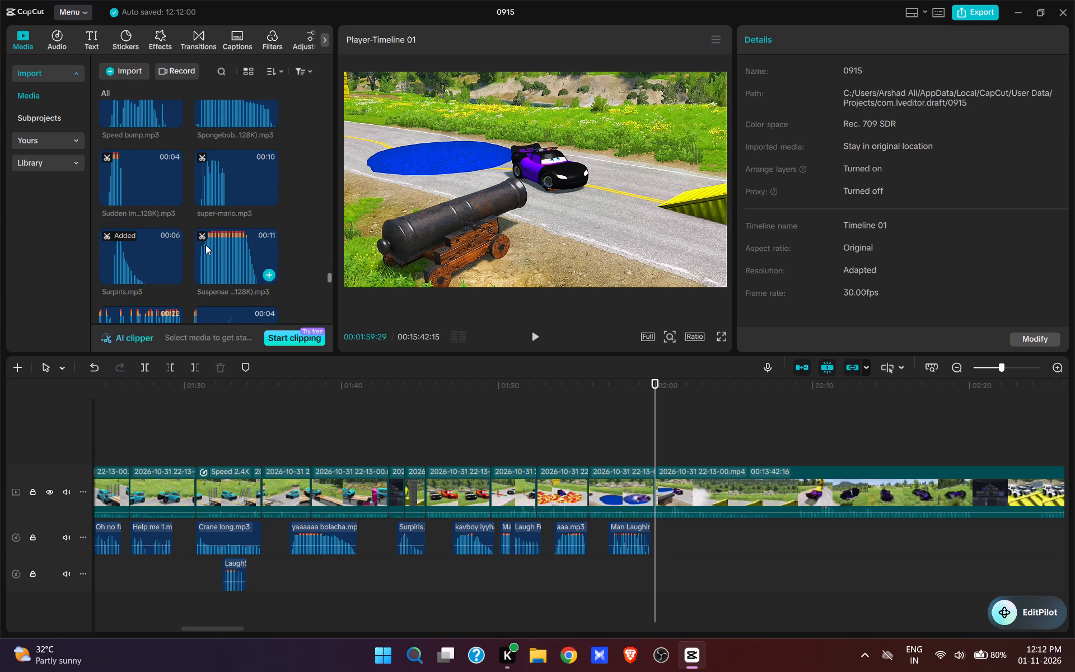
{"action": "left_click", "coordinate": [146, 186]}
{"action": "left_click", "coordinate": [116, 196]}
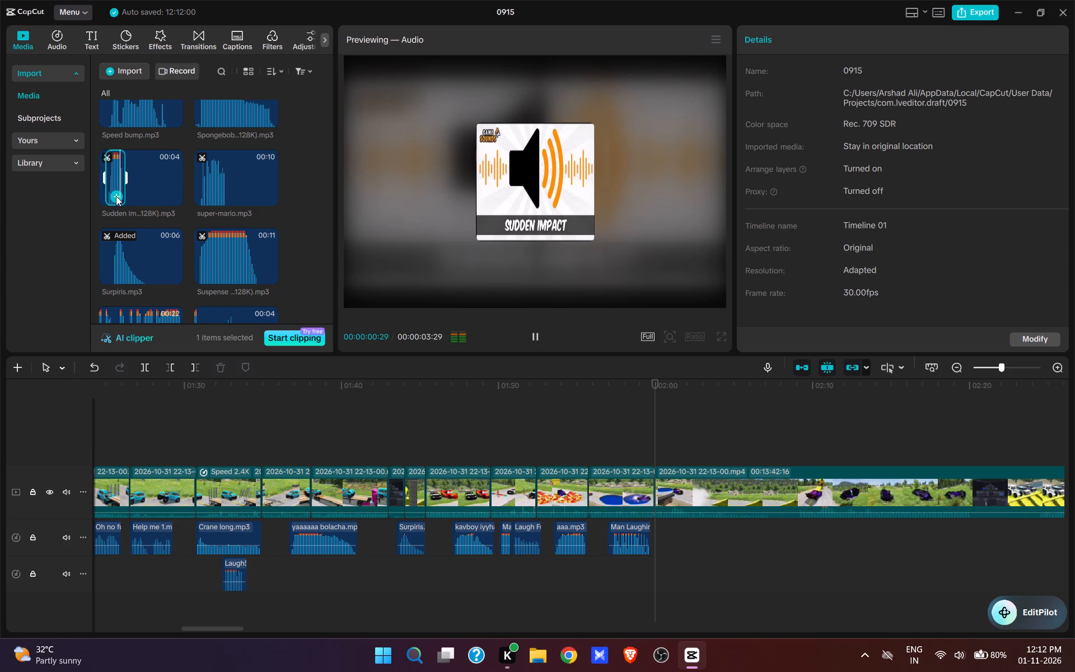
{"action": "key", "text": "space"}
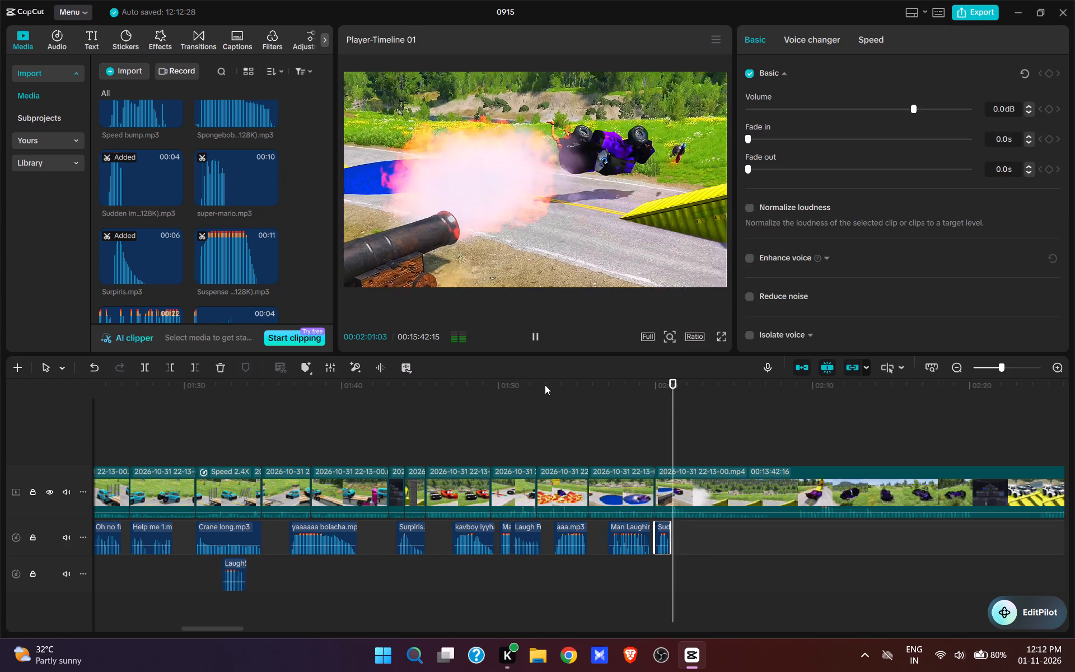
Add super-mario.mp3 at 00:02:01:25, where the blasted police car flies through the air, and play it.
{"action": "key", "text": "space"}
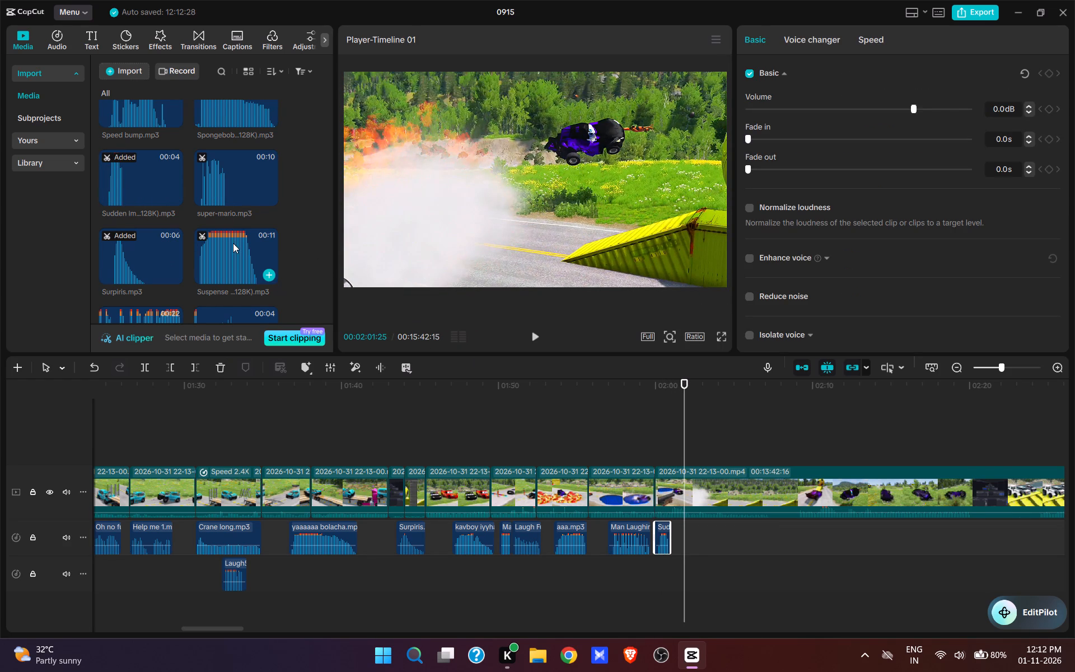
{"action": "left_click", "coordinate": [270, 196]}
{"action": "key", "text": "space"}
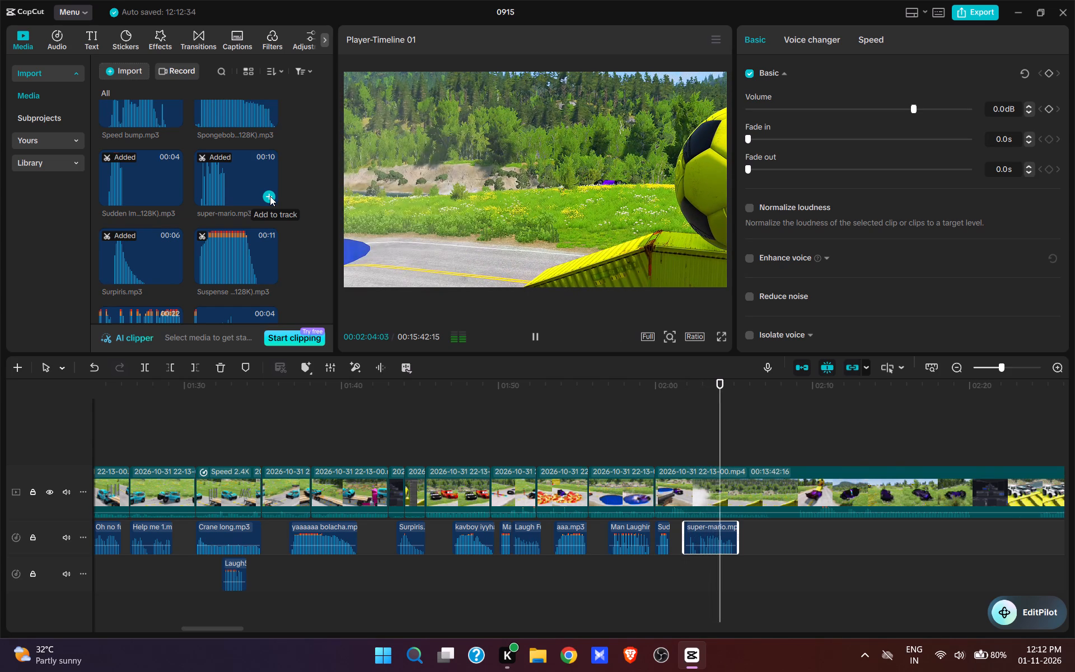
Split the video at 00:02:05:10, at the end of the super-mario sound, and cut the footage up to 00:02:09:10.
{"action": "key", "text": "space"}
{"action": "key", "text": "w"}
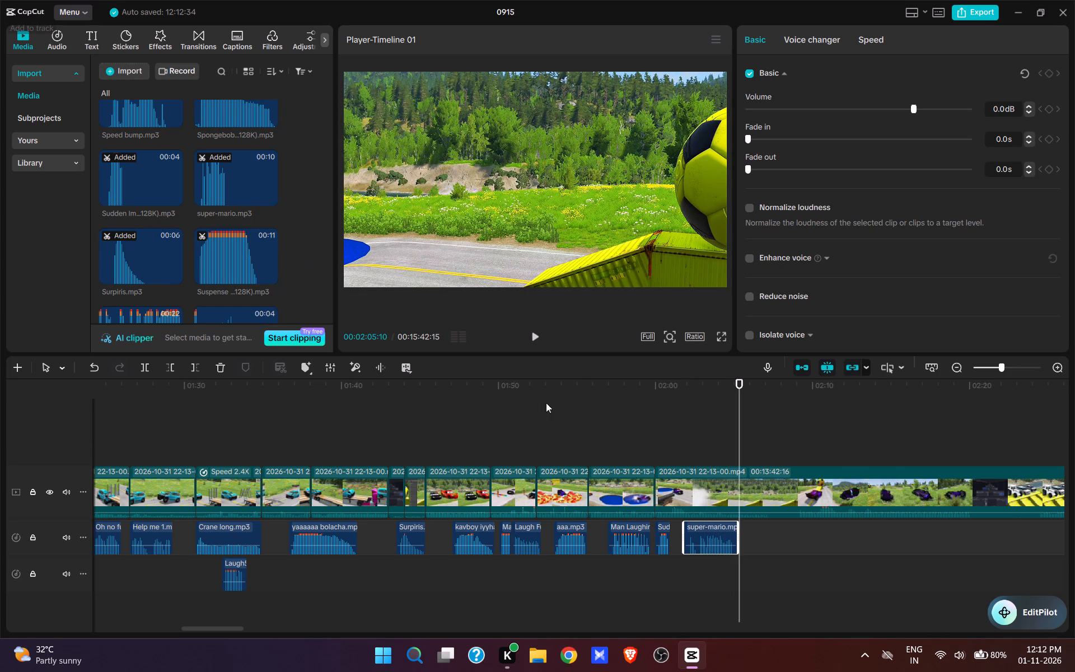
{"action": "left_click", "coordinate": [796, 442]}
{"action": "key", "text": "space"}
{"action": "key", "text": "space"}
{"action": "type", "text": "q"}
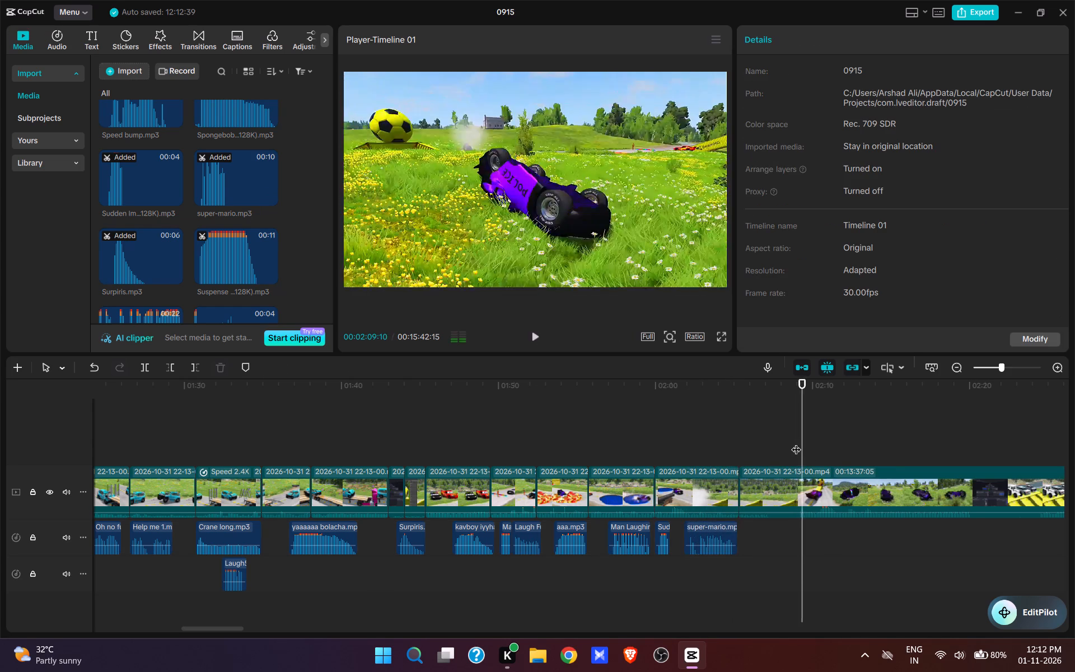
Replay the police car's tumble to 00:02:08:18, add the imported no no .mp3 sound there, and play it.
{"action": "key", "text": "space"}
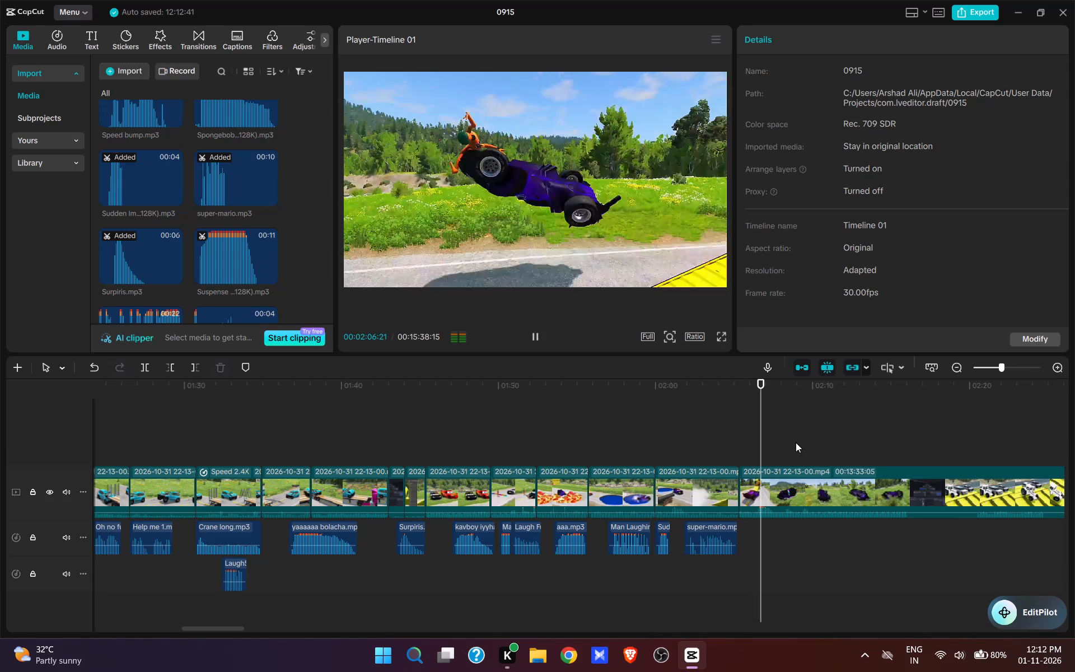
{"action": "key", "text": "space"}
{"action": "key", "text": "space"}
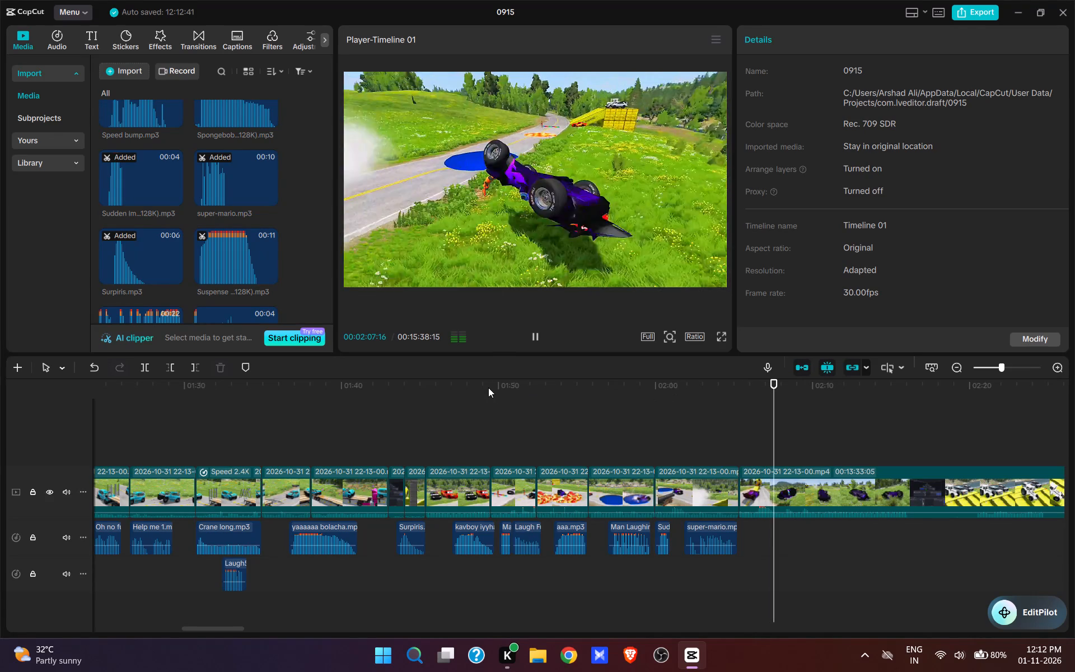
{"action": "key", "text": "space"}
{"action": "scroll", "coordinate": [216, 251], "scroll_direction": "down", "scroll_amount": 1}
{"action": "key", "text": "space"}
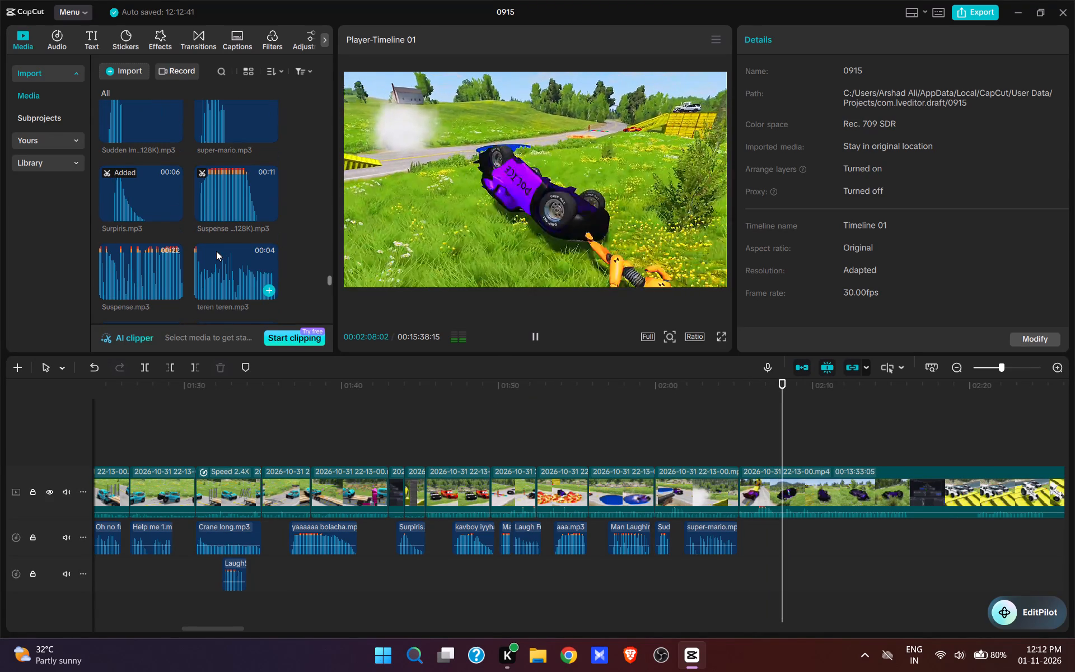
{"action": "key", "text": "space"}
{"action": "scroll", "coordinate": [236, 269], "scroll_direction": "up", "scroll_amount": 7}
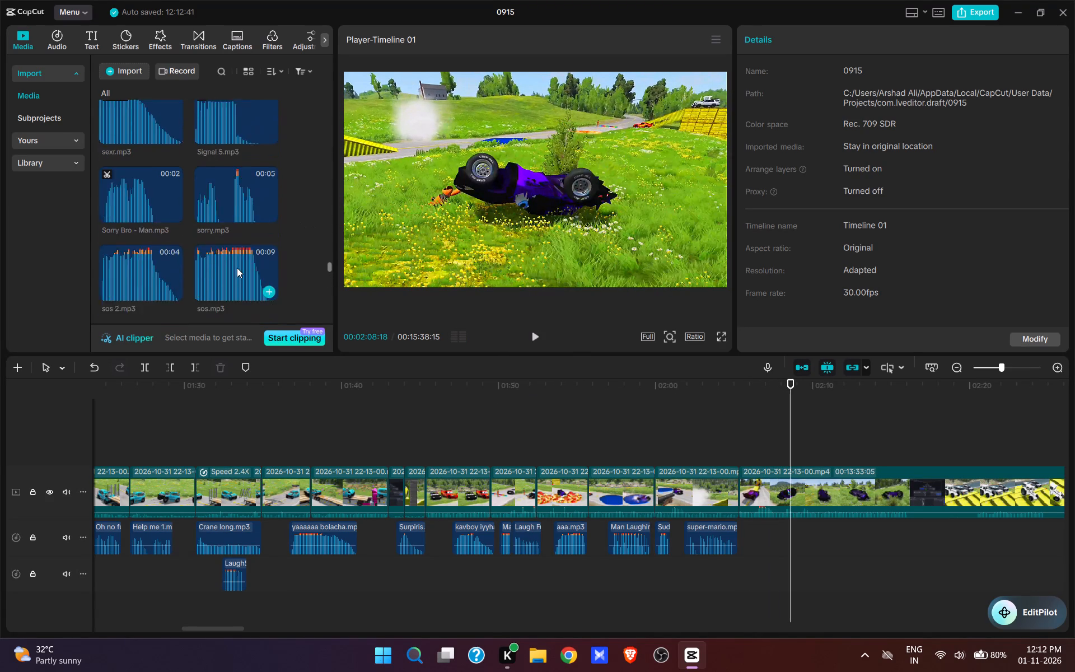
{"action": "scroll", "coordinate": [237, 268], "scroll_direction": "up", "scroll_amount": 2}
{"action": "scroll", "coordinate": [237, 268], "scroll_direction": "down", "scroll_amount": 2}
{"action": "scroll", "coordinate": [237, 268], "scroll_direction": "up", "scroll_amount": 2}
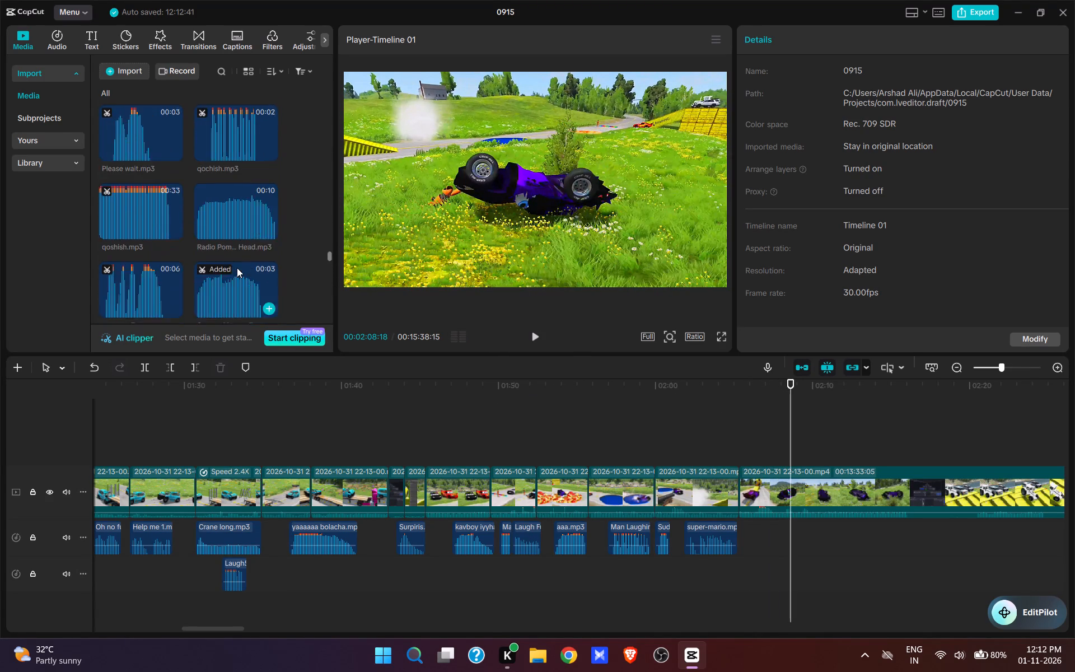
{"action": "scroll", "coordinate": [237, 268], "scroll_direction": "up", "scroll_amount": 9}
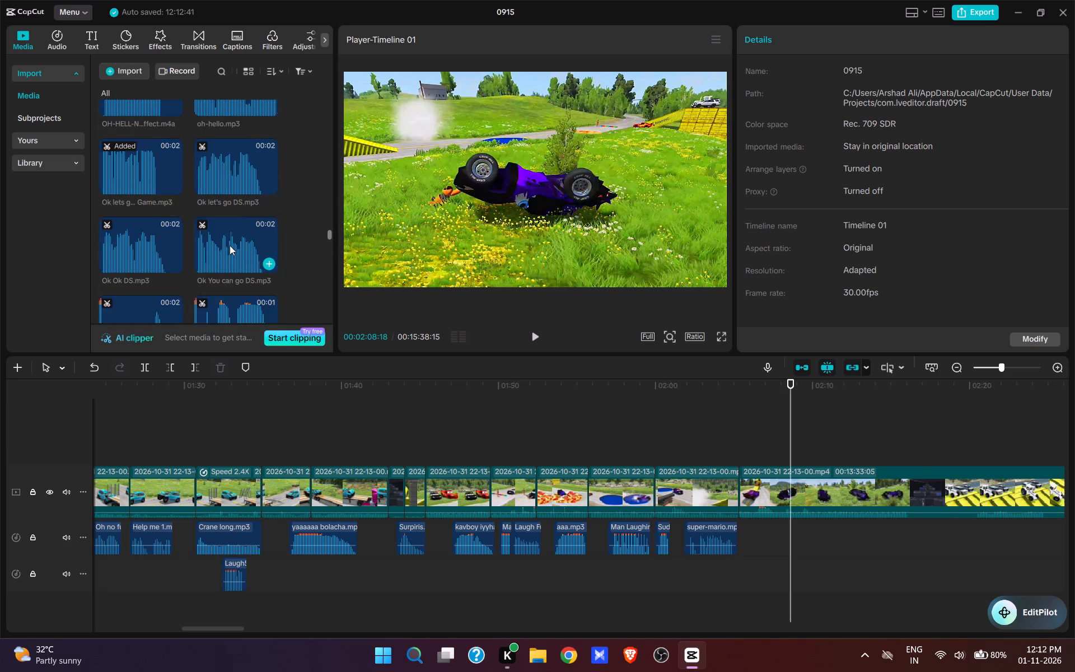
{"action": "scroll", "coordinate": [230, 245], "scroll_direction": "up", "scroll_amount": 4}
{"action": "left_click", "coordinate": [155, 178]}
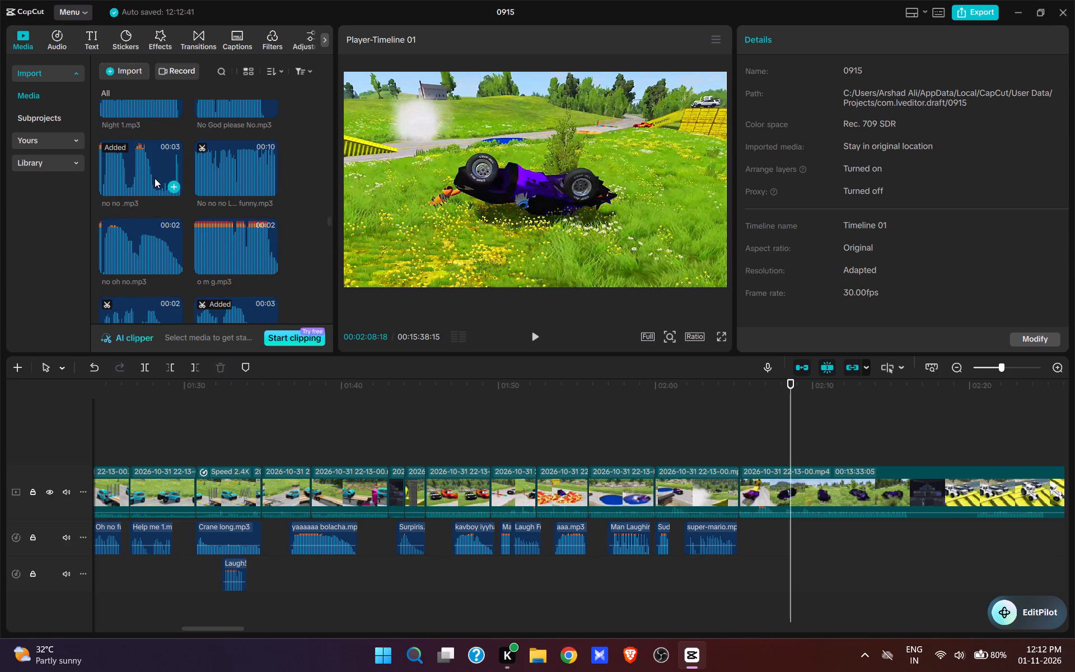
{"action": "left_click", "coordinate": [174, 186]}
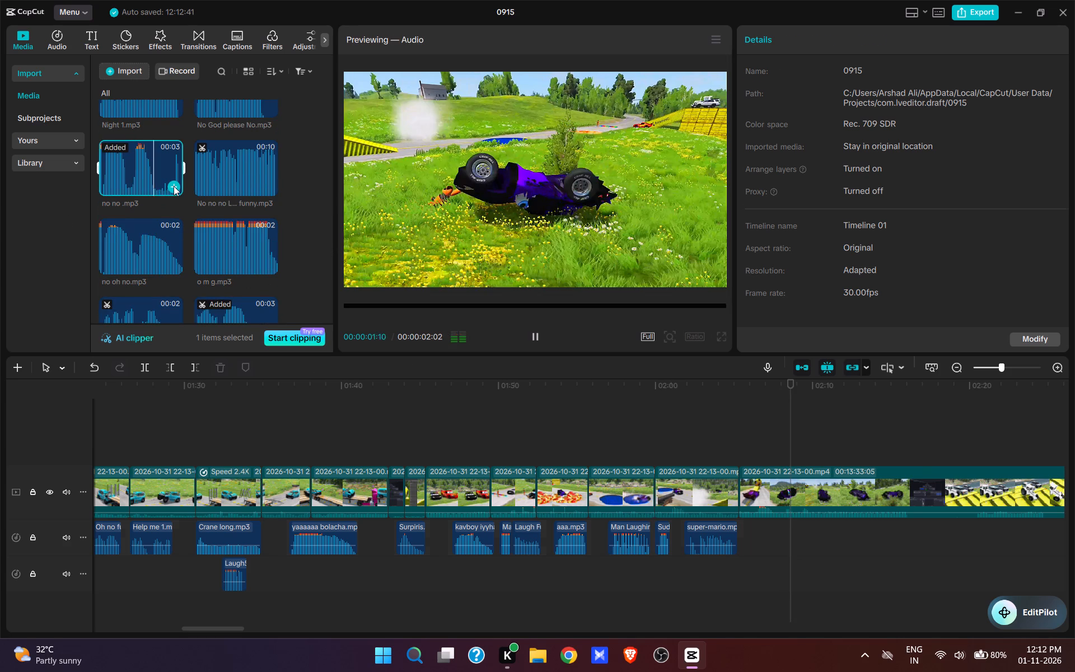
{"action": "key", "text": "space"}
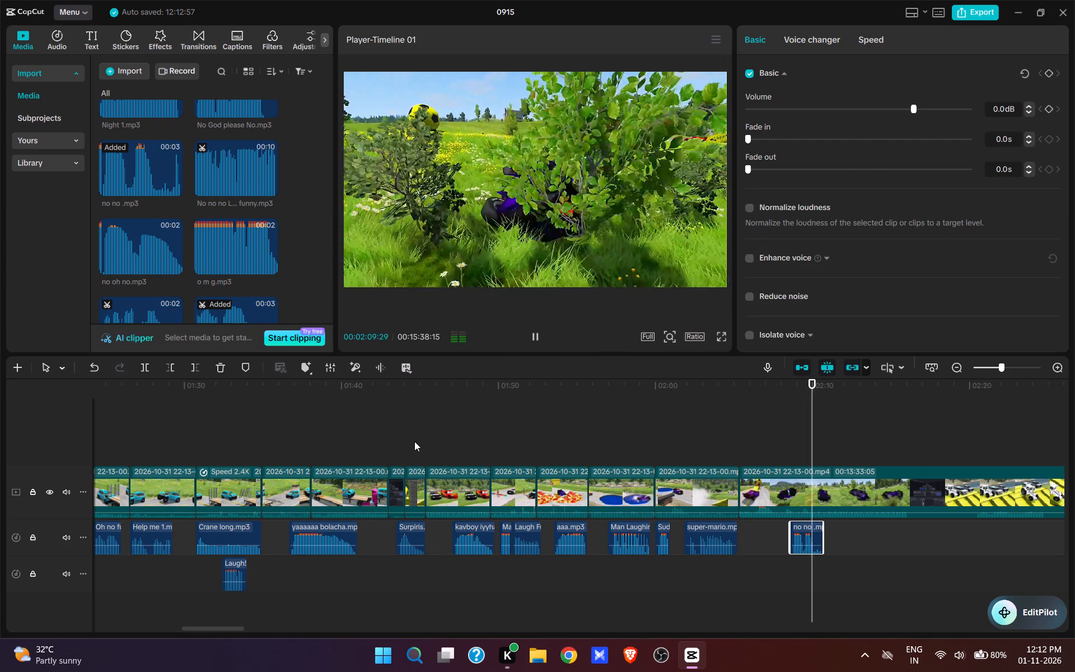
Split the video at 00:02:15:06 and cut up to 00:02:19:14, where the white tractor and cars stand on yellow containers.
{"action": "key", "text": "space"}
{"action": "key", "text": "space"}
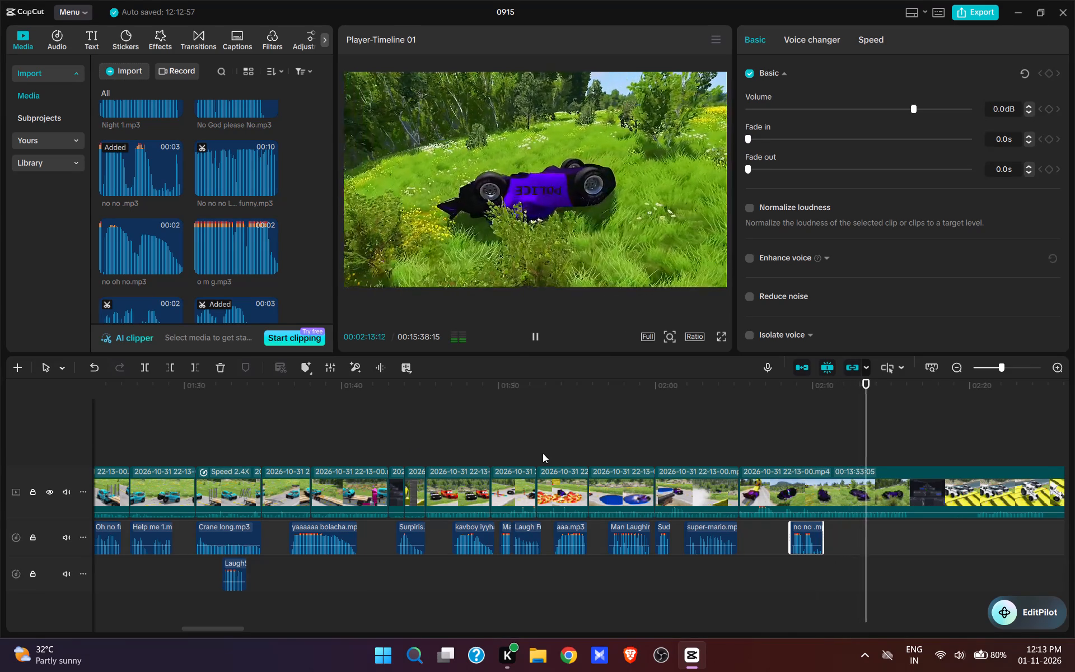
{"action": "key", "text": "space"}
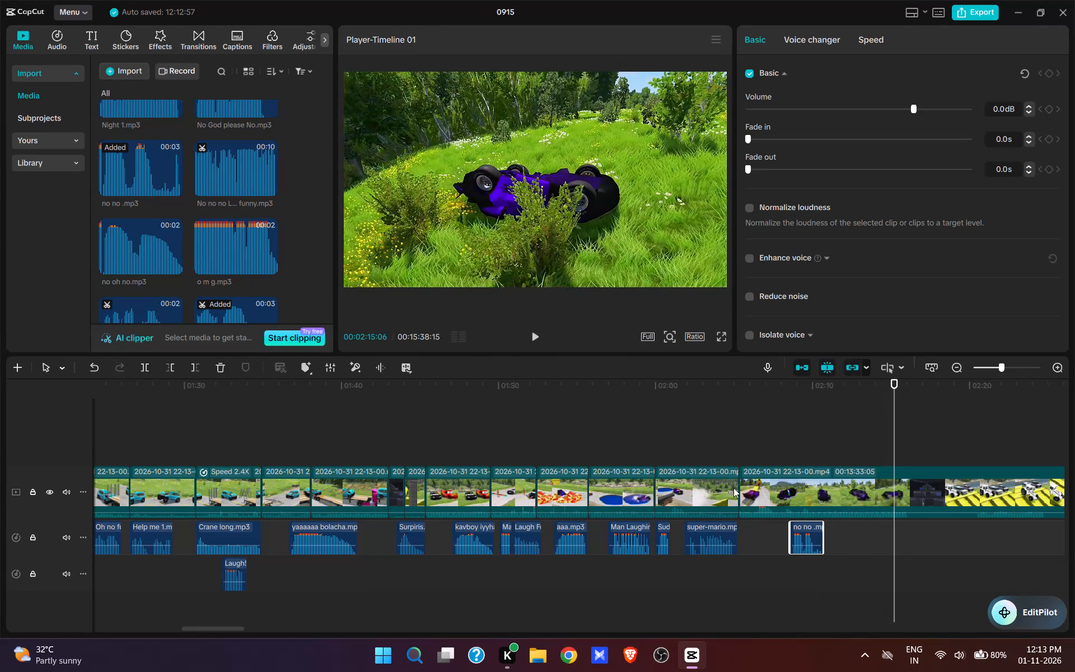
{"action": "key", "text": "w"}
{"action": "left_click_drag", "start_coordinate": [878, 584], "coordinate": [750, 596]}
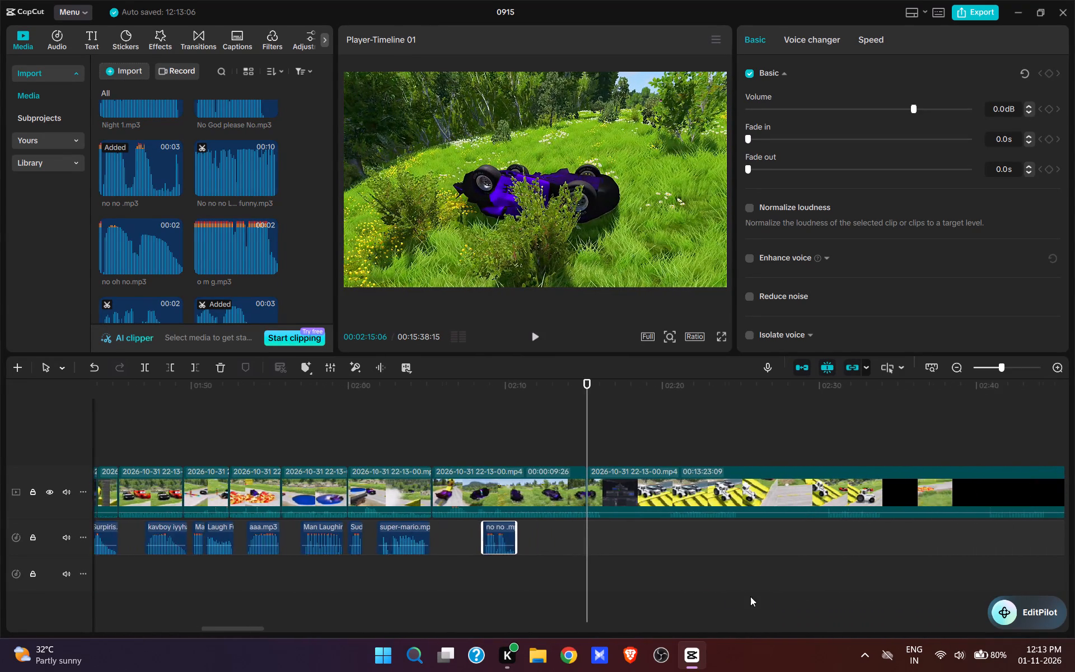
{"action": "left_click_drag", "start_coordinate": [750, 596], "coordinate": [724, 598]}
{"action": "left_click", "coordinate": [314, 440]}
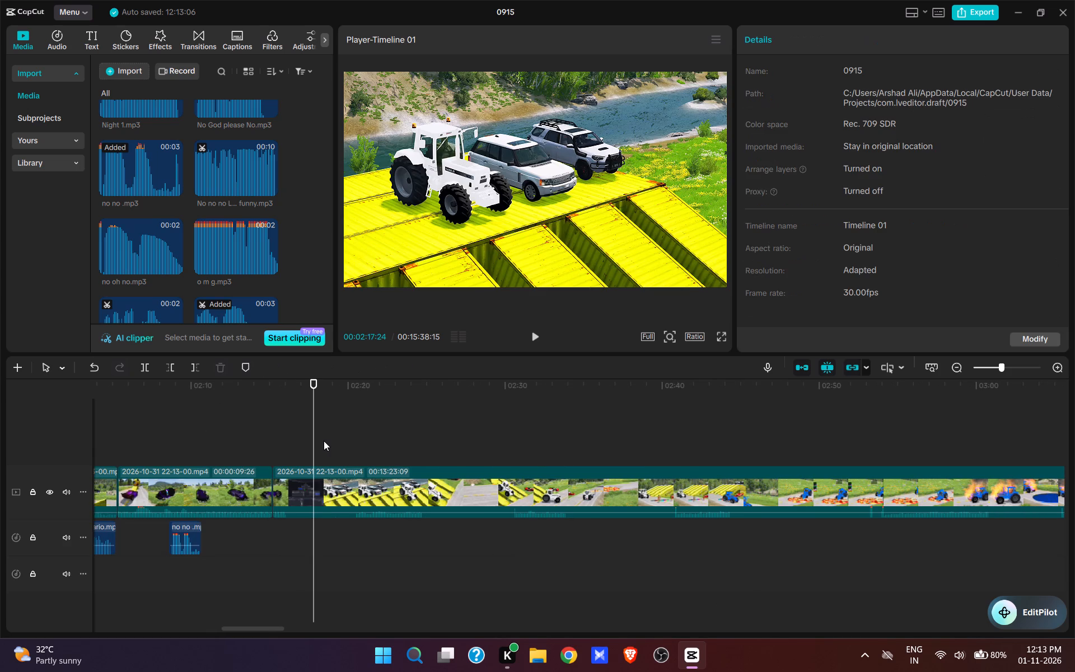
{"action": "key", "text": "space"}
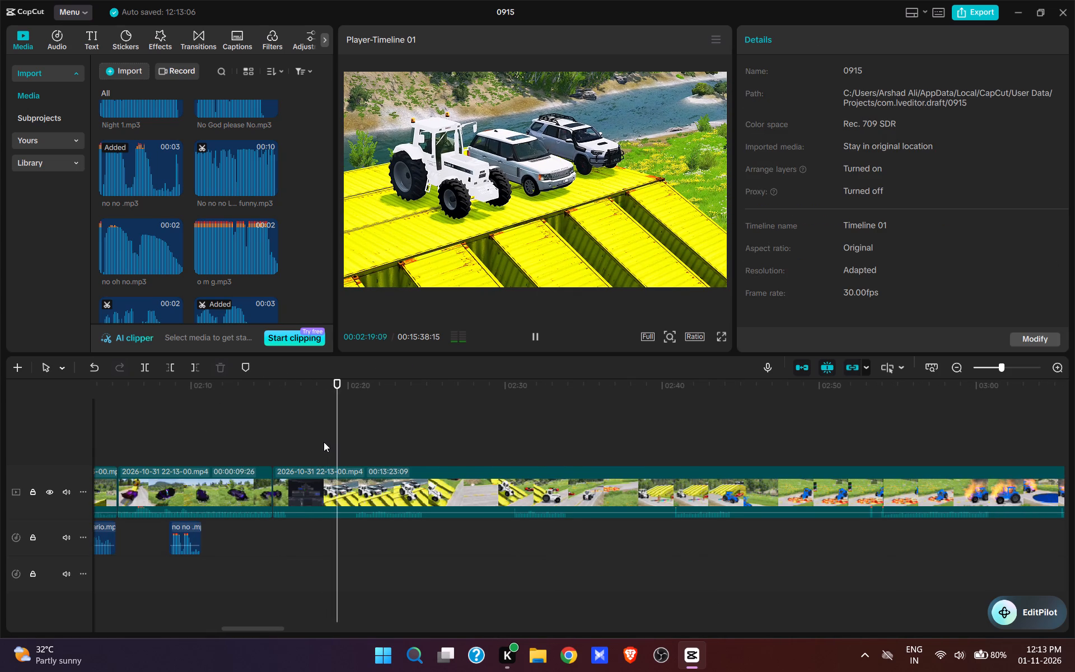
{"action": "key", "text": "space"}
{"action": "key", "text": "space"}
{"action": "key", "text": "space"}
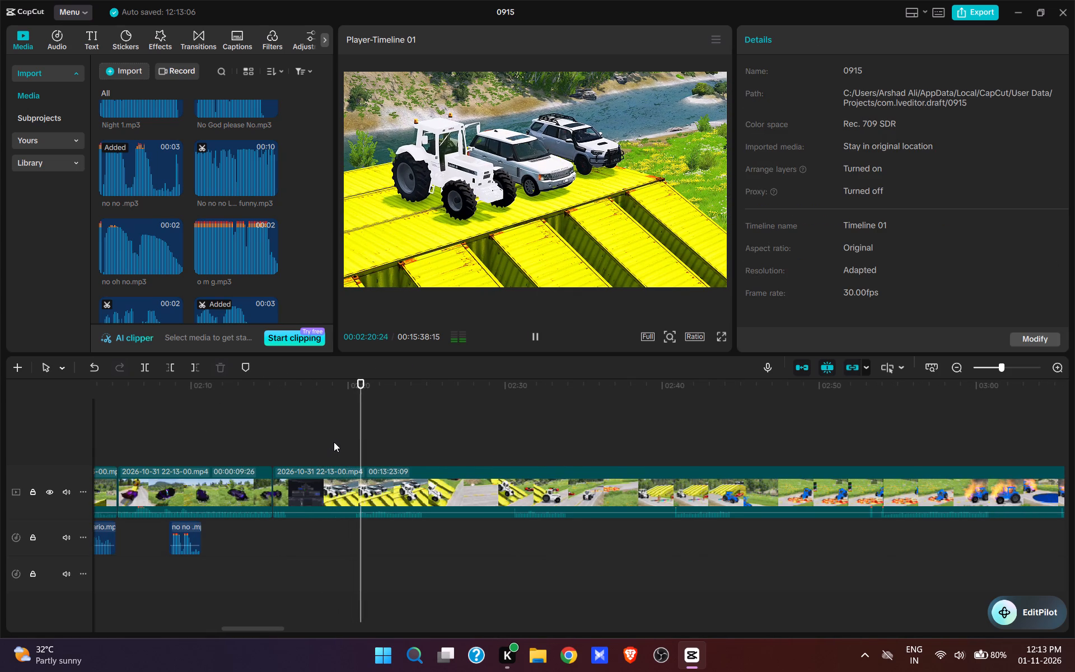
{"action": "left_click", "coordinate": [342, 450]}
{"action": "left_click", "coordinate": [340, 450]}
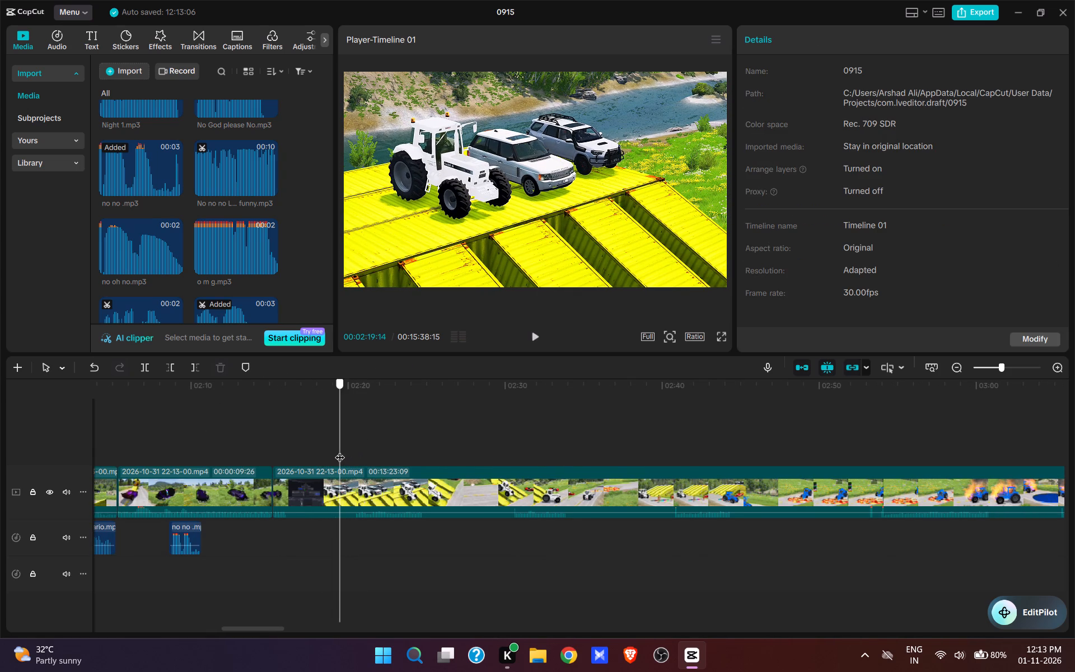
{"action": "key", "text": "q"}
Add Okeey lets go.mp3 at 00:02:15:06, where the white tractor and cars stand on the yellow containers, and play it.
{"action": "scroll", "coordinate": [156, 253], "scroll_direction": "up", "scroll_amount": 12}
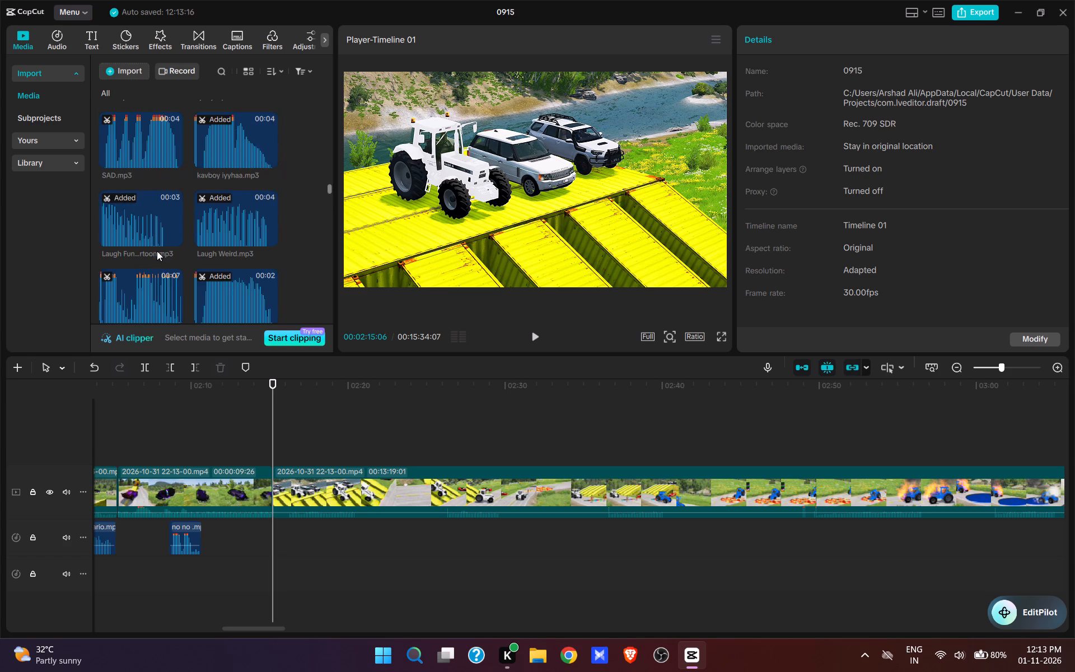
{"action": "scroll", "coordinate": [167, 248], "scroll_direction": "down", "scroll_amount": 13}
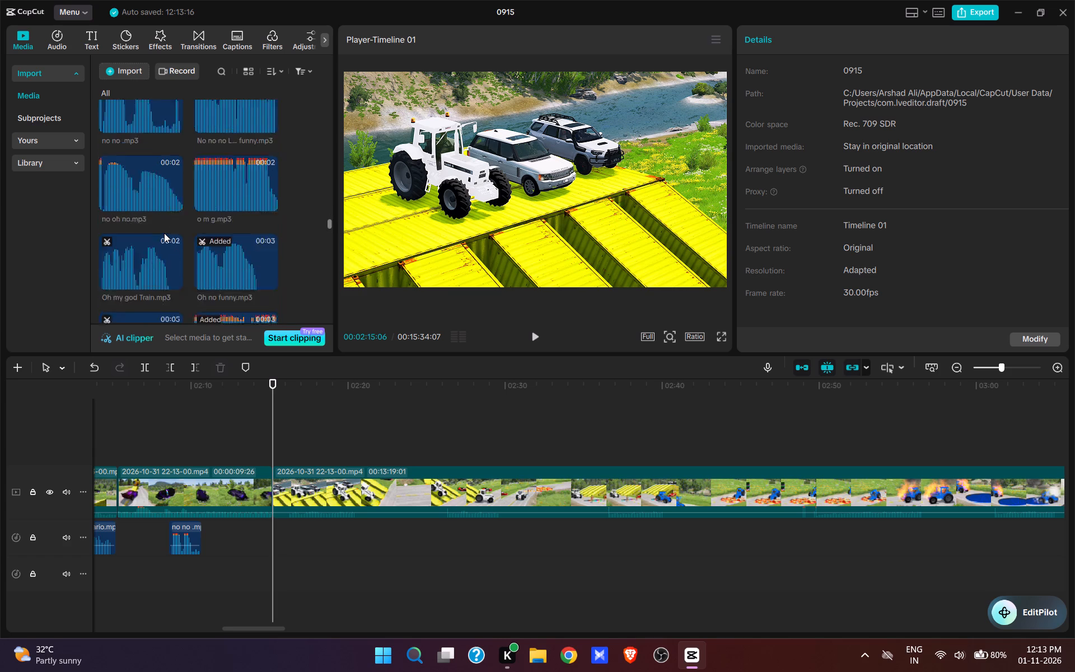
{"action": "scroll", "coordinate": [164, 233], "scroll_direction": "down", "scroll_amount": 6}
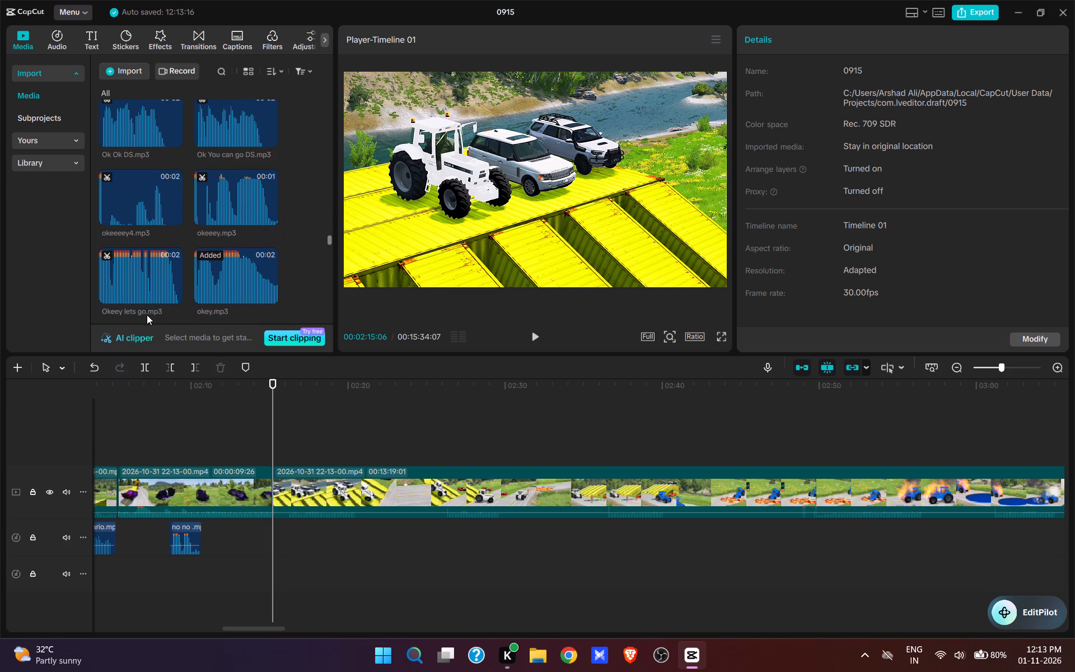
{"action": "left_click", "coordinate": [173, 295]}
{"action": "key", "text": "space"}
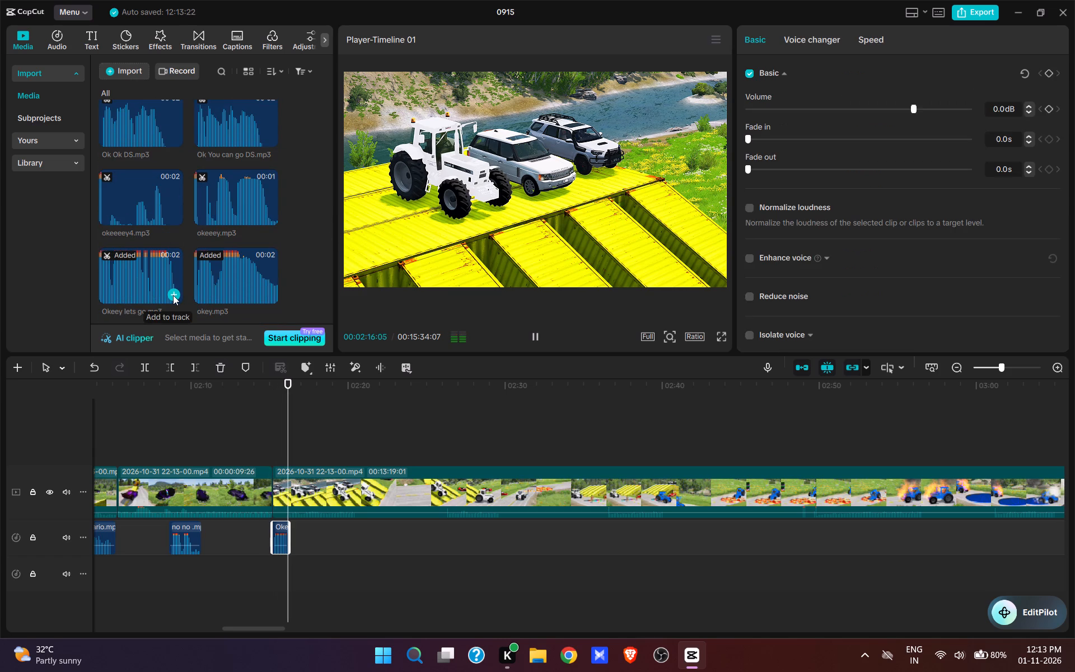
{"action": "key", "text": "space"}
Add okey.mp3 at 00:02:16:07, directly after the Okeey lets go sound, and play it as the tractor drives down the containers.
{"action": "left_click", "coordinate": [291, 446]}
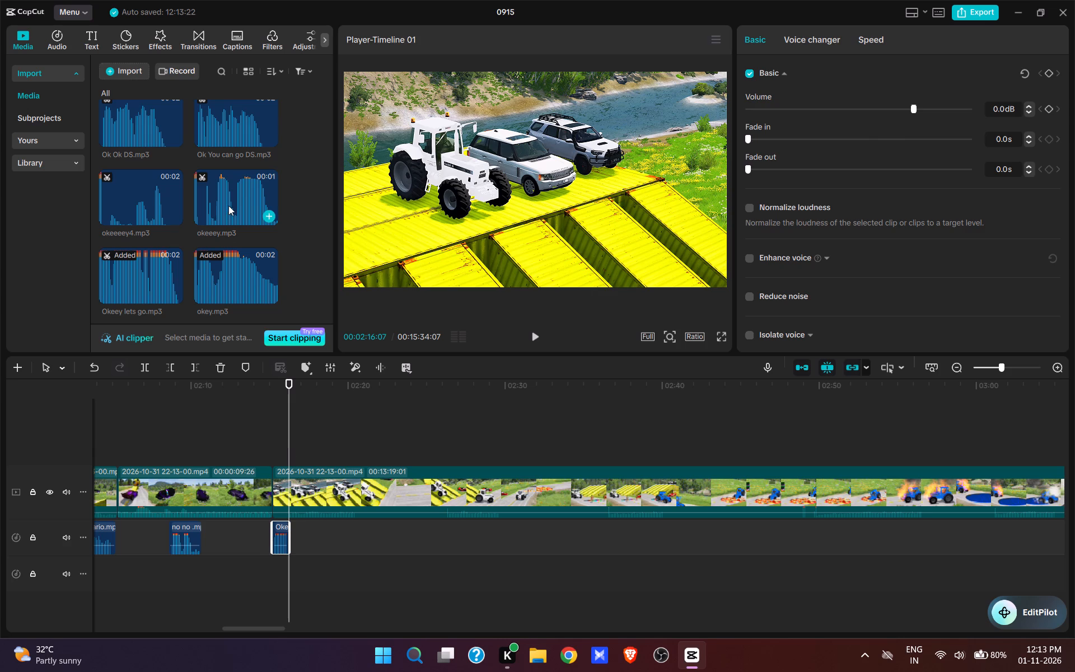
{"action": "left_click", "coordinate": [228, 206]}
{"action": "left_click", "coordinate": [273, 296]}
{"action": "key", "text": "space"}
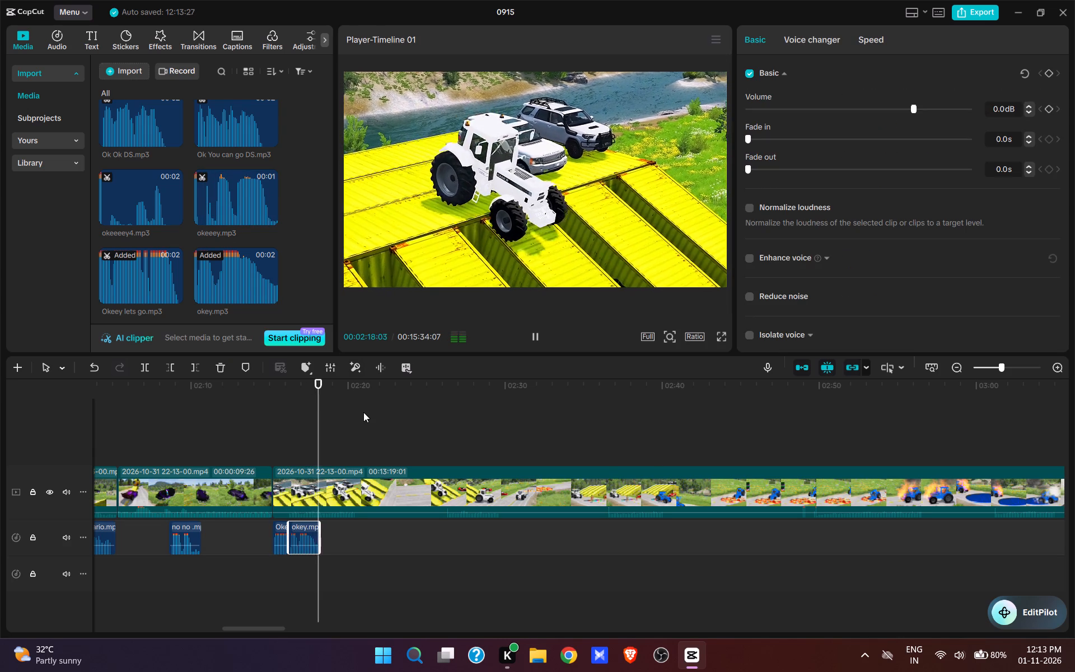
{"action": "key", "text": "space"}
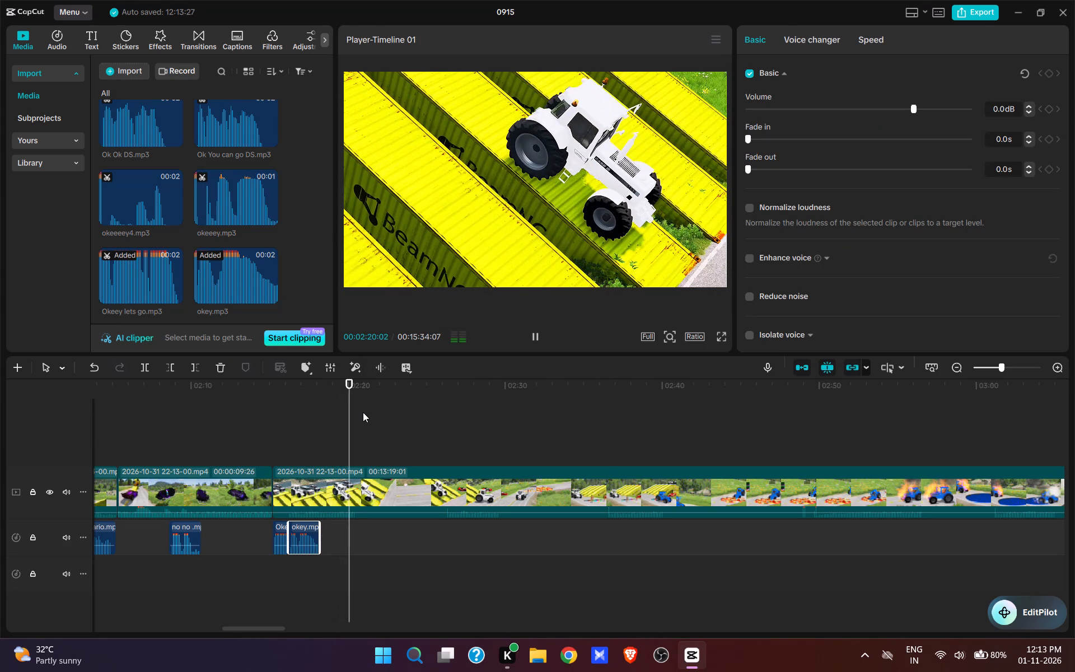
Split the video at 00:02:20:09 and cut the footage up to about 00:02:26, where the white tractor descends beside the red car.
{"action": "key", "text": "w"}
{"action": "left_click", "coordinate": [444, 451]}
{"action": "key", "text": "space"}
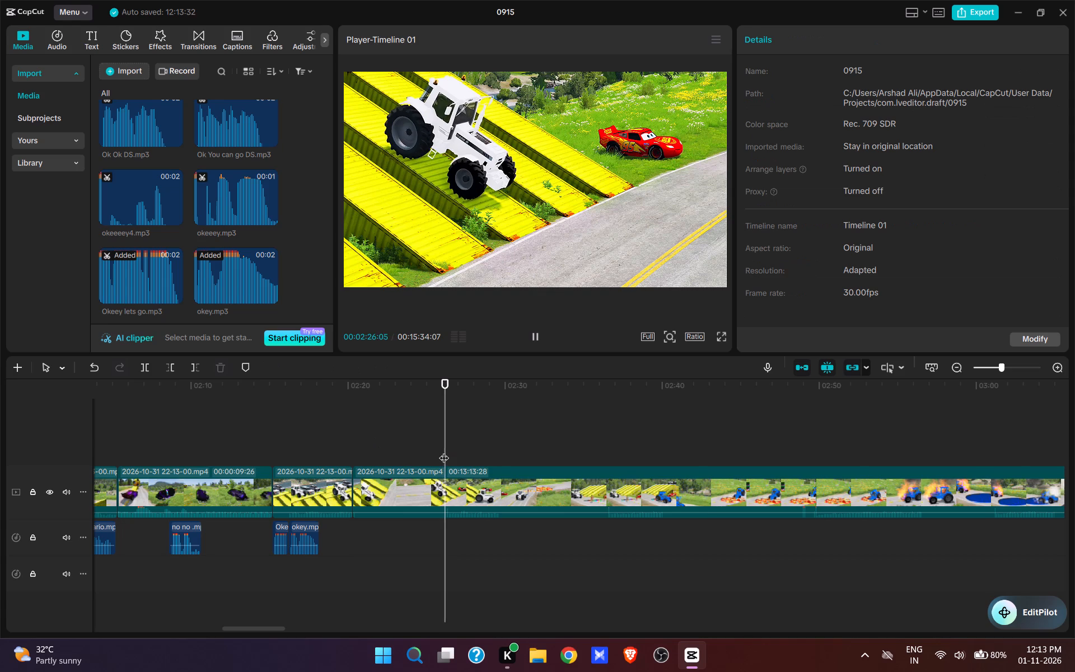
{"action": "key", "text": "space"}
{"action": "type", "text": "q"}
Add zina.mp3 at 00:02:20:09, as the white tractor drives down off the containers, and play it.
{"action": "scroll", "coordinate": [237, 278], "scroll_direction": "down", "scroll_amount": 7}
{"action": "scroll", "coordinate": [289, 260], "scroll_direction": "down", "scroll_amount": 6}
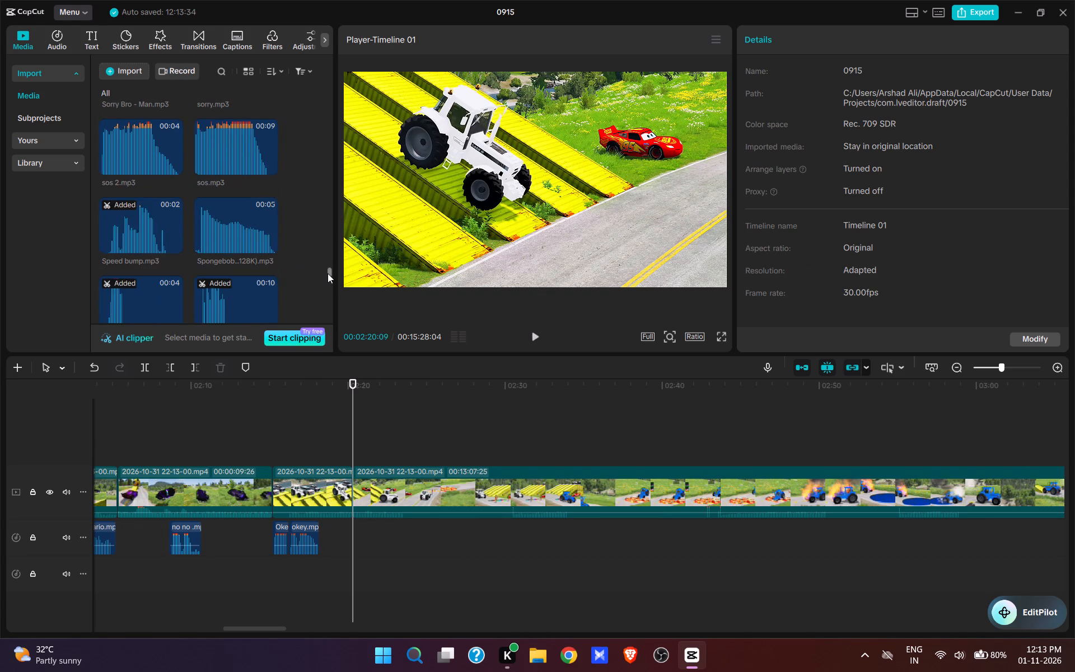
{"action": "left_click_drag", "start_coordinate": [328, 274], "coordinate": [338, 342]}
{"action": "scroll", "coordinate": [159, 201], "scroll_direction": "up", "scroll_amount": 2}
{"action": "left_click", "coordinate": [174, 105]}
{"action": "key", "text": "space"}
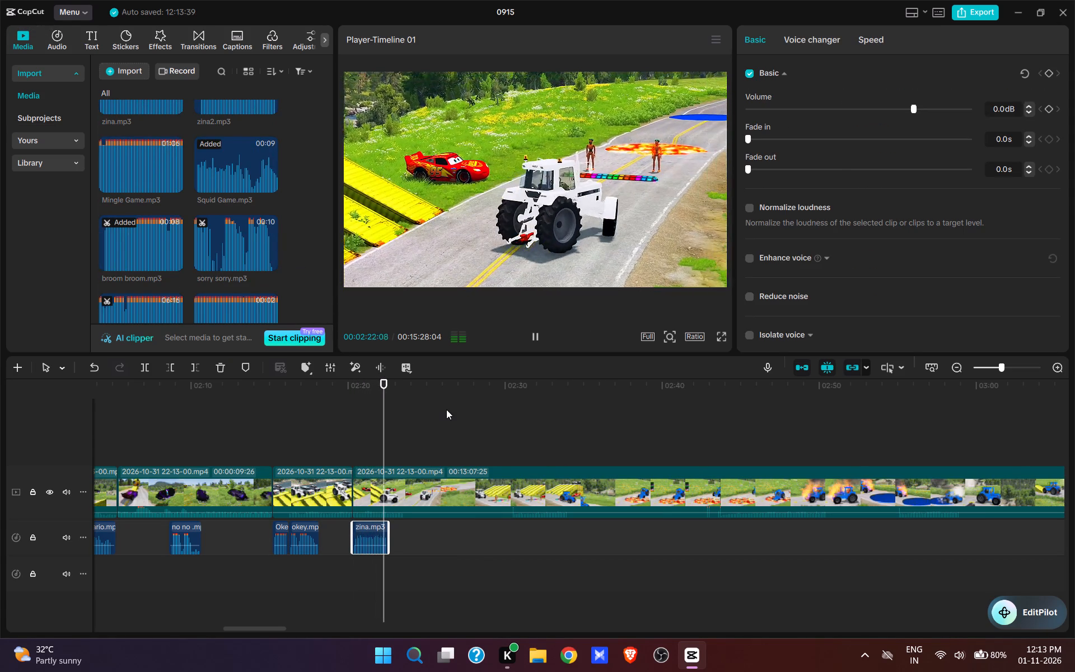
{"action": "key", "text": "space"}
Split the video at 00:02:23:05 and cut up to about 00:02:30, where the white tractor approaches the coloured speed bump.
{"action": "type", "text": "w"}
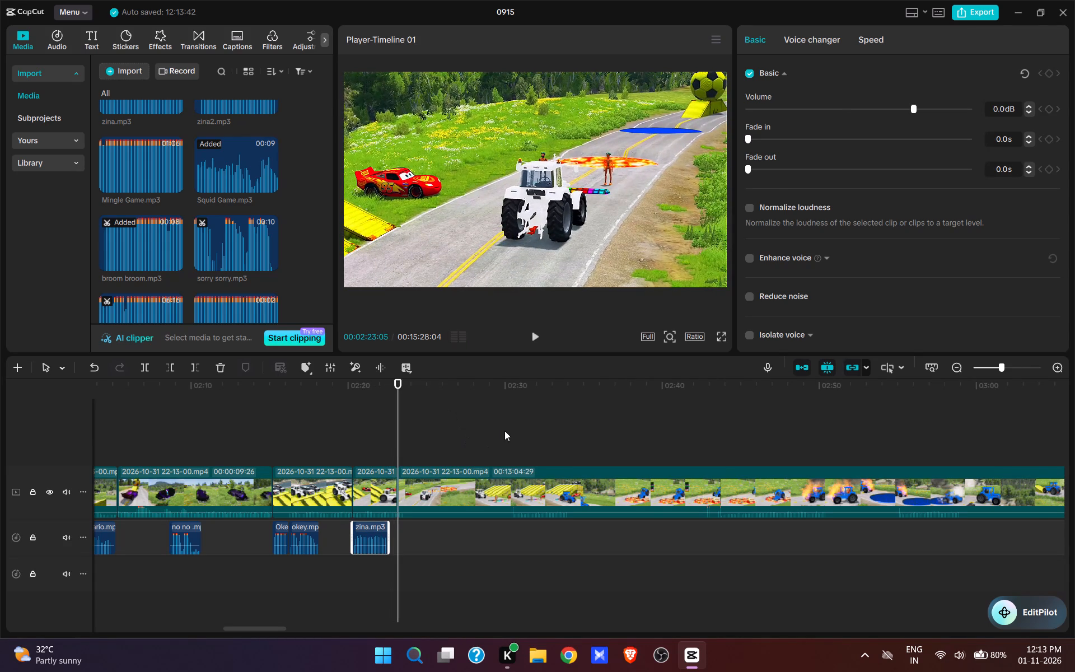
{"action": "left_click", "coordinate": [504, 431]}
{"action": "key", "text": "space"}
{"action": "key", "text": "space"}
{"action": "type", "text": "q"}
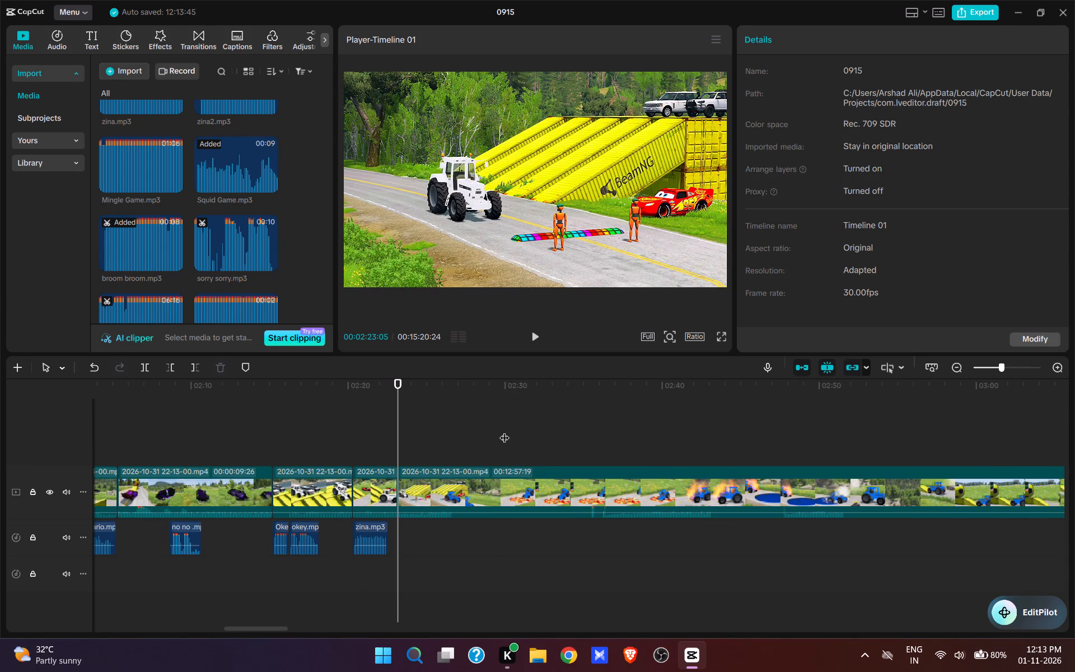
Play the speed bump approach, return to 00:02:23:05, add Speed bump.mp3 there, and play it.
{"action": "key", "text": "space"}
{"action": "key", "text": "space"}
{"action": "left_click", "coordinate": [402, 444]}
{"action": "left_click", "coordinate": [399, 440]}
{"action": "scroll", "coordinate": [230, 228], "scroll_direction": "up", "scroll_amount": 7}
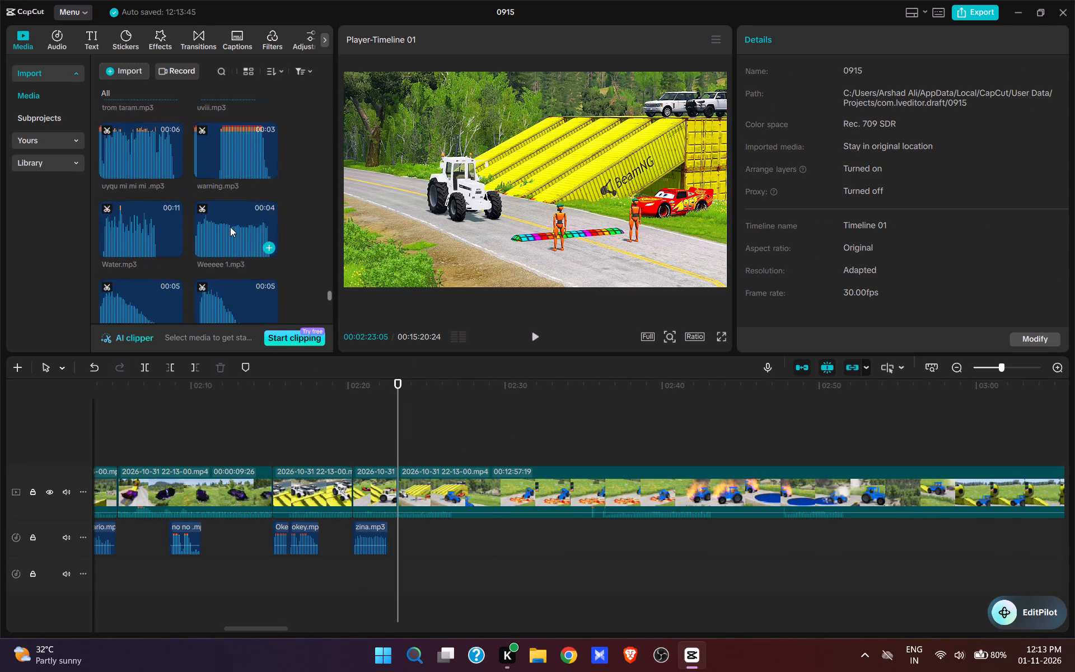
{"action": "scroll", "coordinate": [205, 223], "scroll_direction": "up", "scroll_amount": 5}
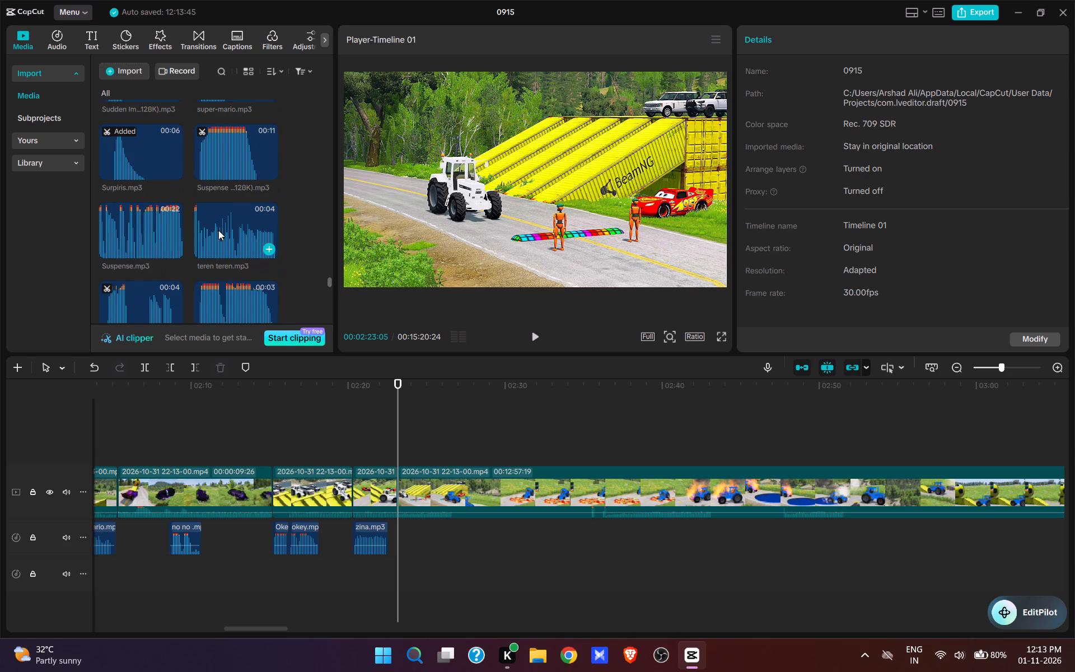
{"action": "scroll", "coordinate": [218, 230], "scroll_direction": "up", "scroll_amount": 1}
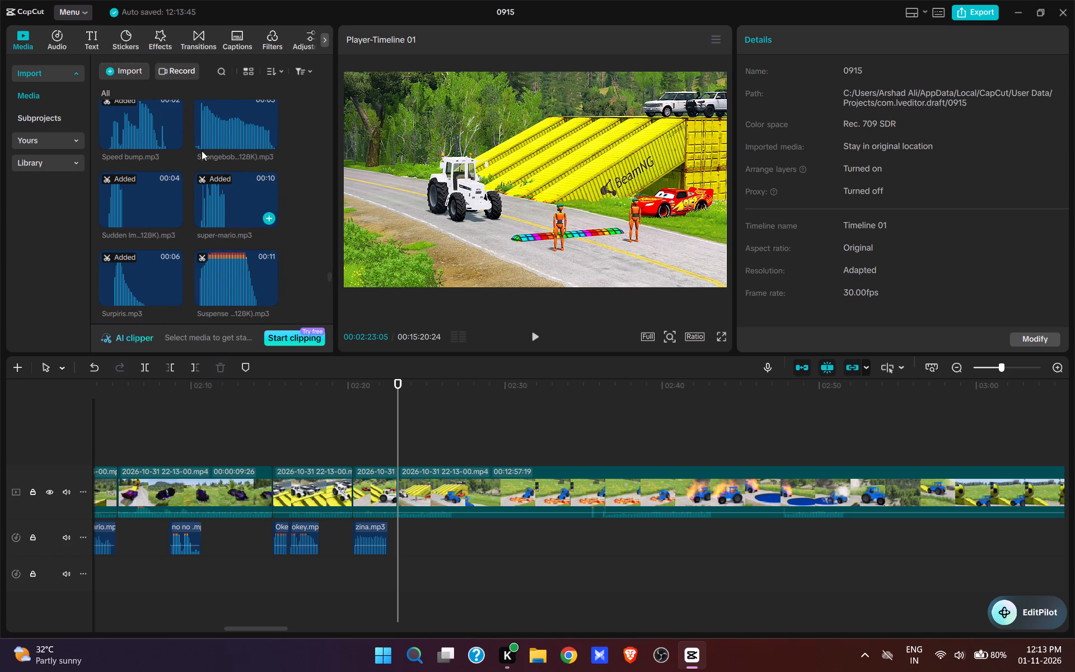
{"action": "left_click", "coordinate": [175, 138]}
{"action": "key", "text": "space"}
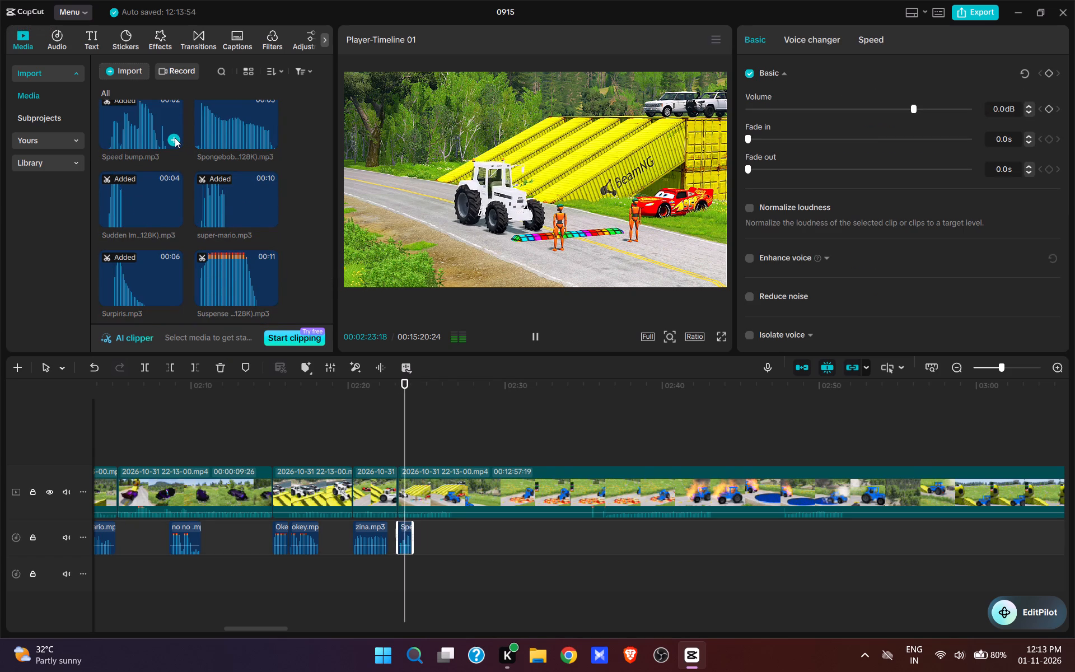
{"action": "key", "text": "space"}
Add Mario Jump.mp3 at 00:02:24:03, where the tractor has turned blue on the speed bump, and play it.
{"action": "left_click", "coordinate": [414, 452]}
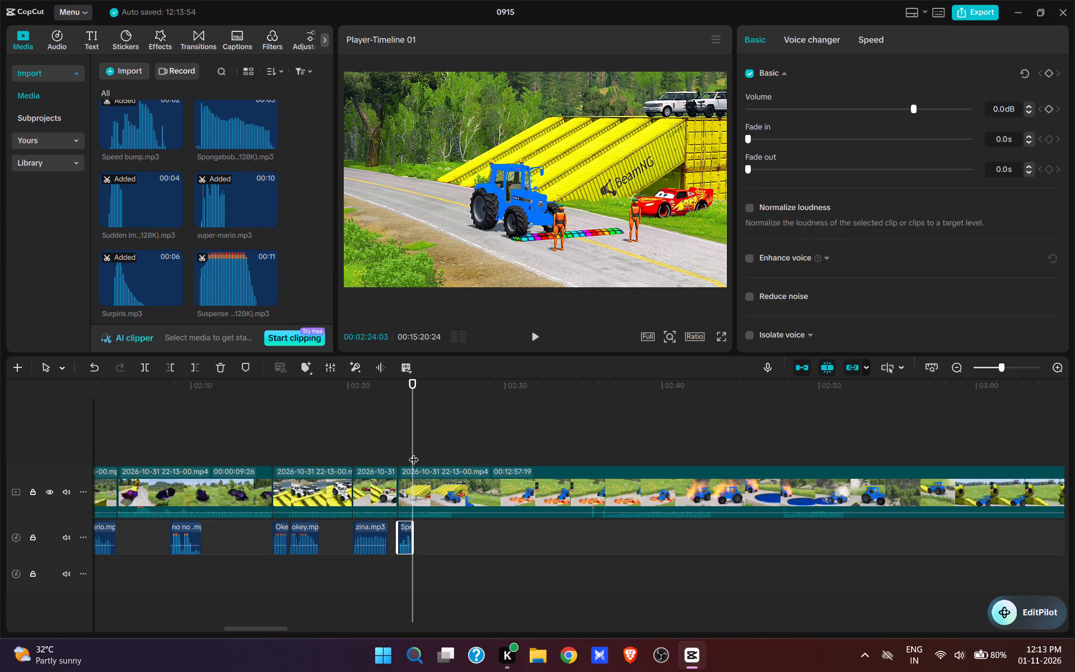
{"action": "left_click", "coordinate": [414, 452]}
{"action": "scroll", "coordinate": [191, 288], "scroll_direction": "up", "scroll_amount": 5}
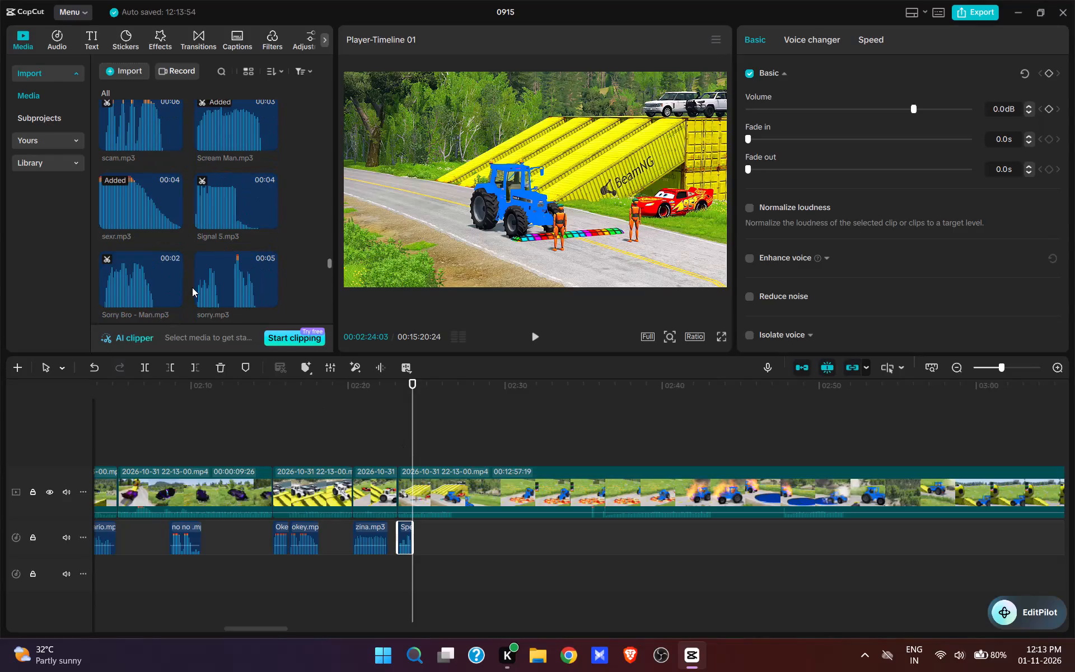
{"action": "scroll", "coordinate": [192, 287], "scroll_direction": "down", "scroll_amount": 20}
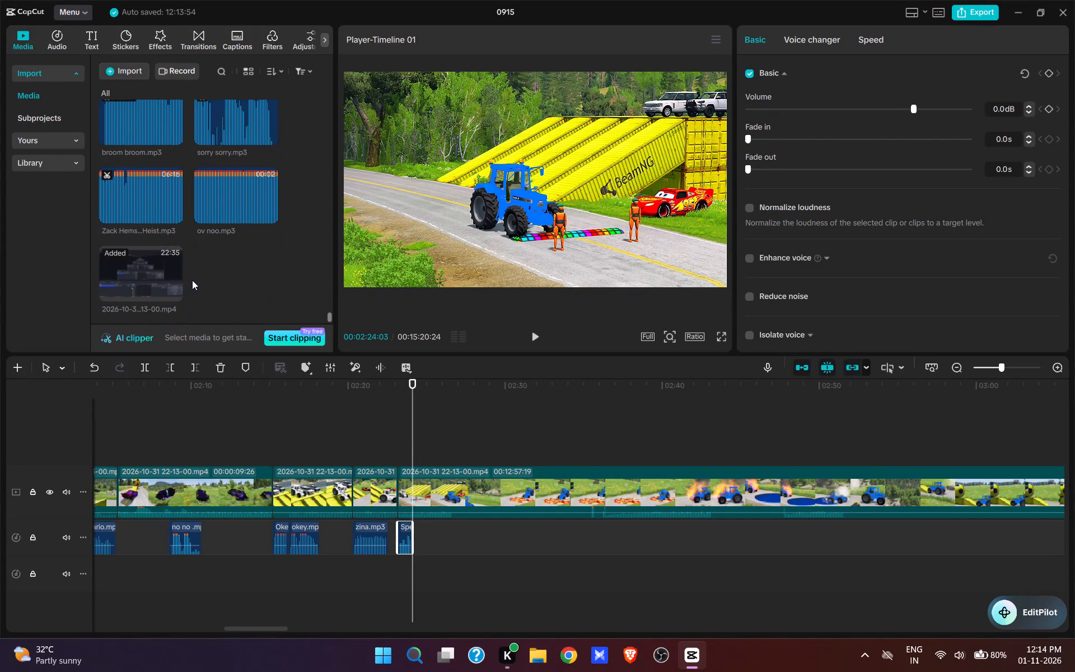
{"action": "scroll", "coordinate": [192, 280], "scroll_direction": "up", "scroll_amount": 17}
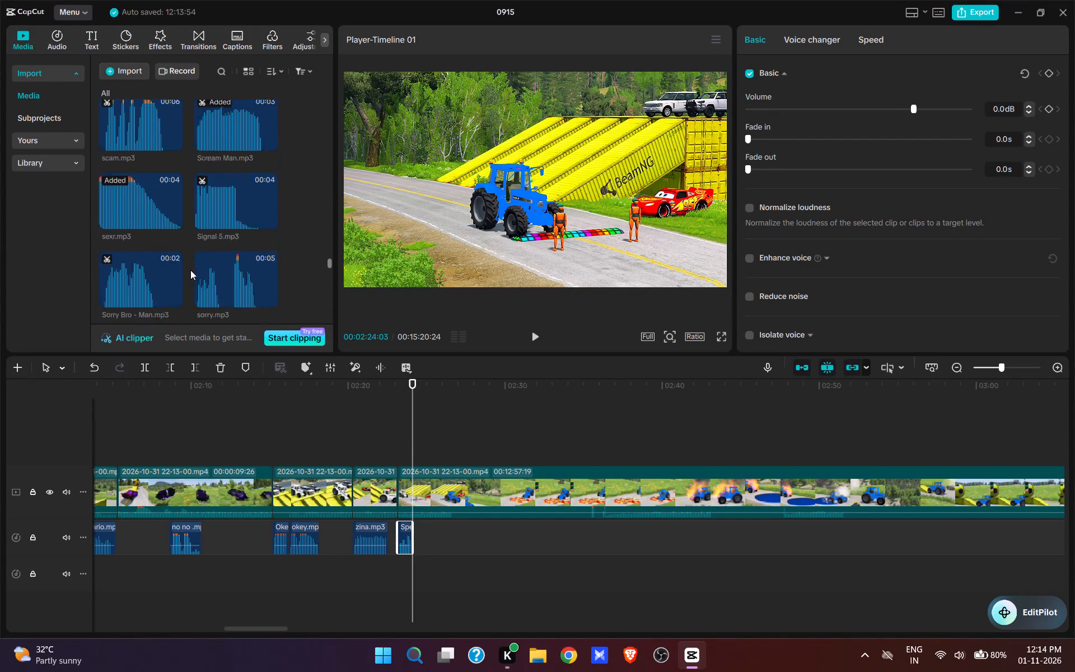
{"action": "scroll", "coordinate": [190, 270], "scroll_direction": "up", "scroll_amount": 16}
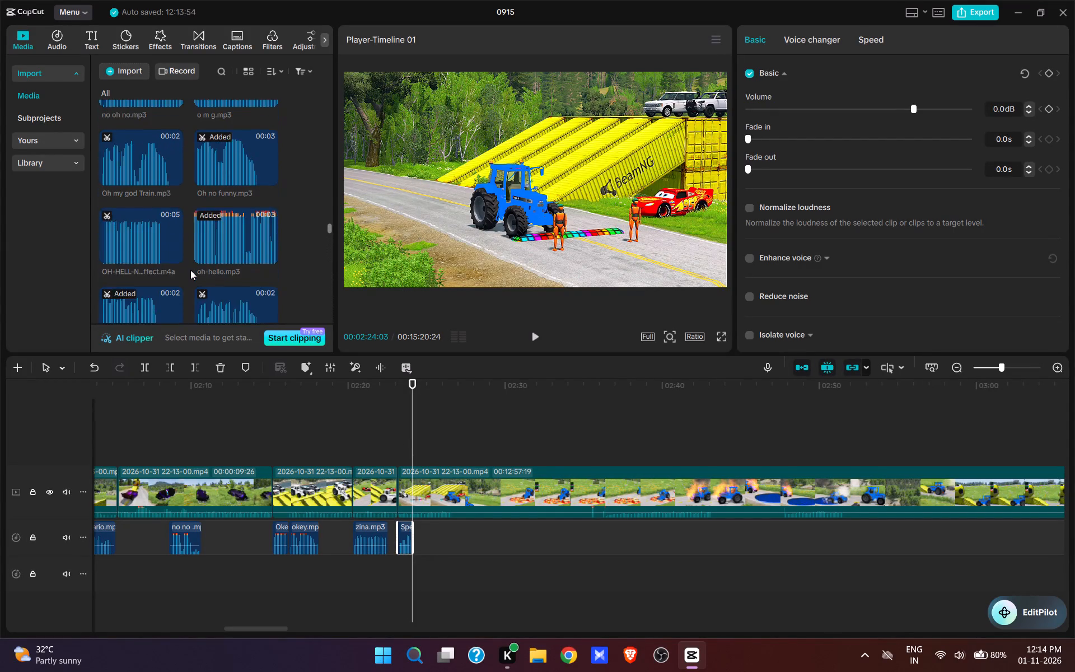
{"action": "scroll", "coordinate": [190, 270], "scroll_direction": "up", "scroll_amount": 6}
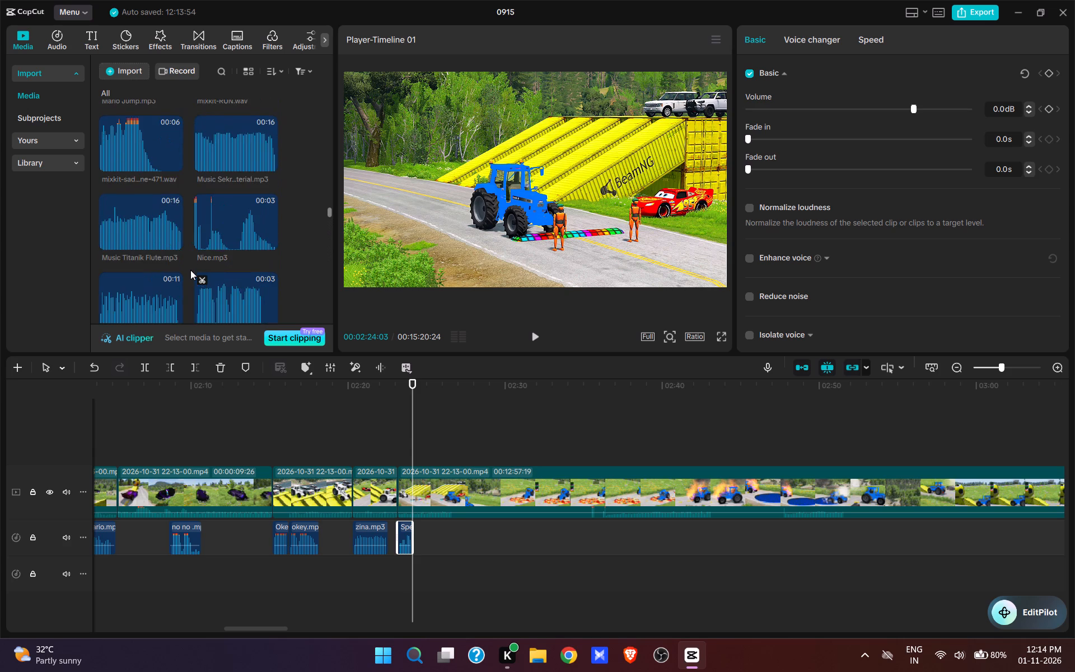
{"action": "scroll", "coordinate": [190, 270], "scroll_direction": "up", "scroll_amount": 2}
{"action": "left_click", "coordinate": [176, 206]}
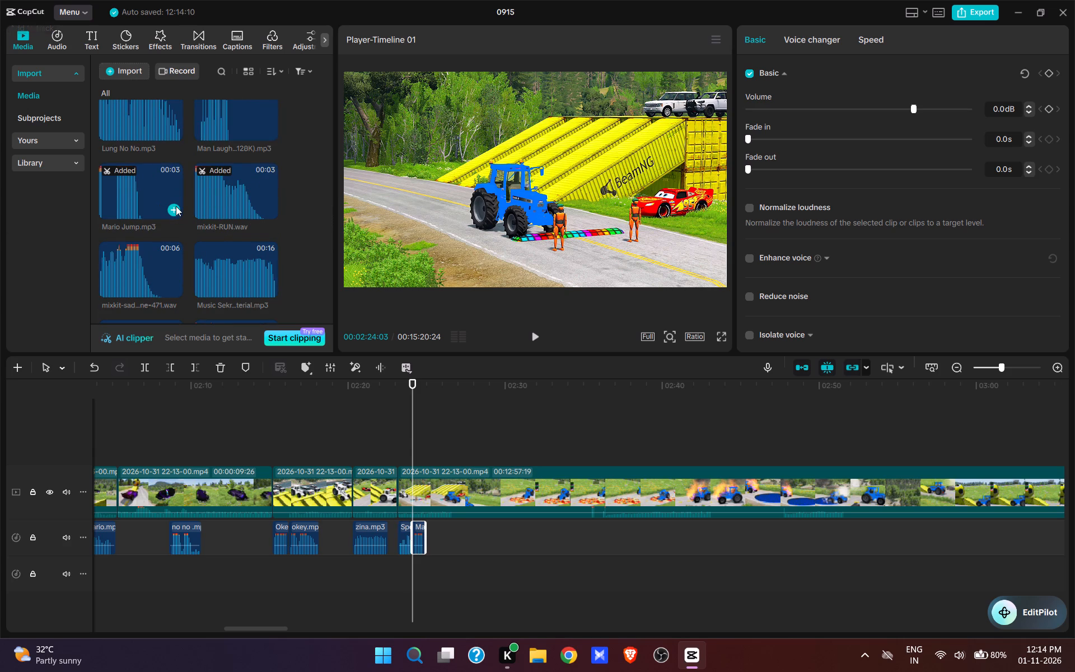
{"action": "key", "text": "space"}
{"action": "key", "text": "space"}
{"action": "key", "text": "space"}
{"action": "key", "text": "space"}
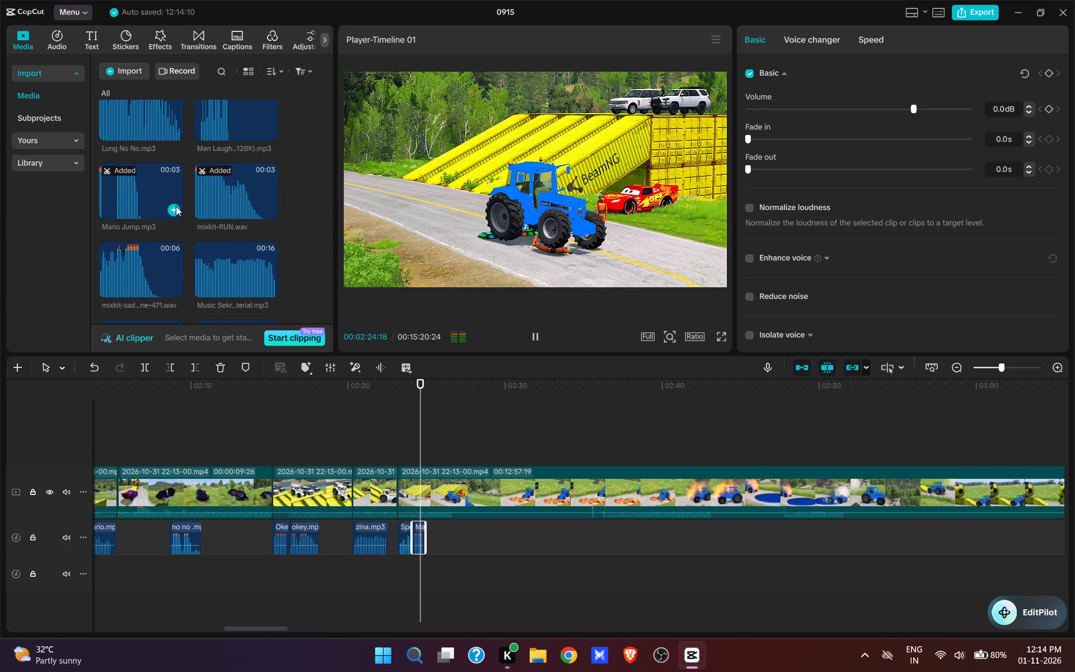
{"action": "key", "text": "space"}
{"action": "key", "text": "space"}
Add the Man Laughing sound at 00:02:24:27, as the blue tractor runs over the dummy, and play it.
{"action": "left_click", "coordinate": [426, 455]}
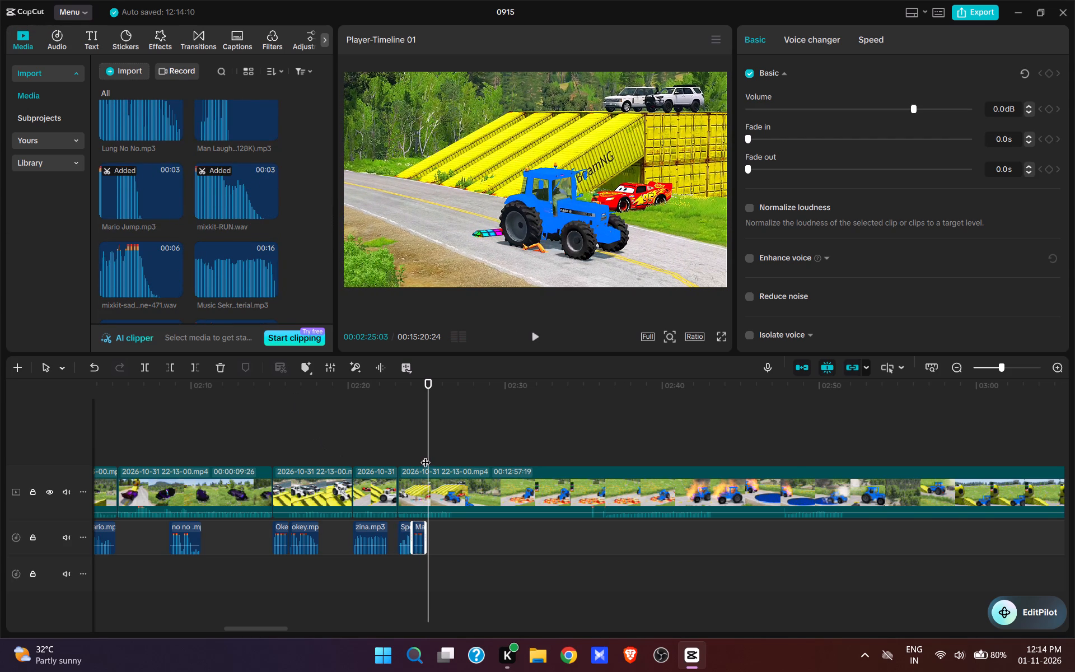
{"action": "scroll", "coordinate": [226, 243], "scroll_direction": "down", "scroll_amount": 2}
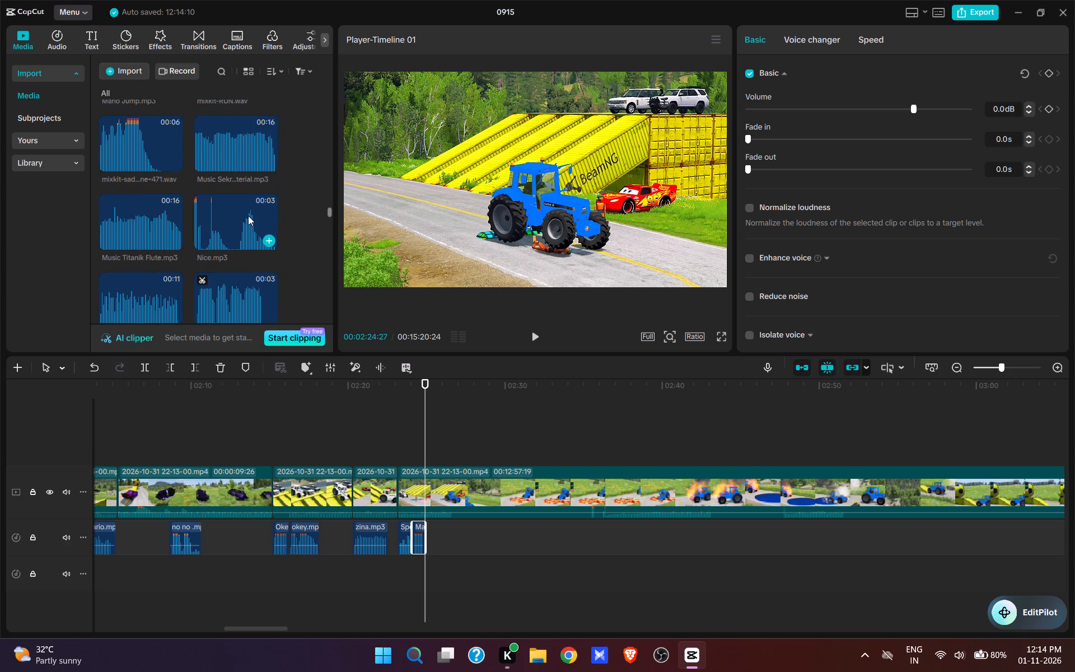
{"action": "scroll", "coordinate": [247, 224], "scroll_direction": "down", "scroll_amount": 1}
{"action": "scroll", "coordinate": [247, 224], "scroll_direction": "up", "scroll_amount": 3}
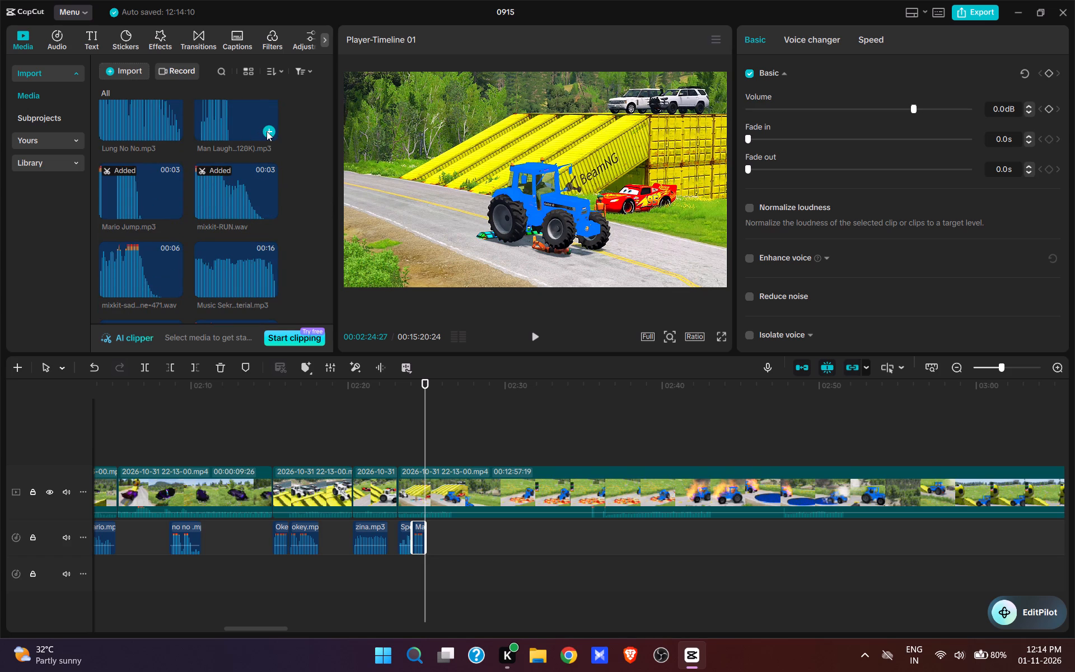
{"action": "left_click", "coordinate": [267, 131]}
{"action": "key", "text": "space"}
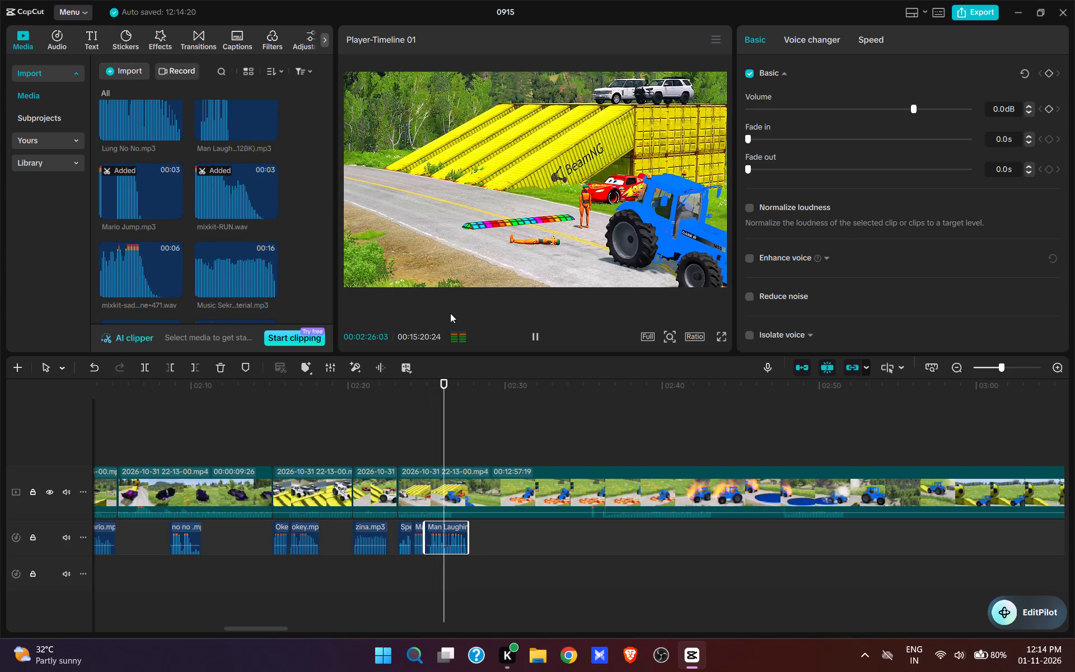
{"action": "key", "text": "space"}
{"action": "key", "text": "space"}
{"action": "key", "text": "space"}
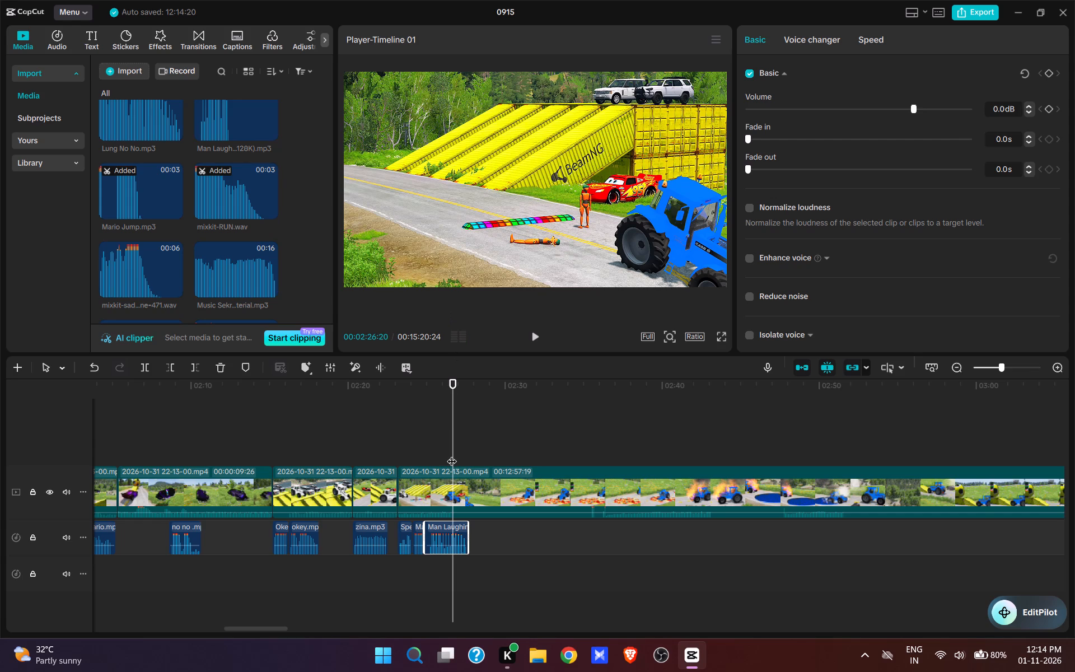
Split the video at the 00:02:26:20 playhead position and cut up to where the blue tractor approaches the lava pit.
{"action": "left_click", "coordinate": [452, 454]}
{"action": "left_click", "coordinate": [452, 475]}
{"action": "key", "text": "w"}
{"action": "left_click", "coordinate": [574, 436]}
{"action": "left_click", "coordinate": [593, 437]}
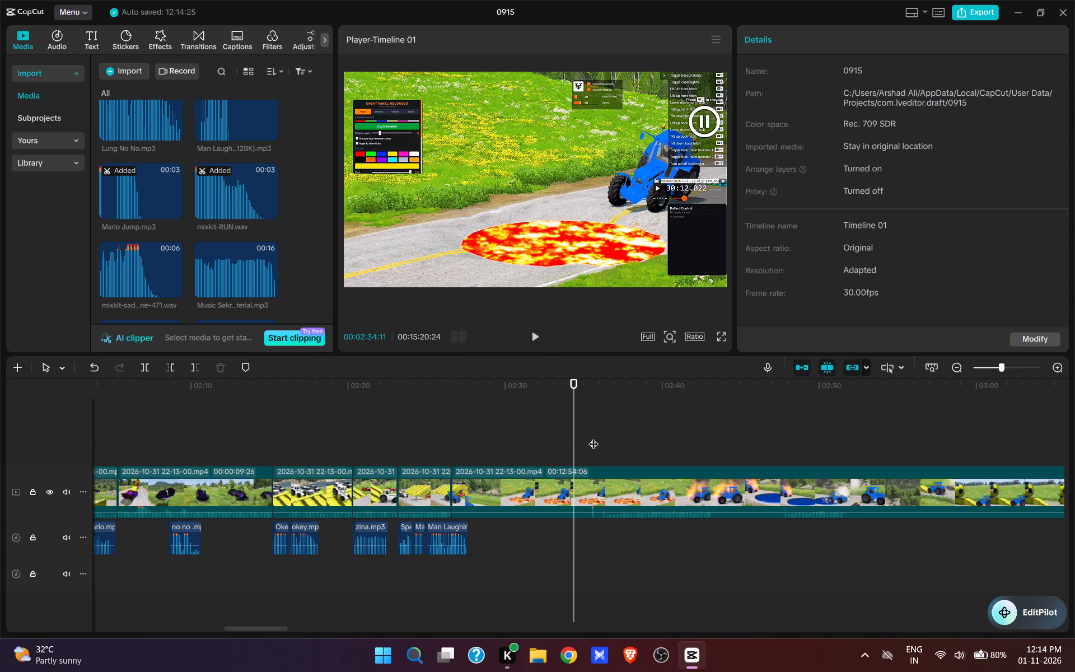
{"action": "key", "text": "space"}
{"action": "key", "text": "space"}
{"action": "type", "text": "q"}
Replay the cut from the speed bump to the lava pit and stop at 00:02:27:19, the end of the laughing sound.
{"action": "key", "text": "space"}
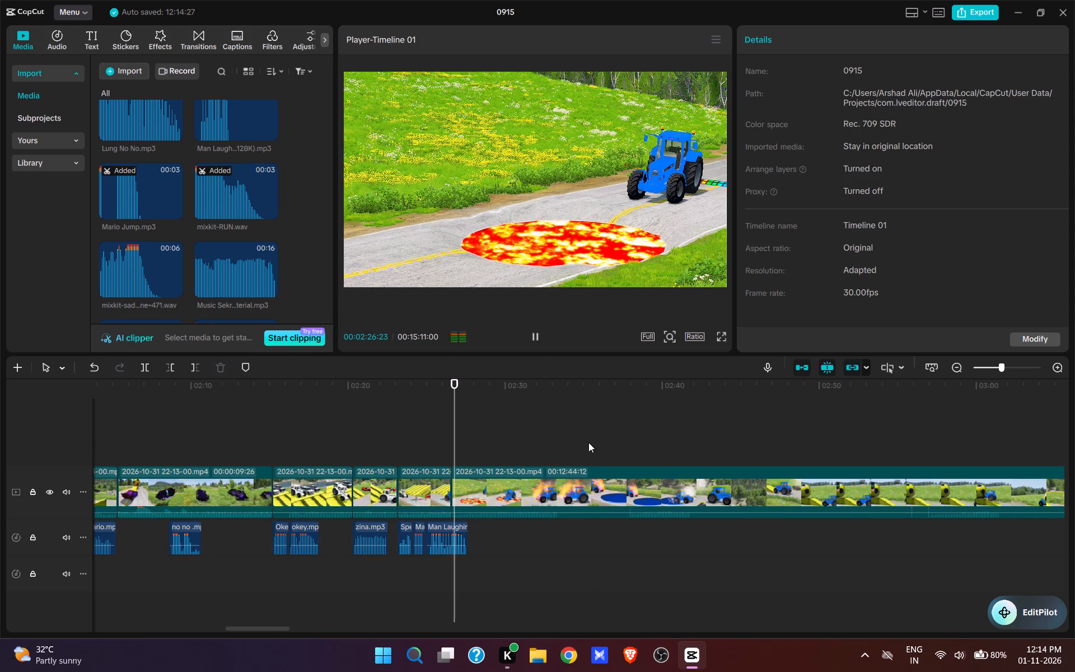
{"action": "key", "text": "space"}
{"action": "left_click", "coordinate": [437, 451]}
{"action": "key", "text": "space"}
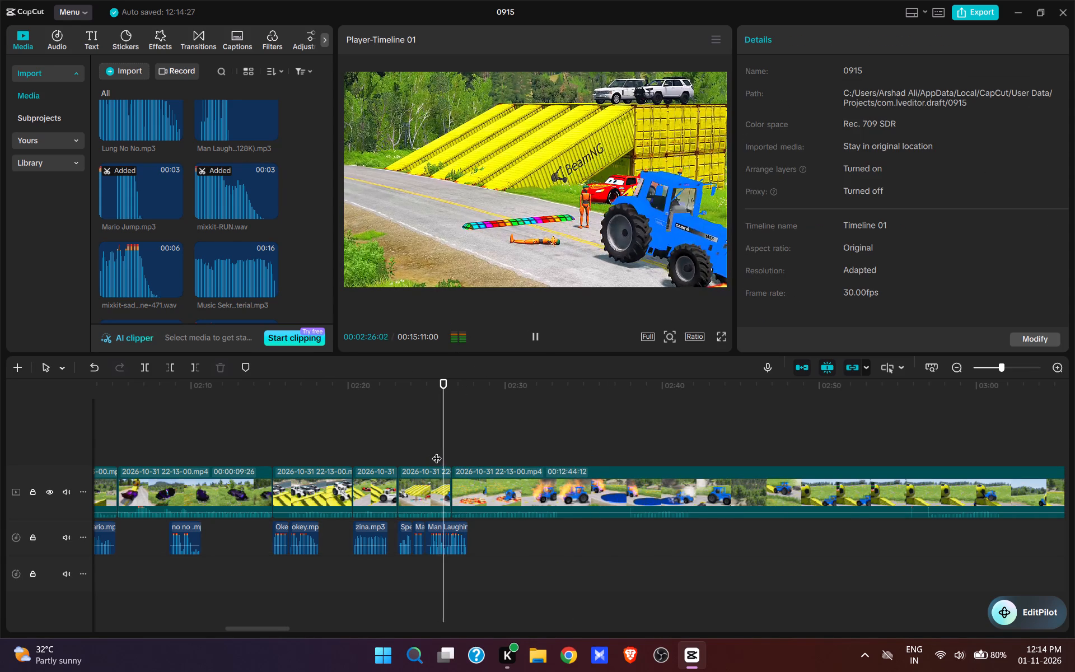
{"action": "key", "text": "space"}
{"action": "key", "text": "space"}
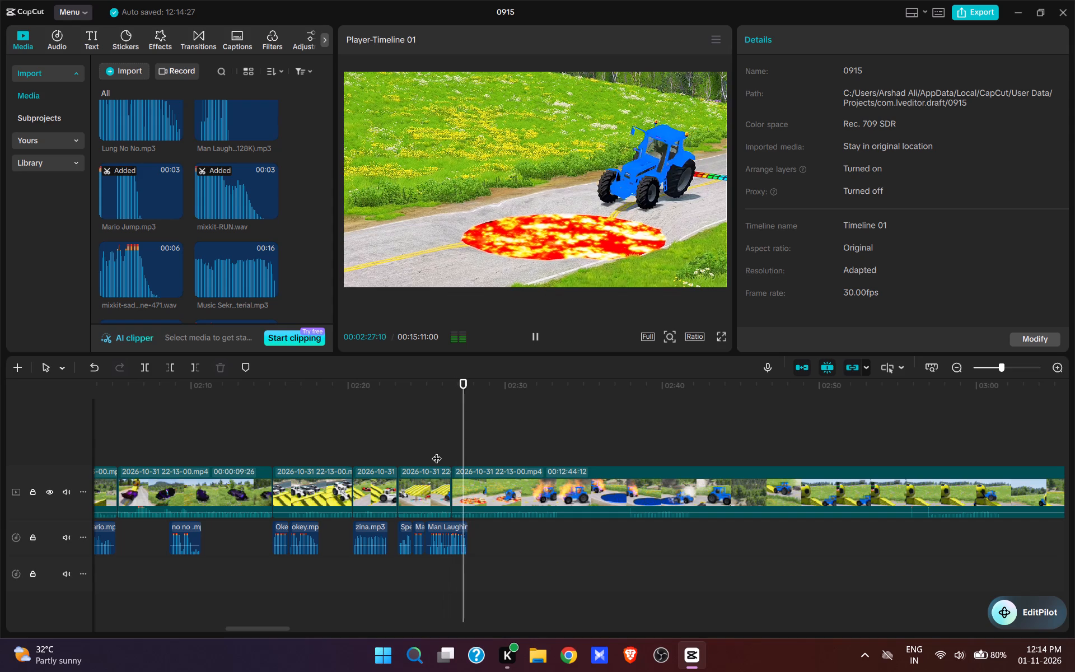
{"action": "key", "text": "space"}
{"action": "left_click", "coordinate": [468, 456]}
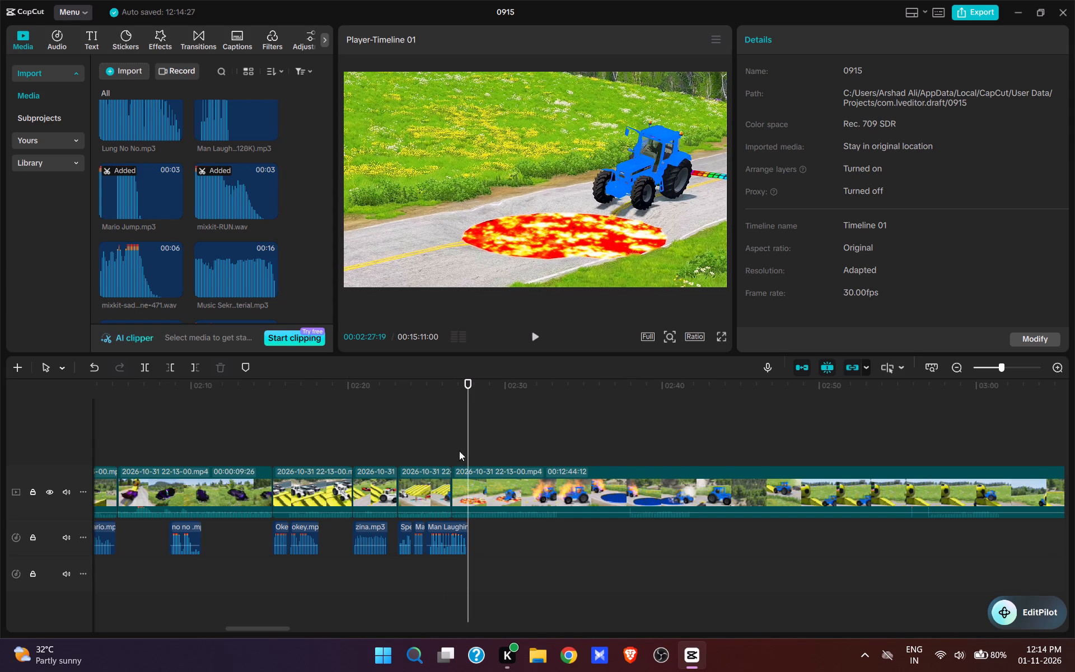
Add ov noo.mp3 at 00:02:27:19, where the blue tractor reaches the lava pit, and play it to about 00:02:29:14.
{"action": "scroll", "coordinate": [231, 214], "scroll_direction": "down", "scroll_amount": 8}
{"action": "left_click_drag", "start_coordinate": [326, 227], "coordinate": [331, 318]}
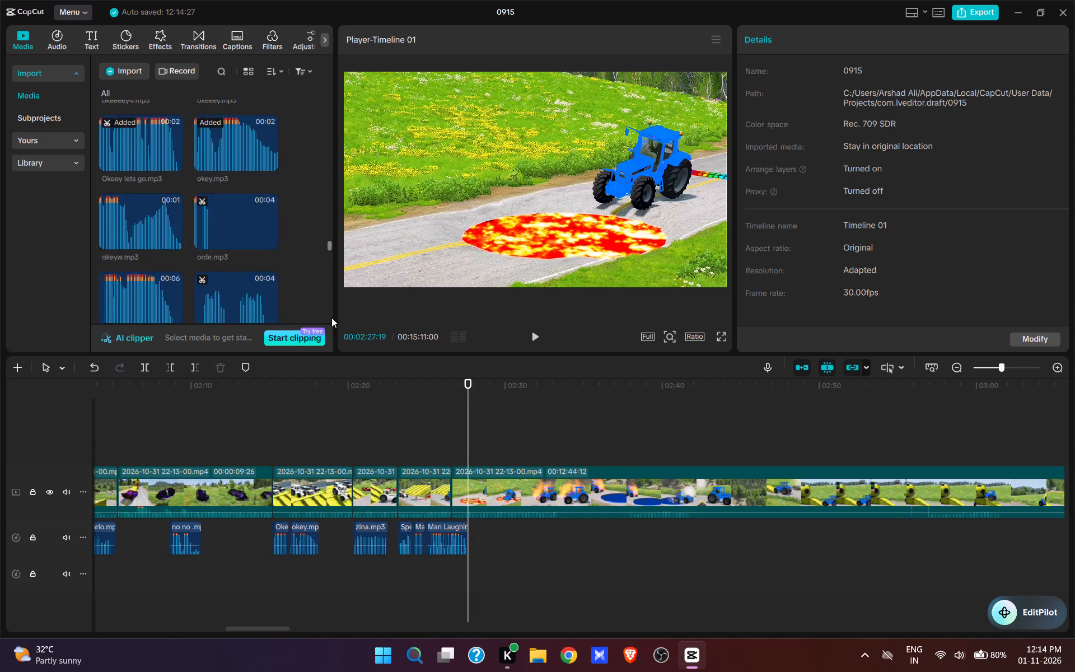
{"action": "left_click_drag", "start_coordinate": [331, 318], "coordinate": [333, 388]}
{"action": "left_click", "coordinate": [267, 214]}
{"action": "key", "text": "space"}
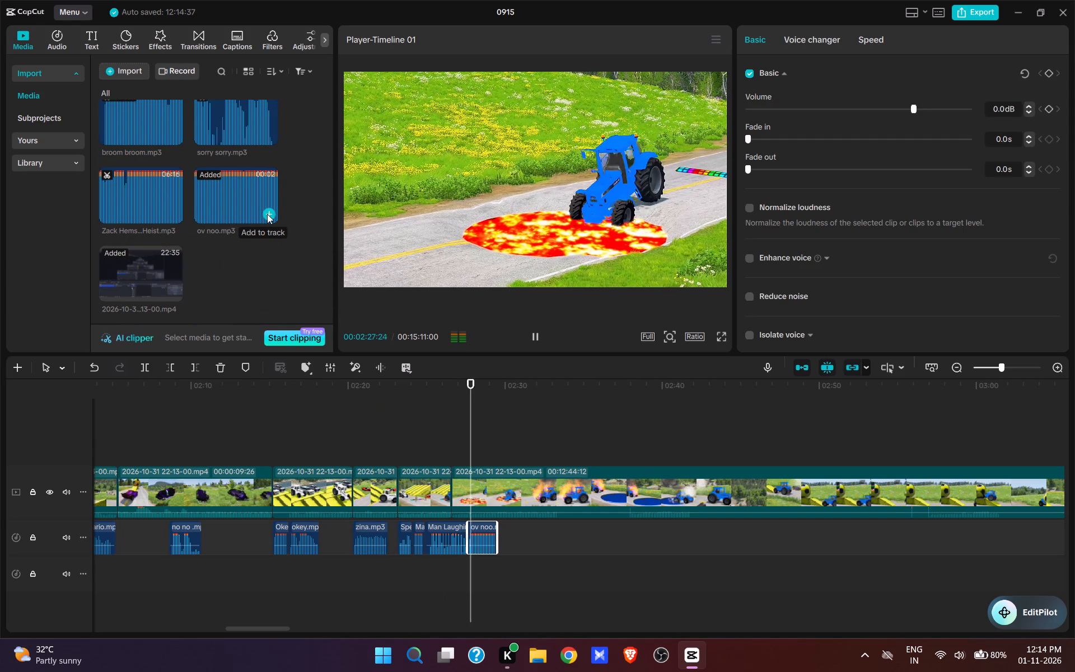
{"action": "key", "text": "space"}
{"action": "key", "text": "space"}
{"action": "key", "text": "space"}
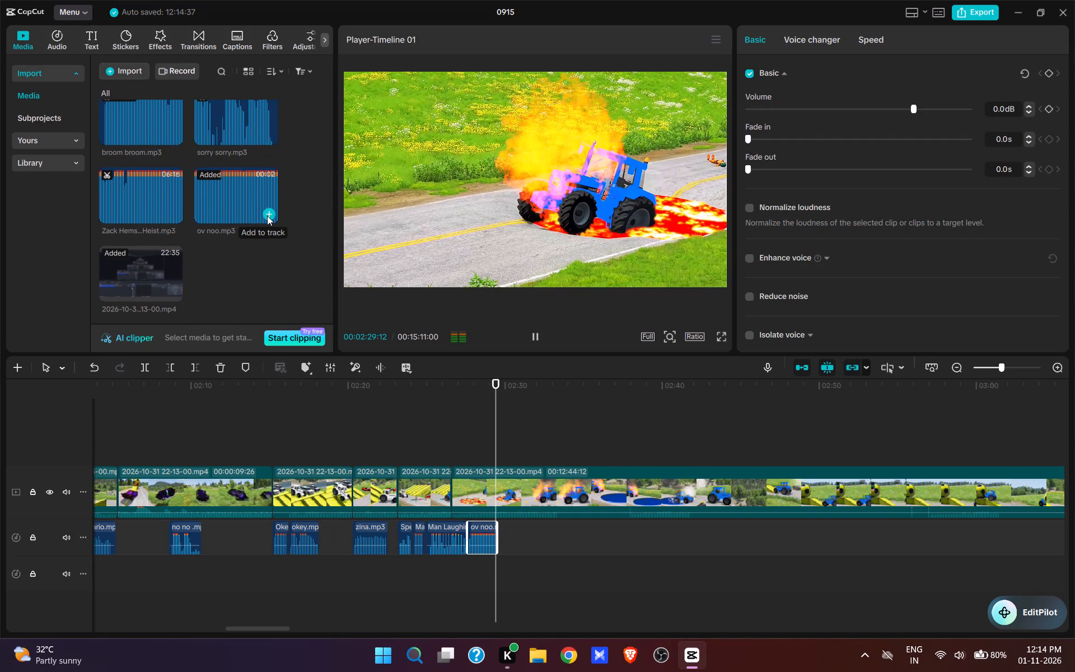
Find the HOT HOT HOT sound in the media library, add it at 00:02:29:14 as the tractor burns, and play it.
{"action": "left_click", "coordinate": [496, 449]}
{"action": "scroll", "coordinate": [241, 249], "scroll_direction": "up", "scroll_amount": 3}
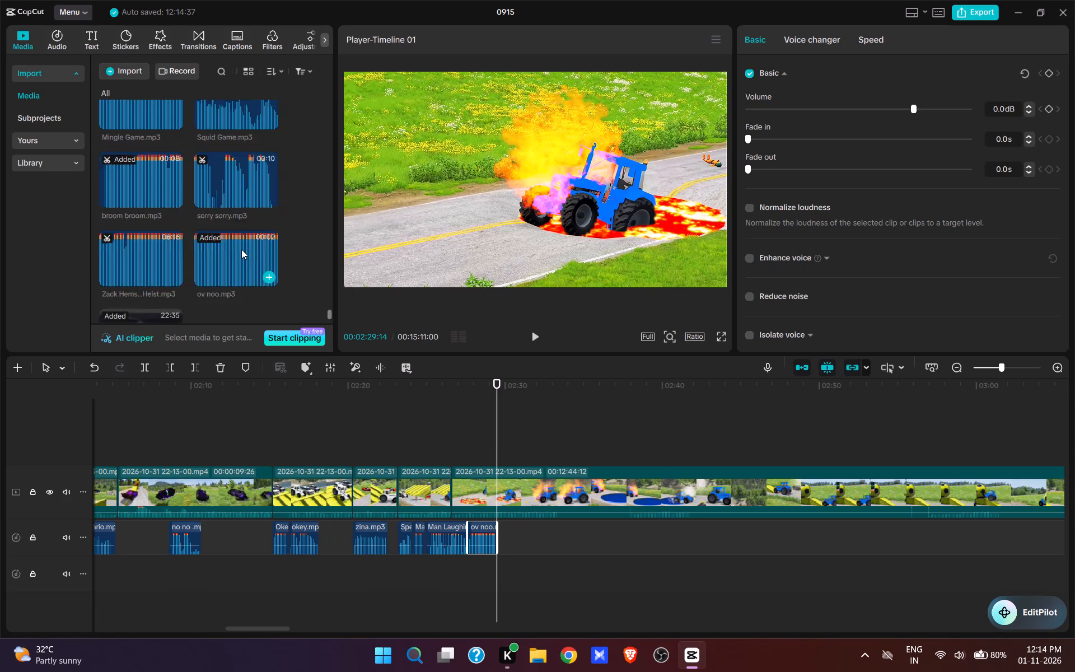
{"action": "scroll", "coordinate": [241, 249], "scroll_direction": "up", "scroll_amount": 13}
{"action": "scroll", "coordinate": [240, 229], "scroll_direction": "up", "scroll_amount": 8}
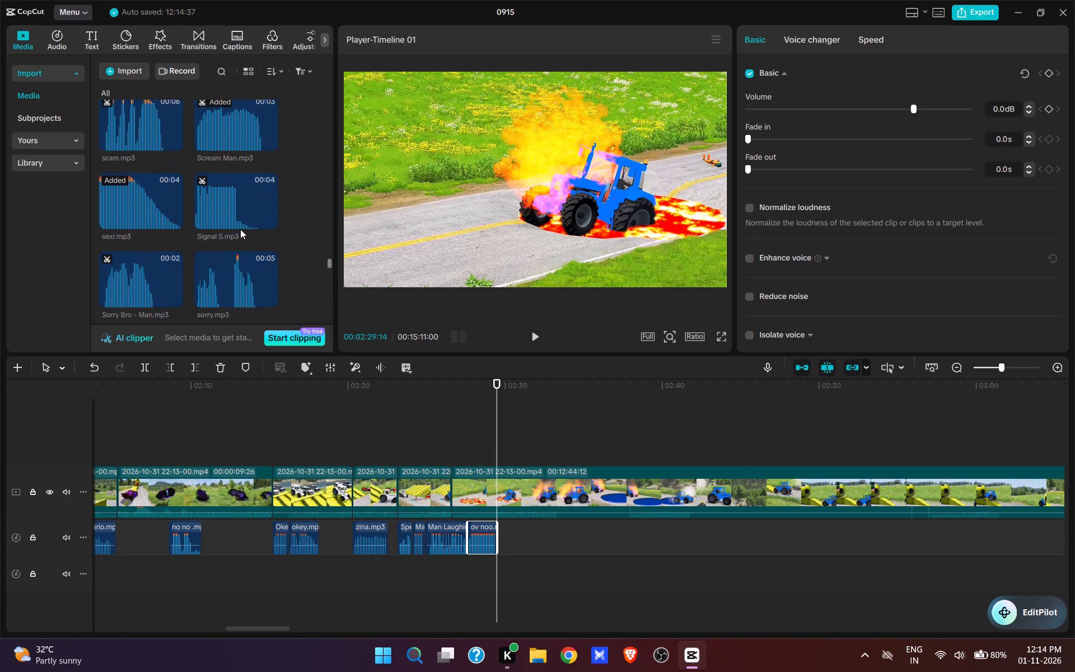
{"action": "scroll", "coordinate": [240, 228], "scroll_direction": "up", "scroll_amount": 7}
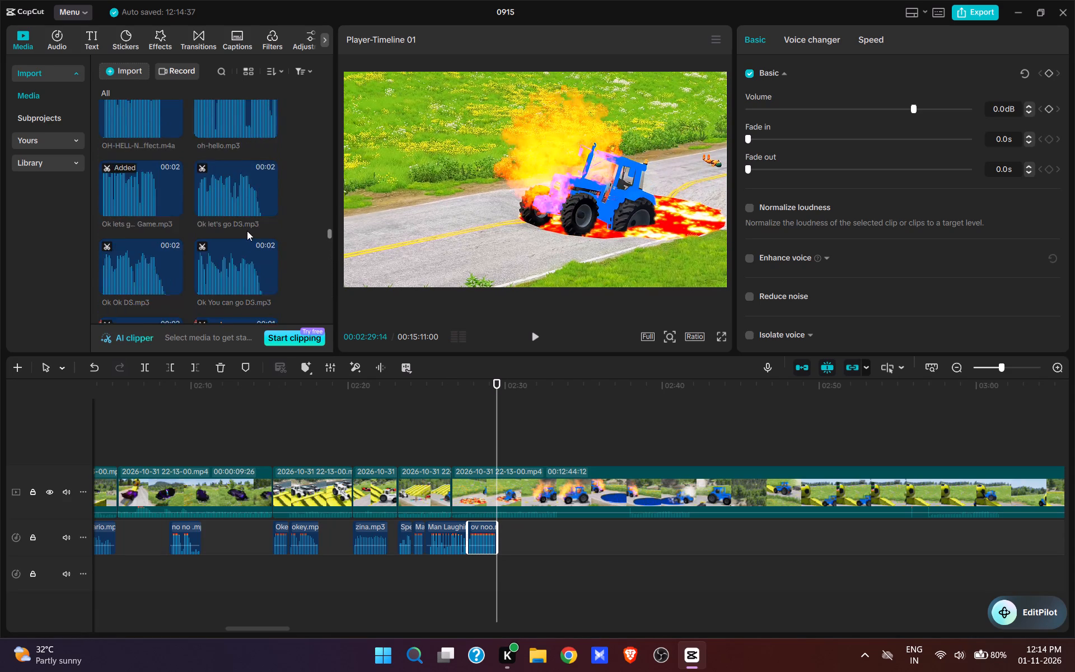
{"action": "scroll", "coordinate": [247, 231], "scroll_direction": "up", "scroll_amount": 10}
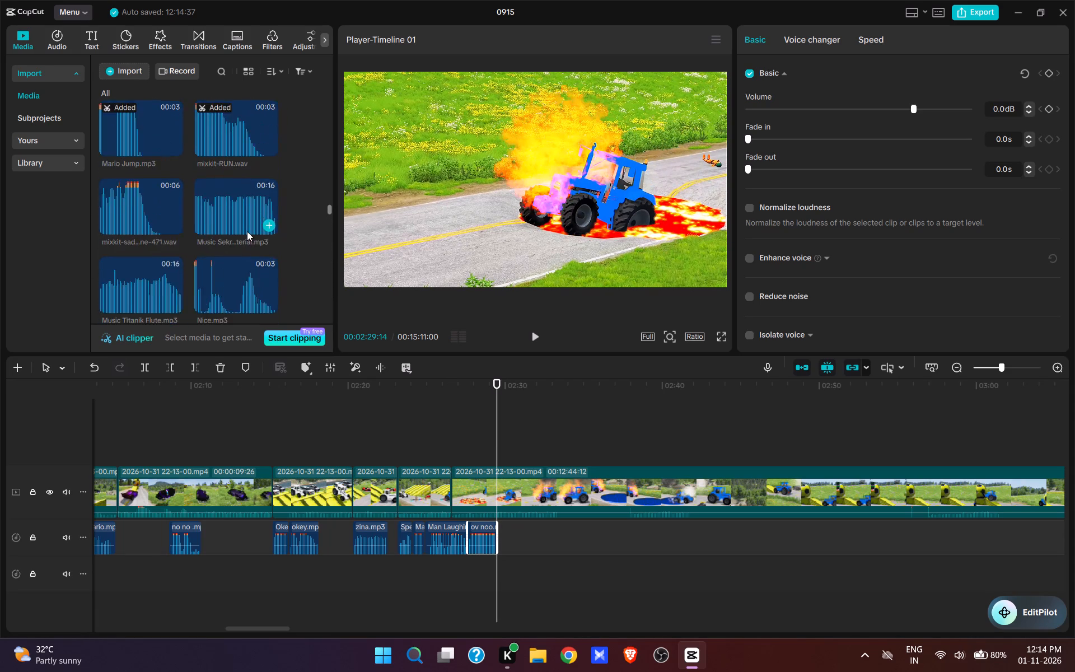
{"action": "scroll", "coordinate": [247, 231], "scroll_direction": "up", "scroll_amount": 6}
{"action": "scroll", "coordinate": [236, 219], "scroll_direction": "down", "scroll_amount": 6}
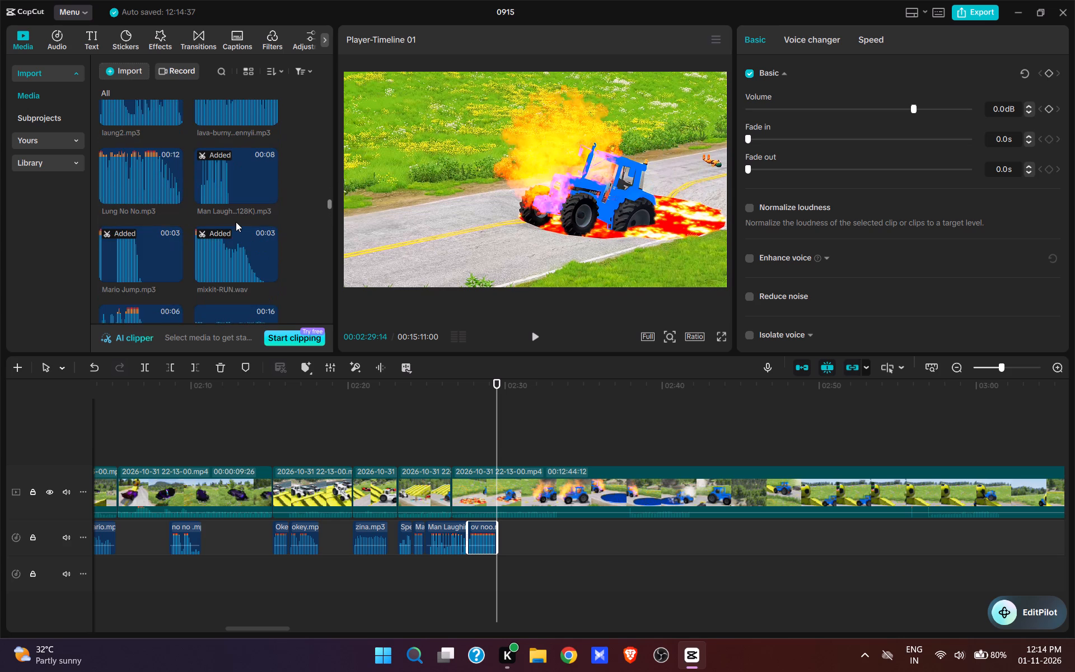
{"action": "scroll", "coordinate": [236, 221], "scroll_direction": "down", "scroll_amount": 1}
{"action": "scroll", "coordinate": [236, 221], "scroll_direction": "up", "scroll_amount": 17}
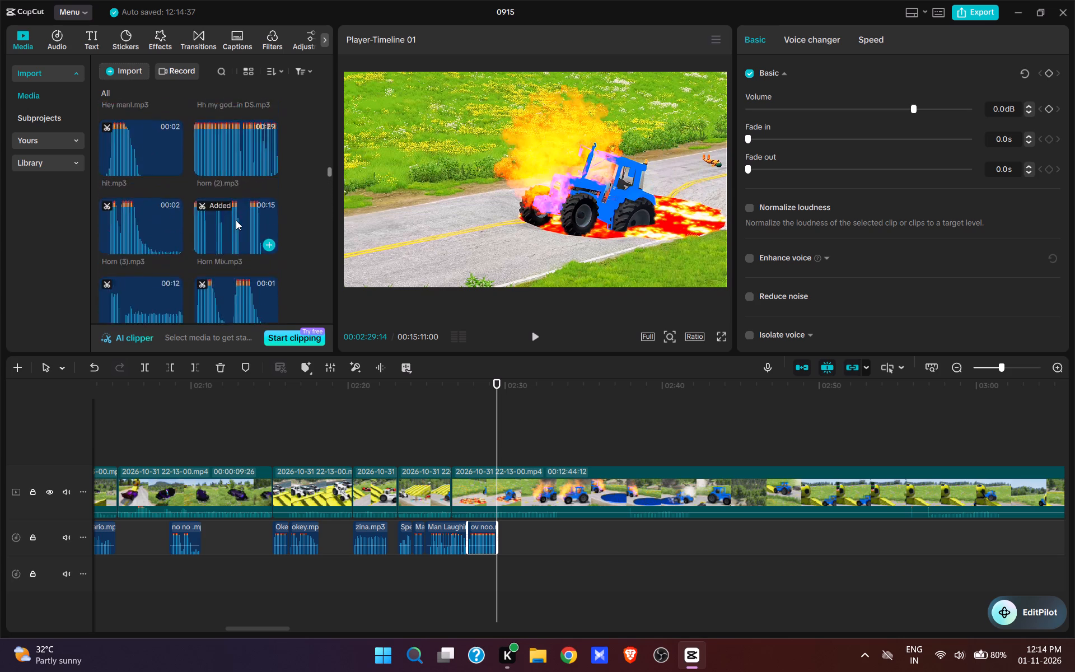
{"action": "scroll", "coordinate": [236, 220], "scroll_direction": "up", "scroll_amount": 2}
{"action": "scroll", "coordinate": [236, 220], "scroll_direction": "down", "scroll_amount": 6}
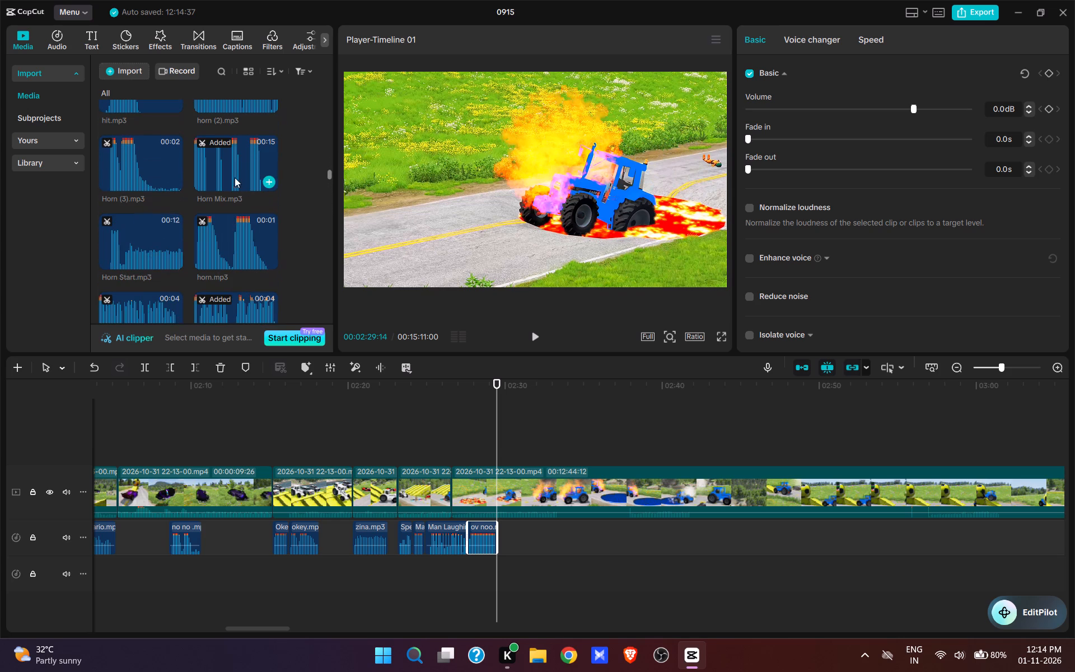
{"action": "scroll", "coordinate": [253, 251], "scroll_direction": "down", "scroll_amount": 1}
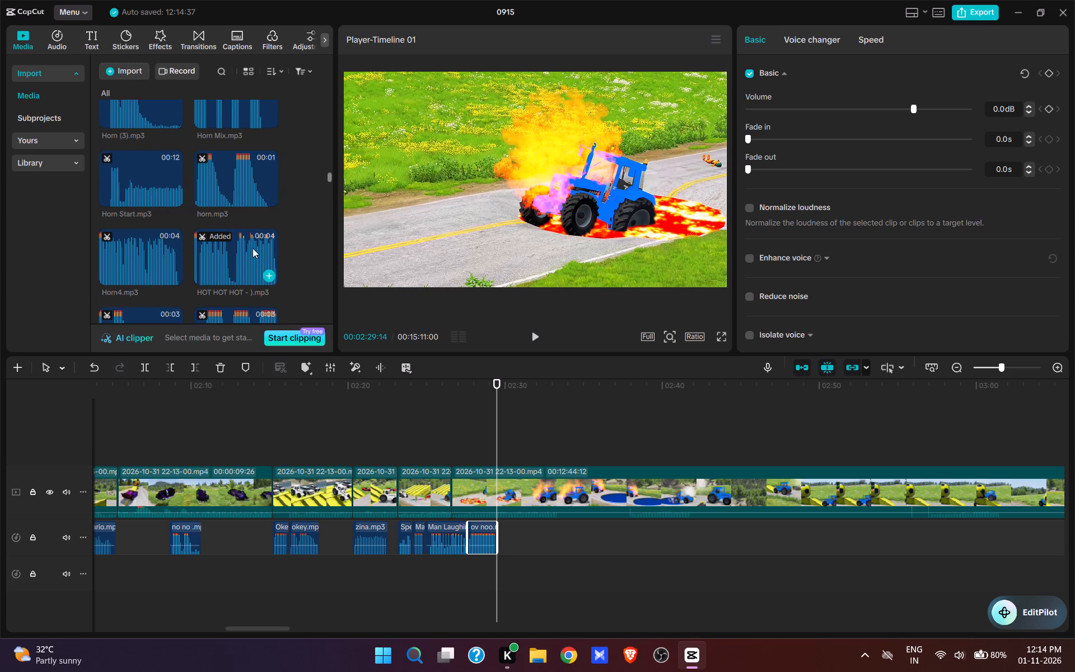
{"action": "left_click", "coordinate": [268, 273]}
{"action": "key", "text": "space"}
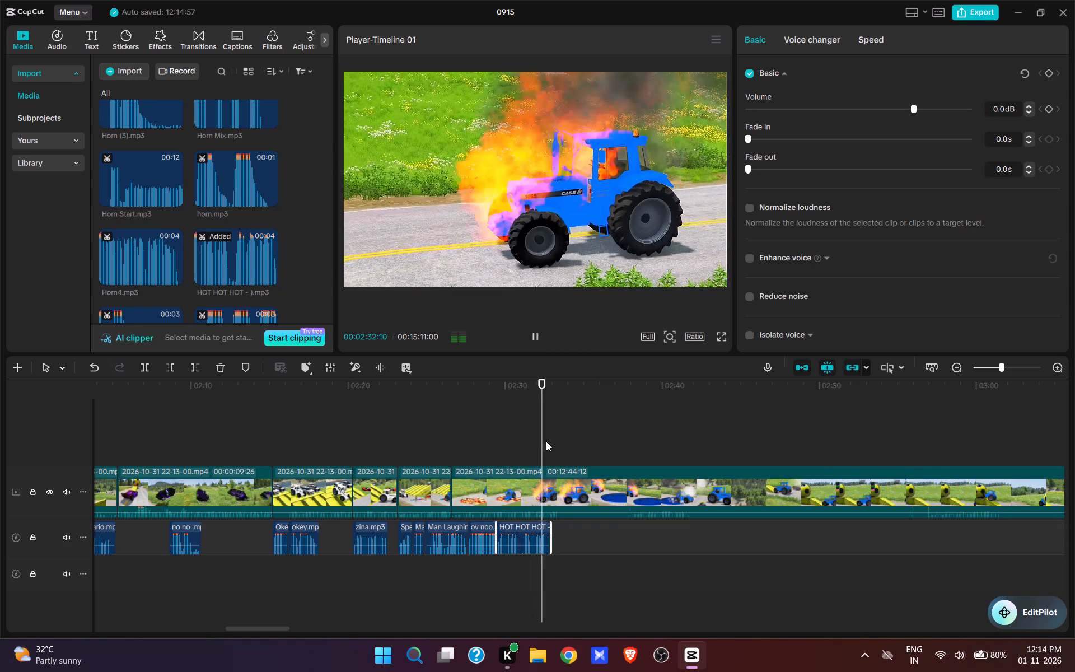
Split the video at 00:02:33:04 and cut up to 00:02:38:00, where the burning tractor approaches the blue water pool.
{"action": "key", "text": "space"}
{"action": "key", "text": "w"}
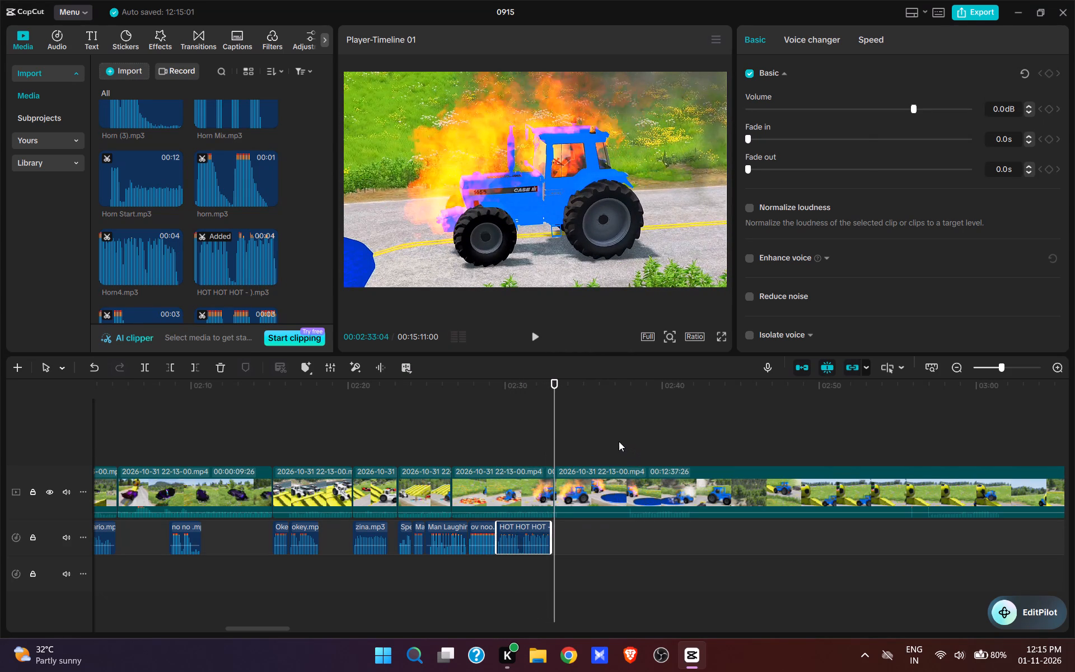
{"action": "left_click", "coordinate": [619, 437]}
{"action": "key", "text": "space"}
{"action": "key", "text": "space"}
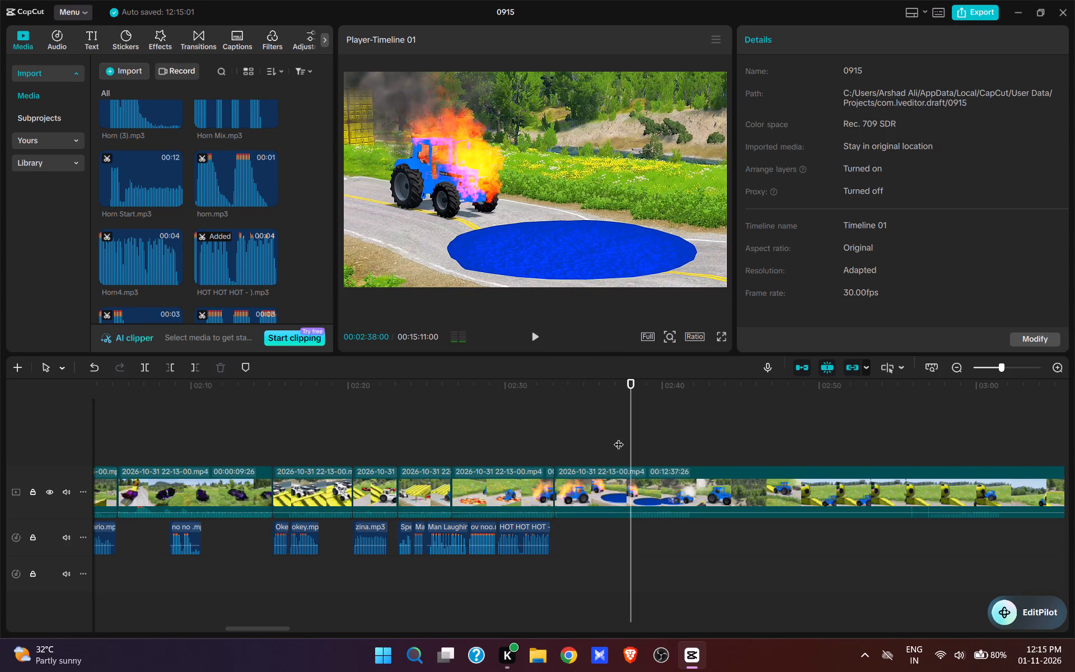
{"action": "type", "text": "q"}
Add laugh3.mp3 at 00:02:33:28, as the burning tractor dips into the blue pool, after previewing it, and play it.
{"action": "key", "text": "space"}
{"action": "key", "text": "space"}
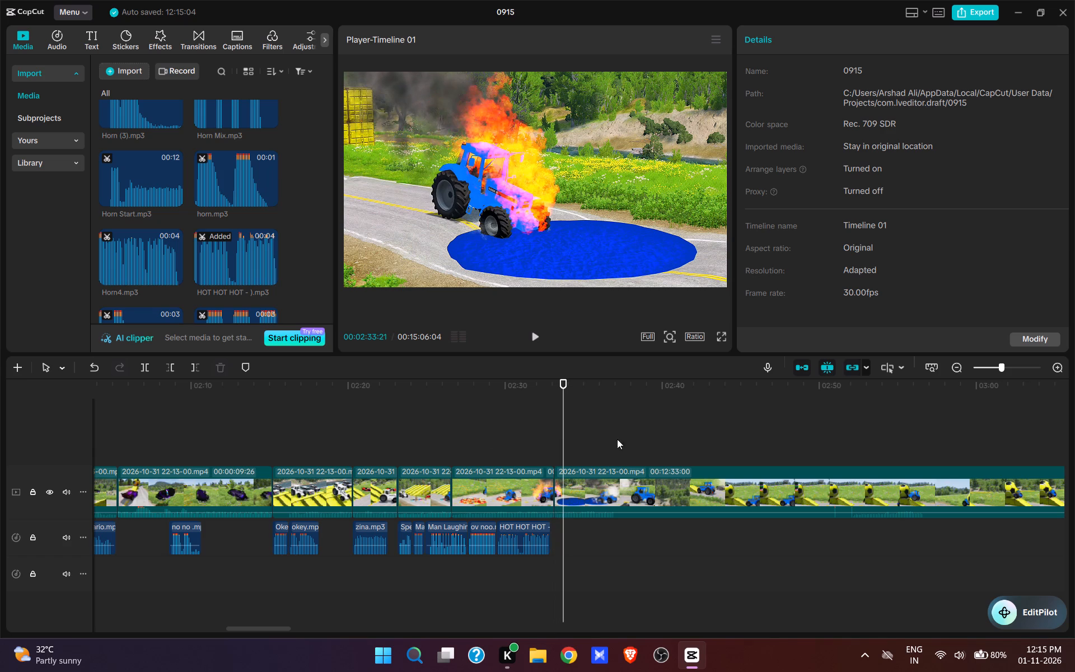
{"action": "key", "text": "space"}
{"action": "key", "text": "space"}
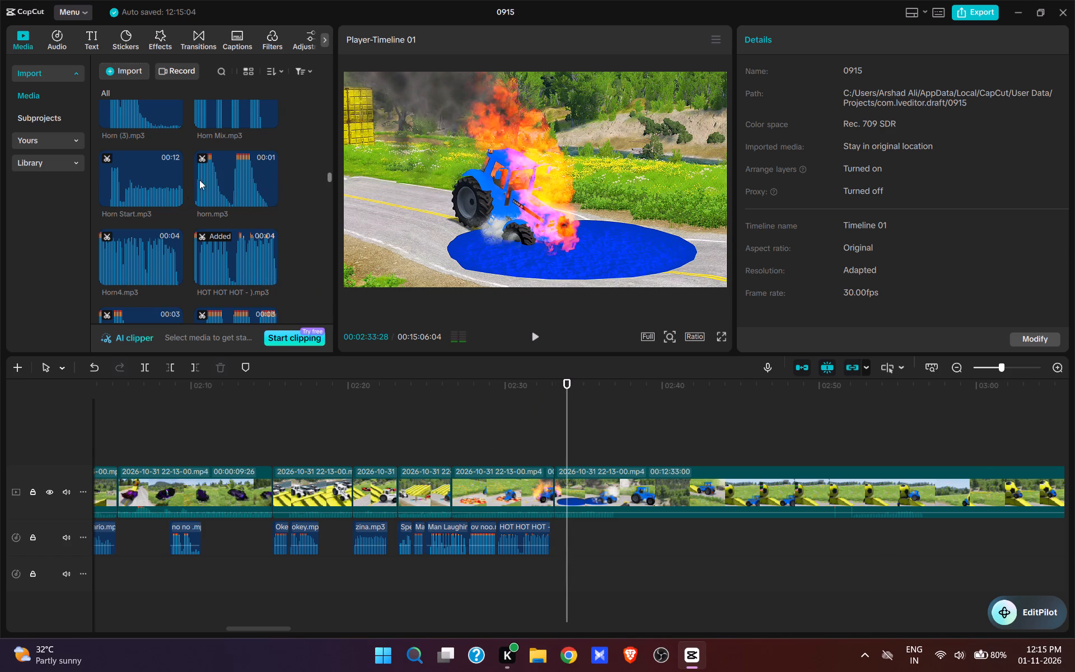
{"action": "scroll", "coordinate": [251, 214], "scroll_direction": "up", "scroll_amount": 12}
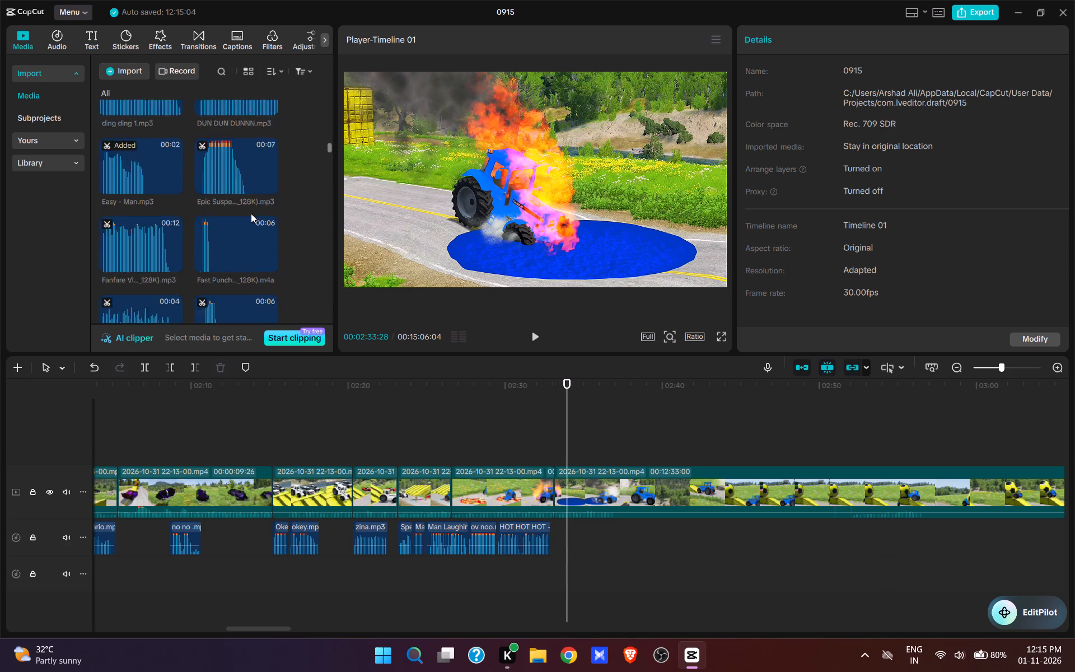
{"action": "scroll", "coordinate": [251, 213], "scroll_direction": "up", "scroll_amount": 20}
{"action": "scroll", "coordinate": [251, 213], "scroll_direction": "up", "scroll_amount": 3}
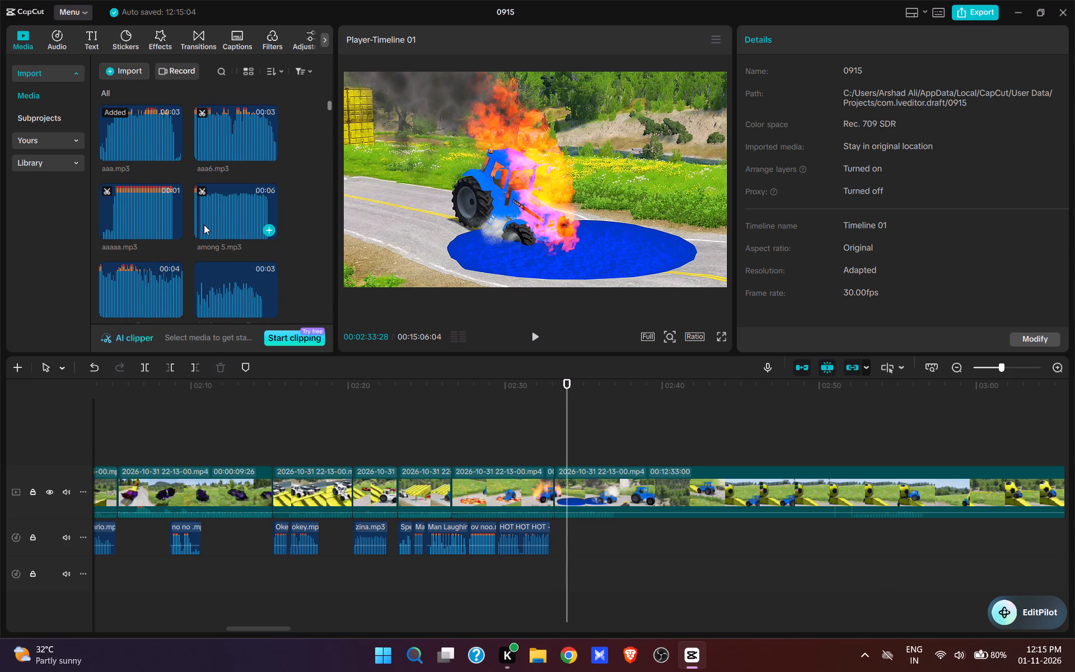
{"action": "scroll", "coordinate": [204, 225], "scroll_direction": "up", "scroll_amount": 2}
{"action": "scroll", "coordinate": [199, 204], "scroll_direction": "down", "scroll_amount": 18}
{"action": "scroll", "coordinate": [188, 234], "scroll_direction": "down", "scroll_amount": 5}
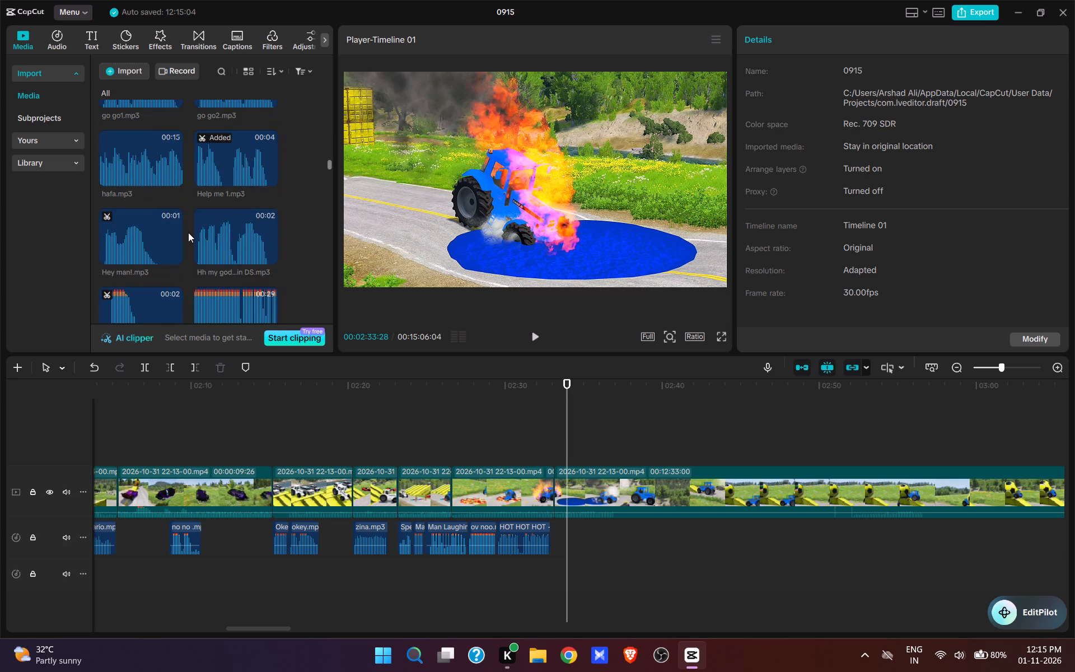
{"action": "scroll", "coordinate": [188, 232], "scroll_direction": "down", "scroll_amount": 10}
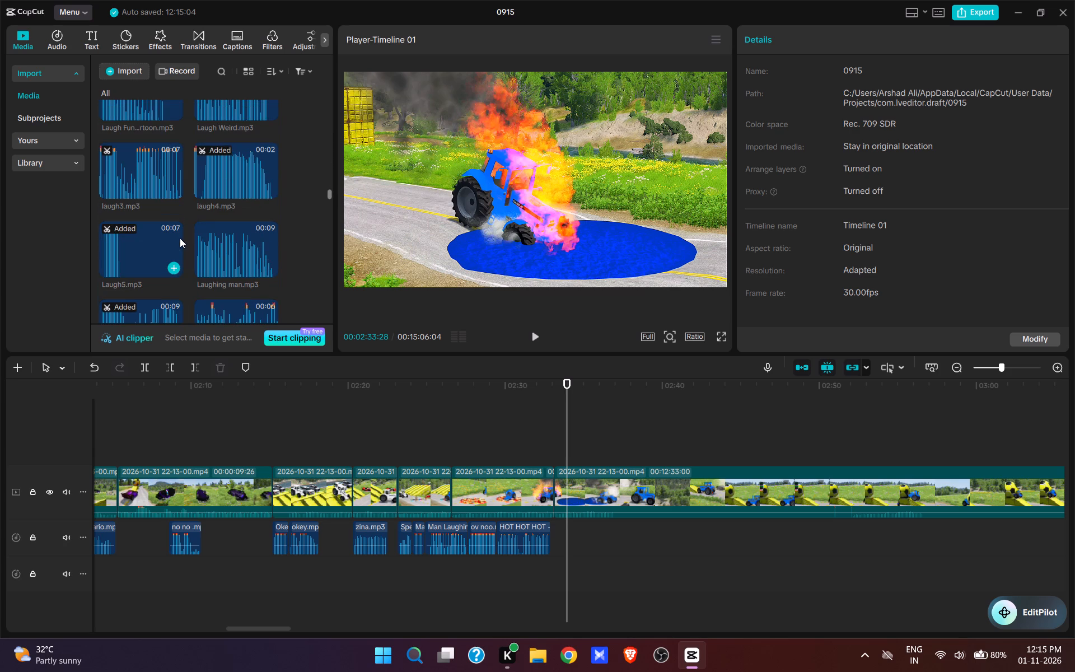
{"action": "left_click", "coordinate": [125, 201]}
{"action": "scroll", "coordinate": [146, 251], "scroll_direction": "up", "scroll_amount": 2}
{"action": "left_click", "coordinate": [139, 290]}
{"action": "scroll", "coordinate": [142, 278], "scroll_direction": "down", "scroll_amount": 1}
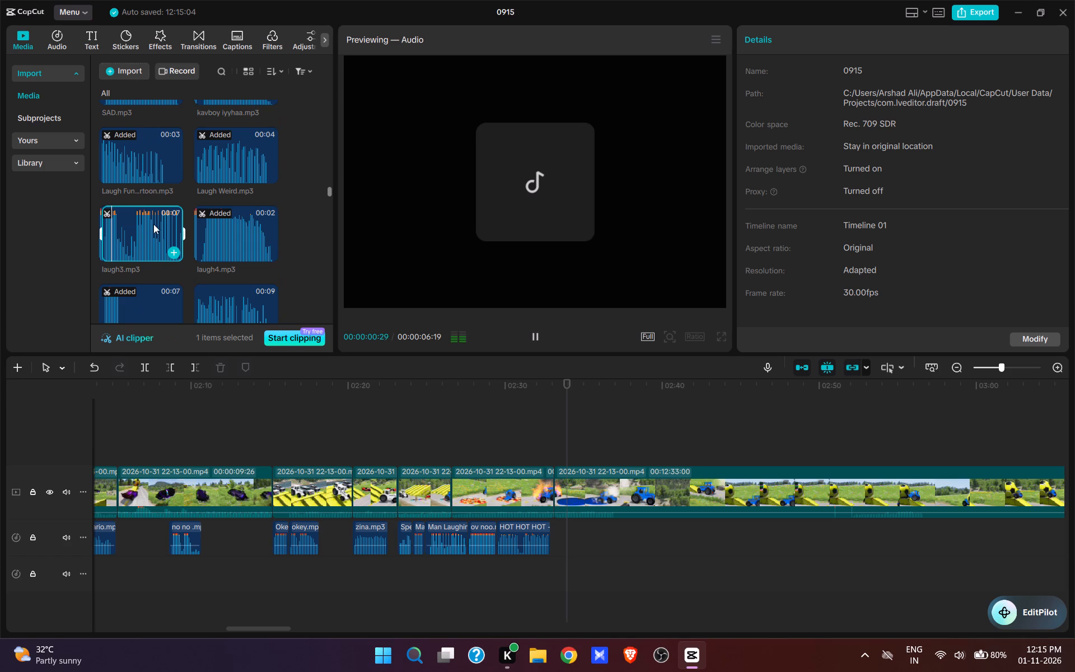
{"action": "left_click", "coordinate": [173, 251]}
{"action": "key", "text": "space"}
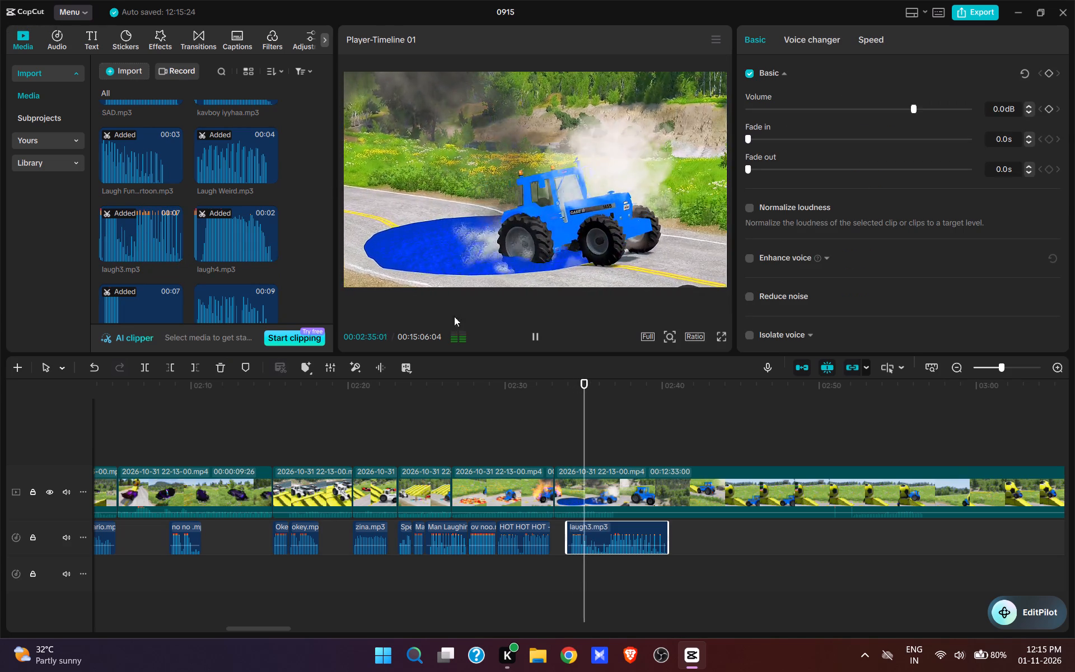
Split the video at 00:02:36:23 and cut up to 00:02:52:11, in the scene with the soccer ball on the container ramp.
{"action": "key", "text": "space"}
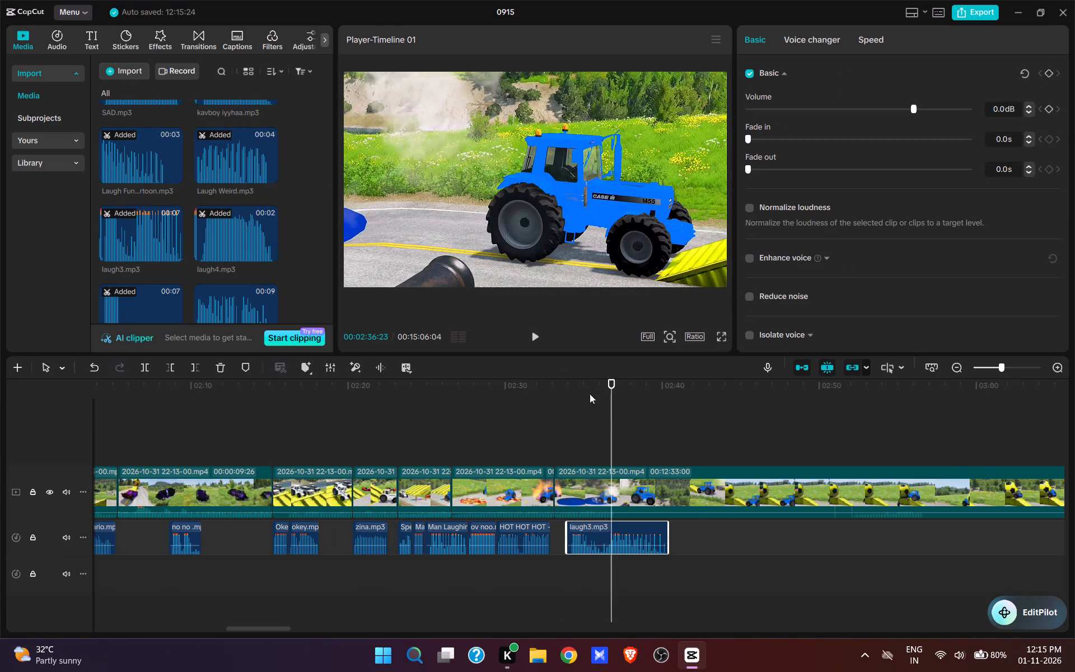
{"action": "left_click", "coordinate": [674, 486]}
{"action": "key", "text": "w"}
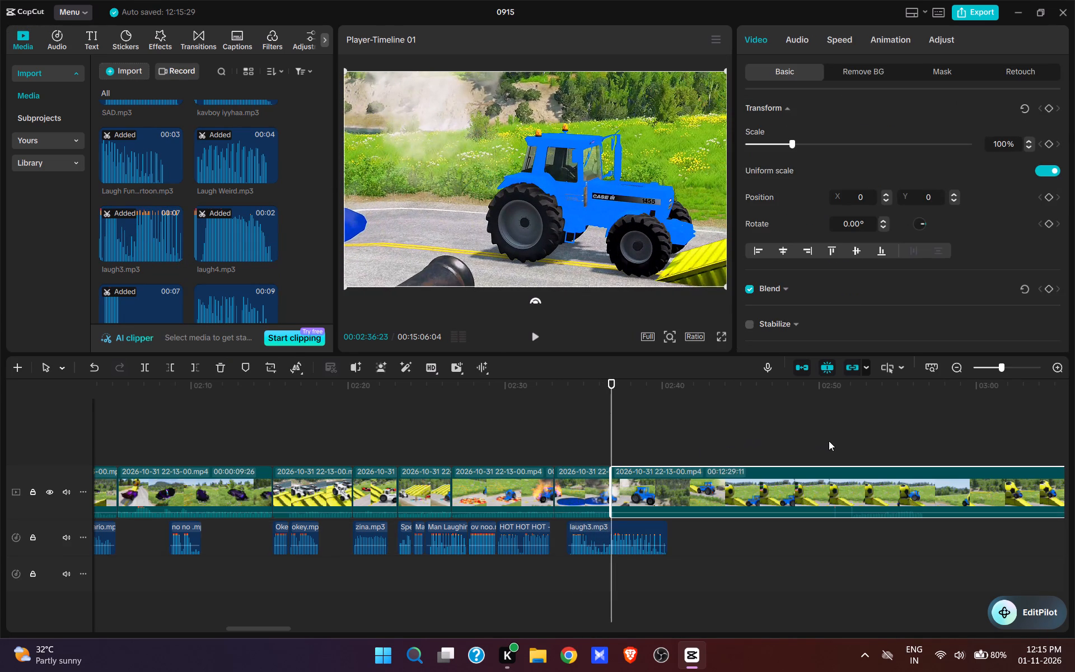
{"action": "left_click", "coordinate": [825, 441]}
{"action": "key", "text": "space"}
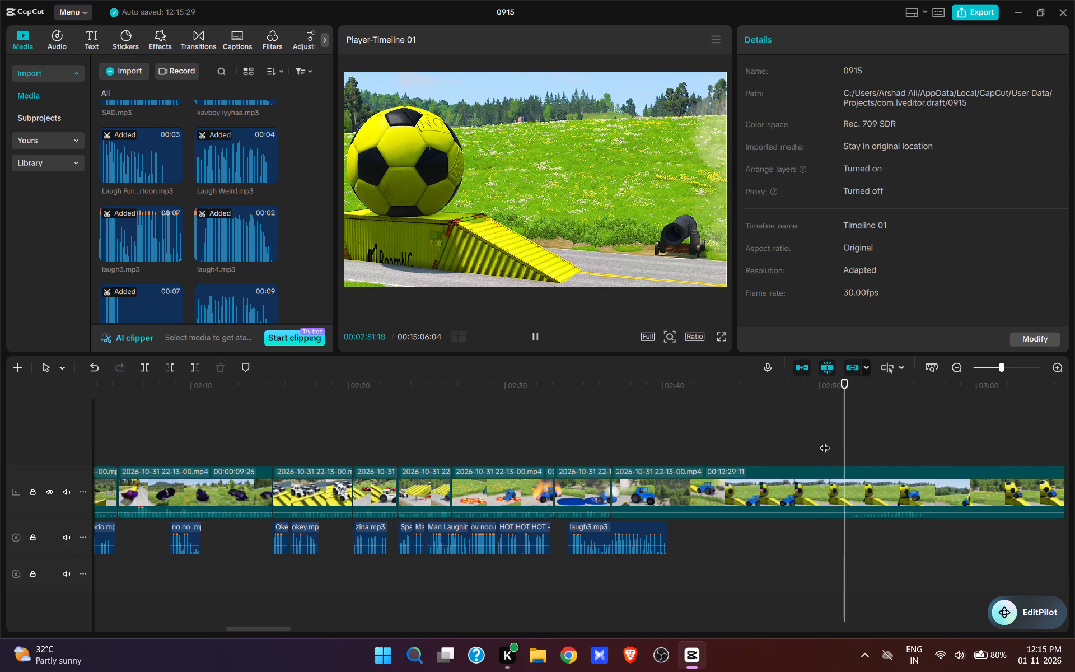
{"action": "key", "text": "space"}
{"action": "type", "text": "q"}
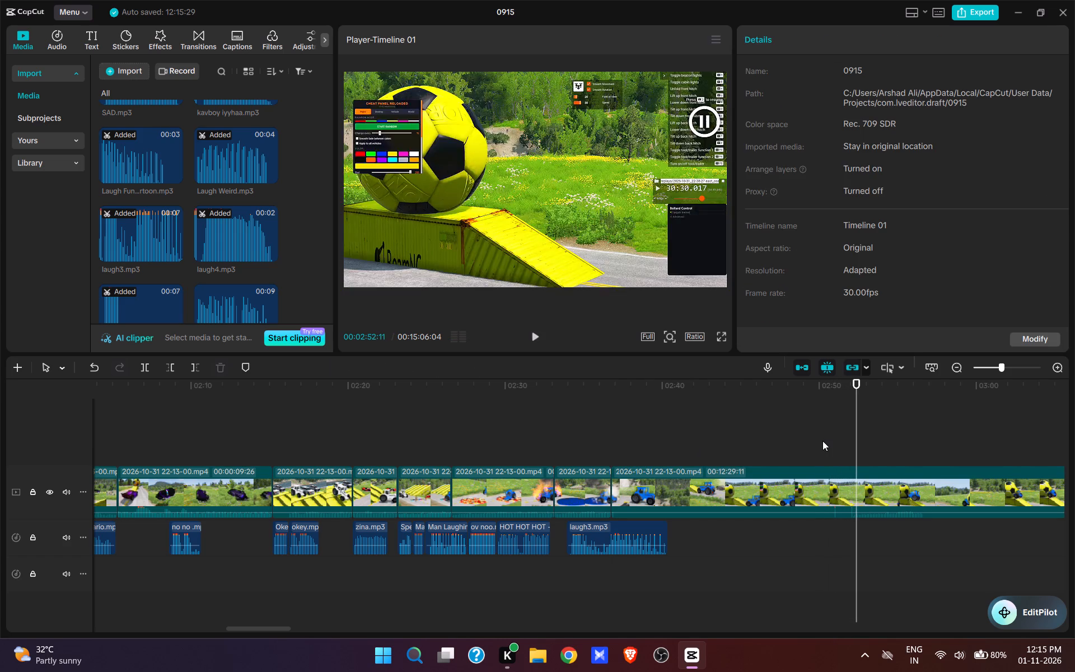
Play the tractor driving up the container ramp and split the video at 00:02:40:18, when it is behind the soccer ball.
{"action": "key", "text": "space"}
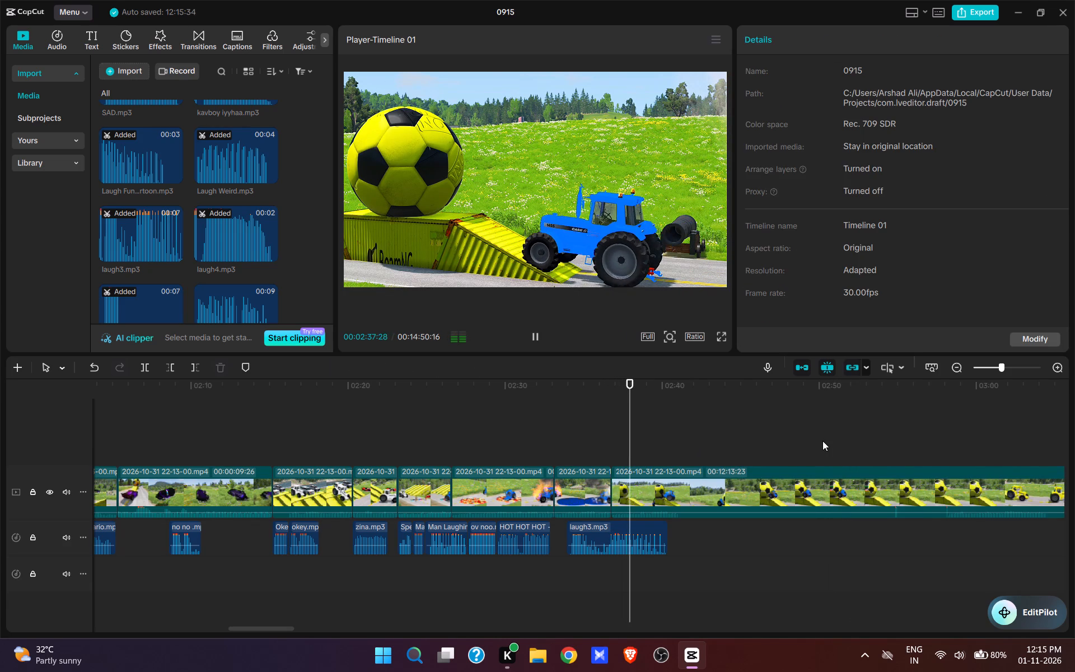
{"action": "key", "text": "space"}
{"action": "key", "text": "space"}
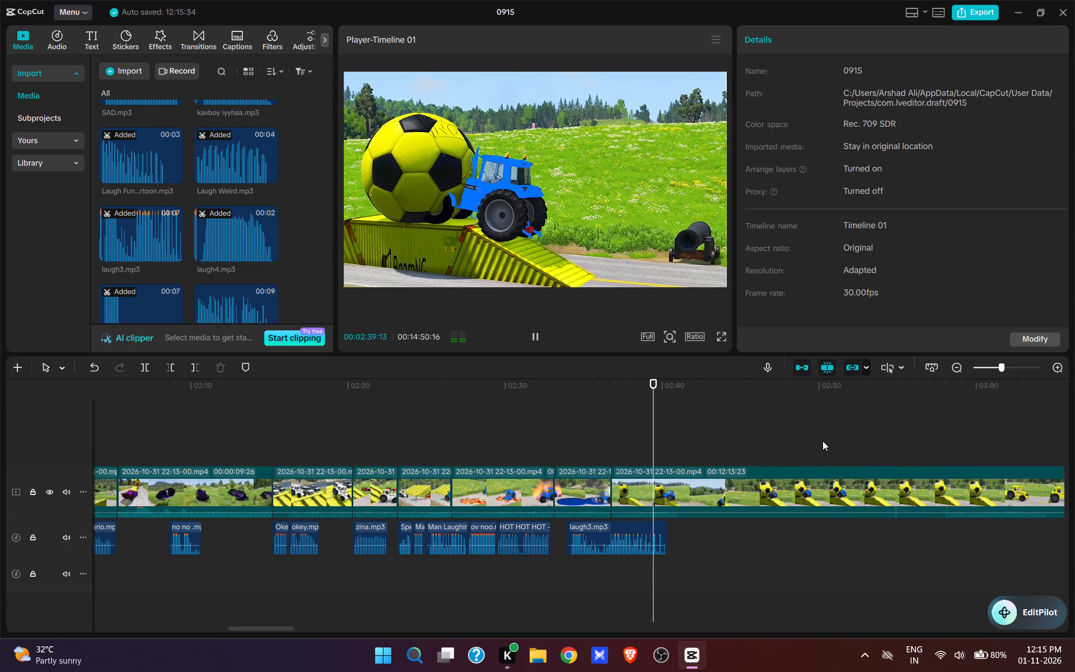
{"action": "key", "text": "space"}
{"action": "key", "text": "space"}
{"action": "key", "text": "space"}
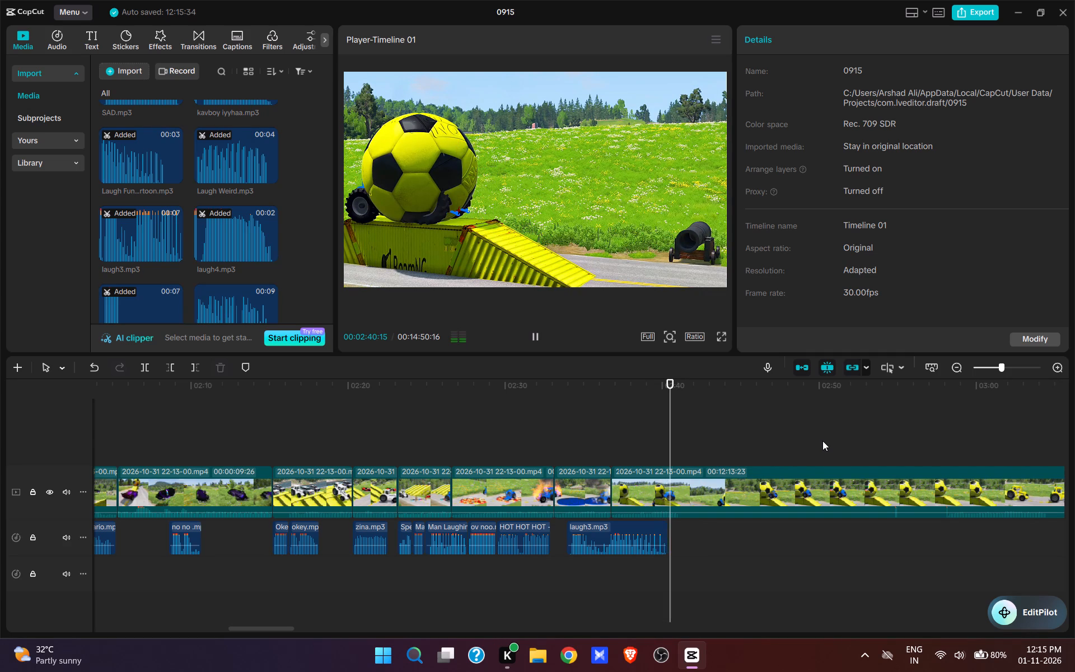
{"action": "key", "text": "w"}
Cut the video from the split at 00:02:40:18 up to 00:02:59:11, in the soccer ball container ramp scene.
{"action": "left_click_drag", "start_coordinate": [1040, 570], "coordinate": [851, 620]}
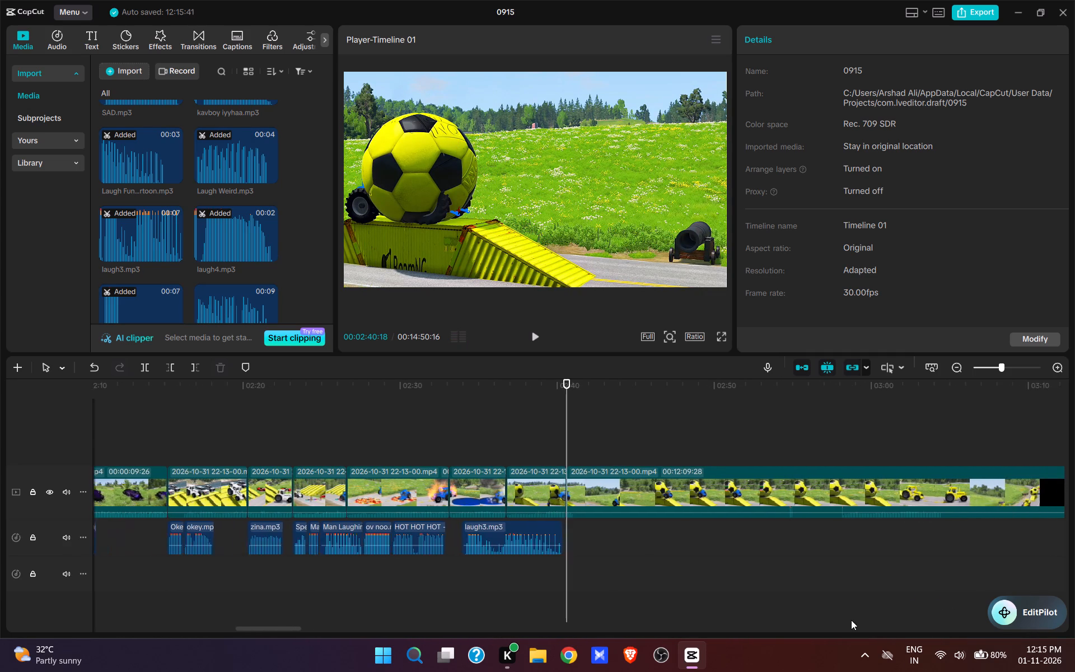
{"action": "left_click_drag", "start_coordinate": [851, 620], "coordinate": [790, 608]}
{"action": "left_click", "coordinate": [448, 437]}
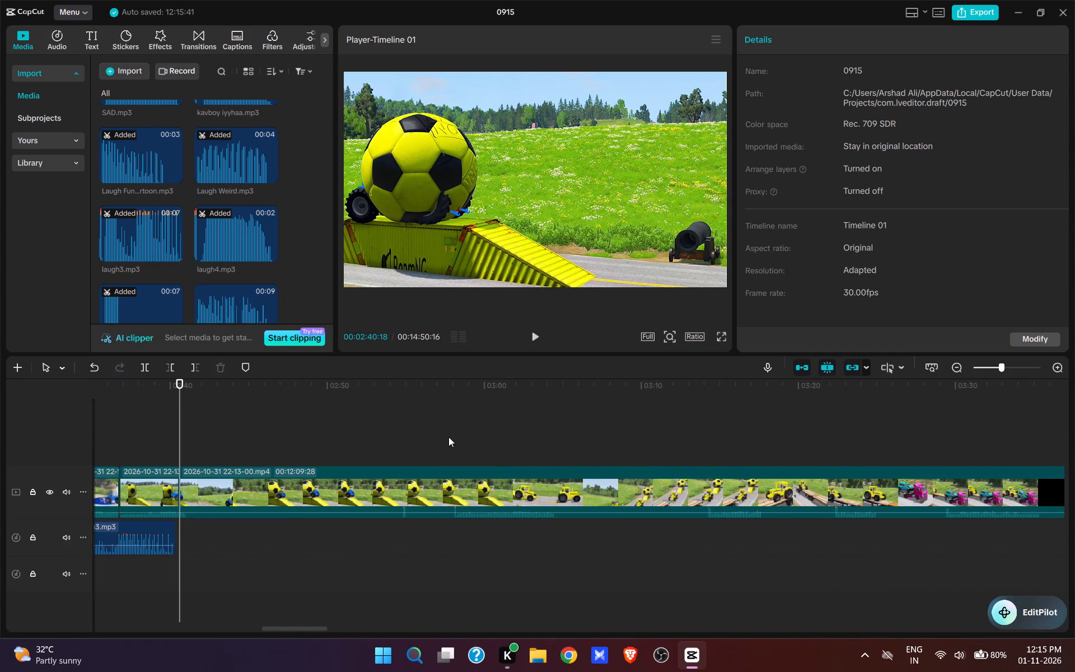
{"action": "key", "text": "space"}
{"action": "key", "text": "space"}
{"action": "key", "text": "space"}
{"action": "key", "text": "space"}
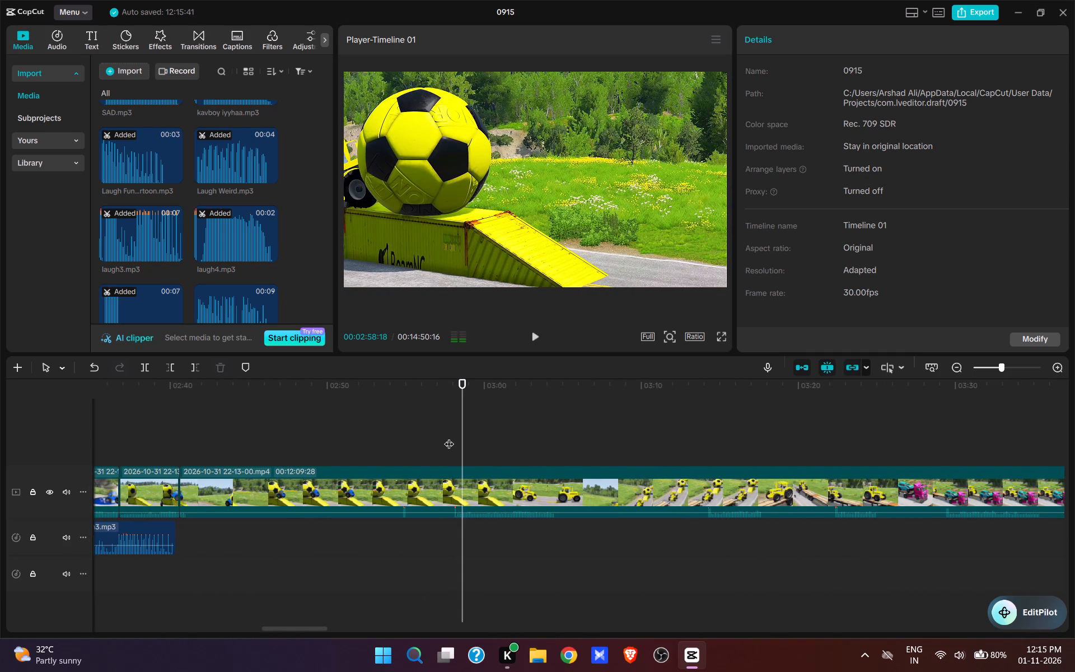
{"action": "key", "text": "space"}
{"action": "key", "text": "space"}
{"action": "key", "text": "space"}
{"action": "key", "text": "space"}
{"action": "key", "text": "space"}
{"action": "key", "text": "space"}
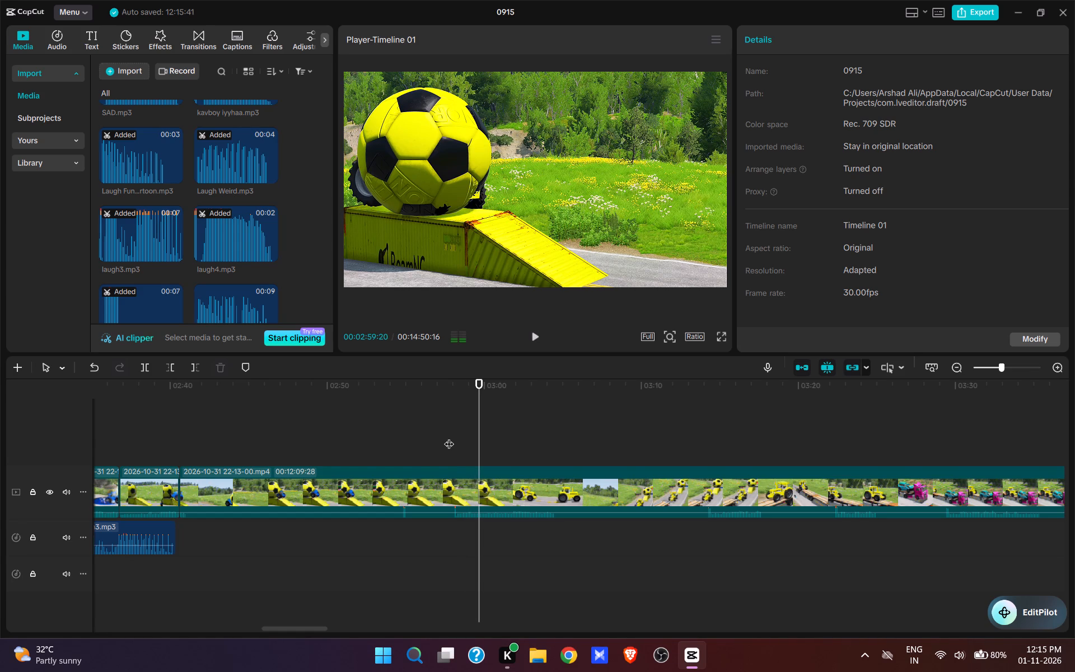
{"action": "left_click", "coordinate": [474, 449]}
{"action": "key", "text": "q"}
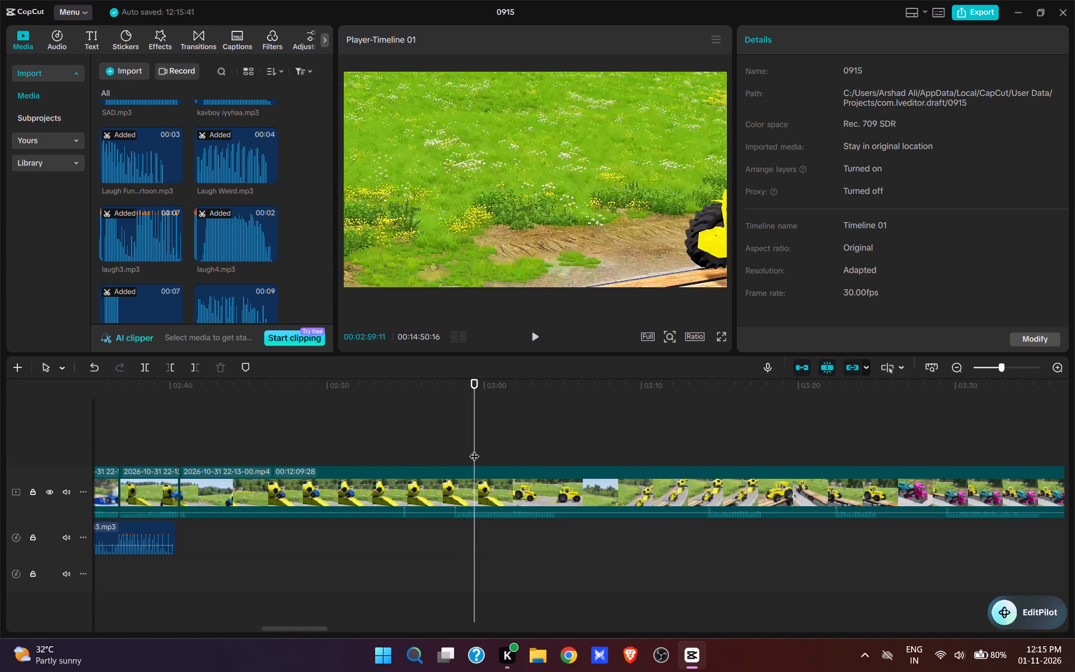
Find Wow Girl 1.mp3 among the imported sounds, add it at about 00:02:41 as the tractor pushes the soccer ball, and play it.
{"action": "scroll", "coordinate": [235, 244], "scroll_direction": "down", "scroll_amount": 8}
{"action": "left_click_drag", "start_coordinate": [326, 213], "coordinate": [325, 291]}
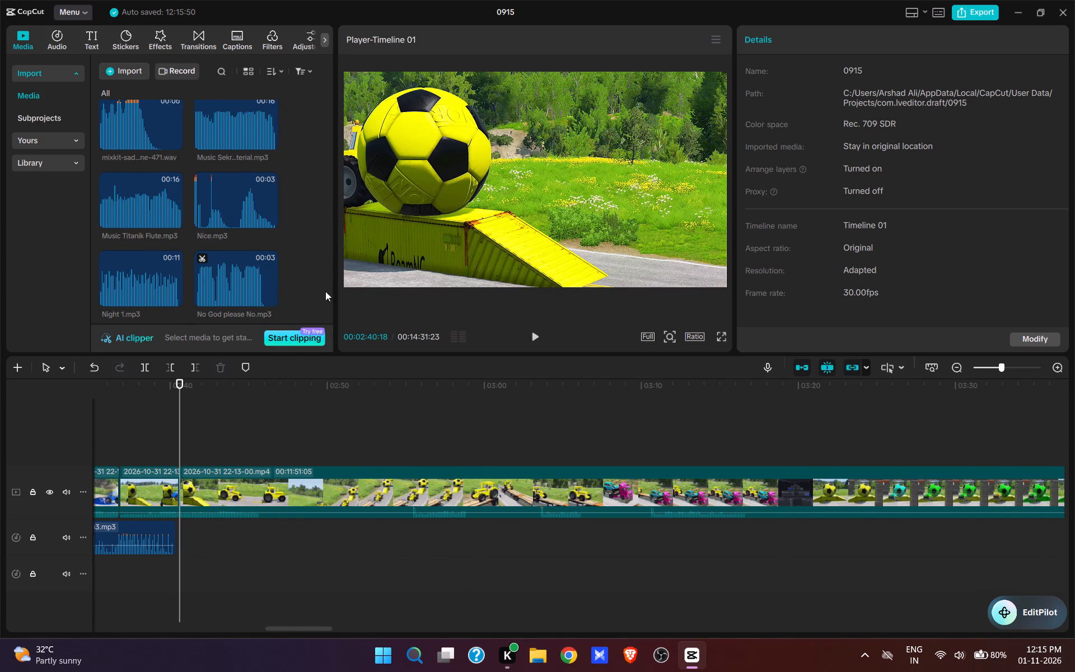
{"action": "left_click_drag", "start_coordinate": [325, 291], "coordinate": [325, 314]}
{"action": "scroll", "coordinate": [316, 255], "scroll_direction": "down", "scroll_amount": 3}
{"action": "left_click_drag", "start_coordinate": [329, 227], "coordinate": [328, 389]}
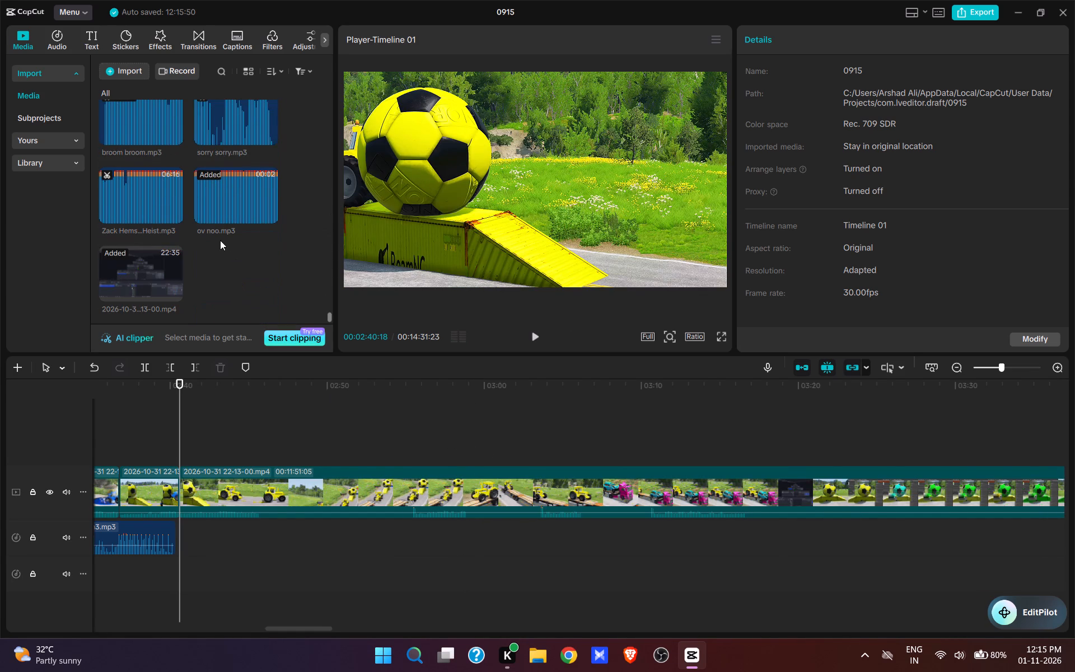
{"action": "scroll", "coordinate": [220, 240], "scroll_direction": "up", "scroll_amount": 3}
{"action": "scroll", "coordinate": [192, 232], "scroll_direction": "down", "scroll_amount": 2}
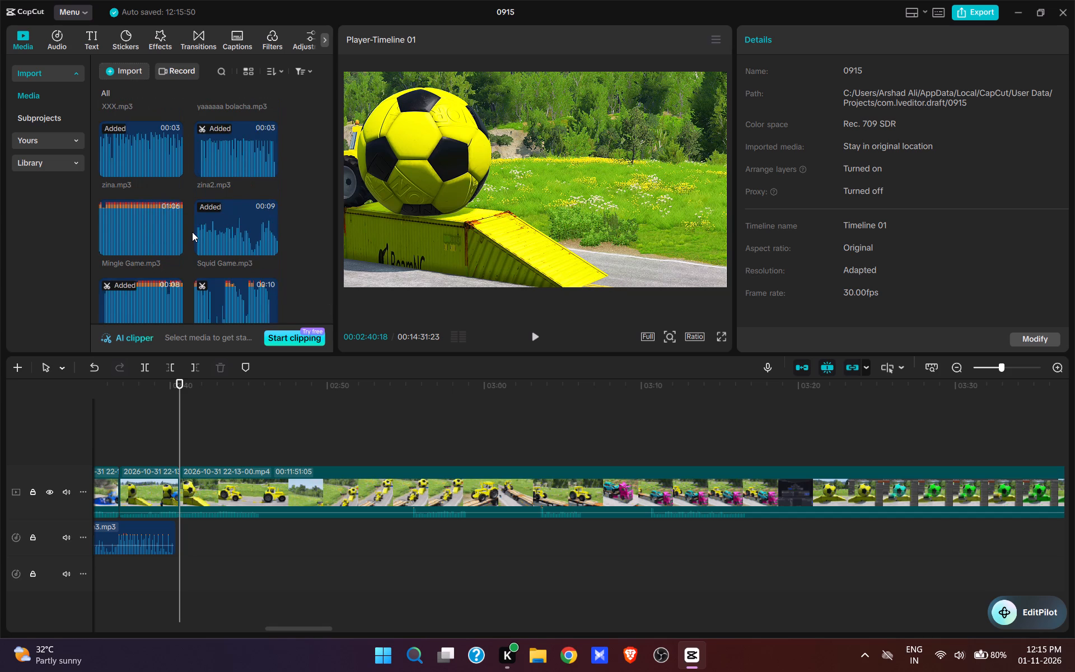
{"action": "scroll", "coordinate": [192, 232], "scroll_direction": "down", "scroll_amount": 6}
{"action": "scroll", "coordinate": [192, 232], "scroll_direction": "up", "scroll_amount": 5}
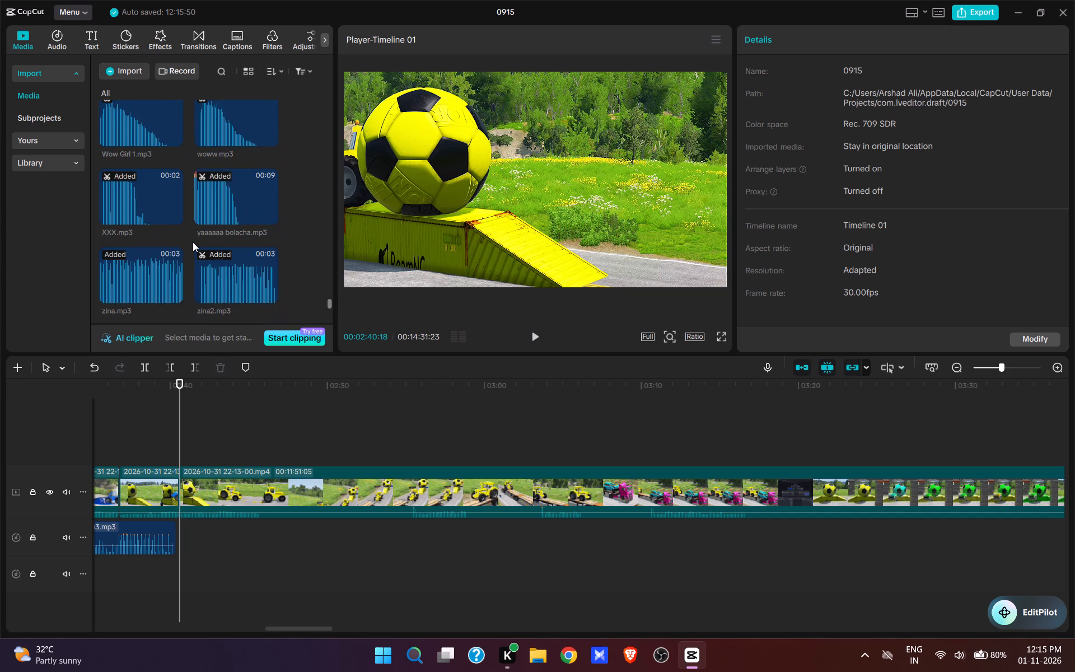
{"action": "scroll", "coordinate": [193, 242], "scroll_direction": "up", "scroll_amount": 1}
{"action": "key", "text": "space"}
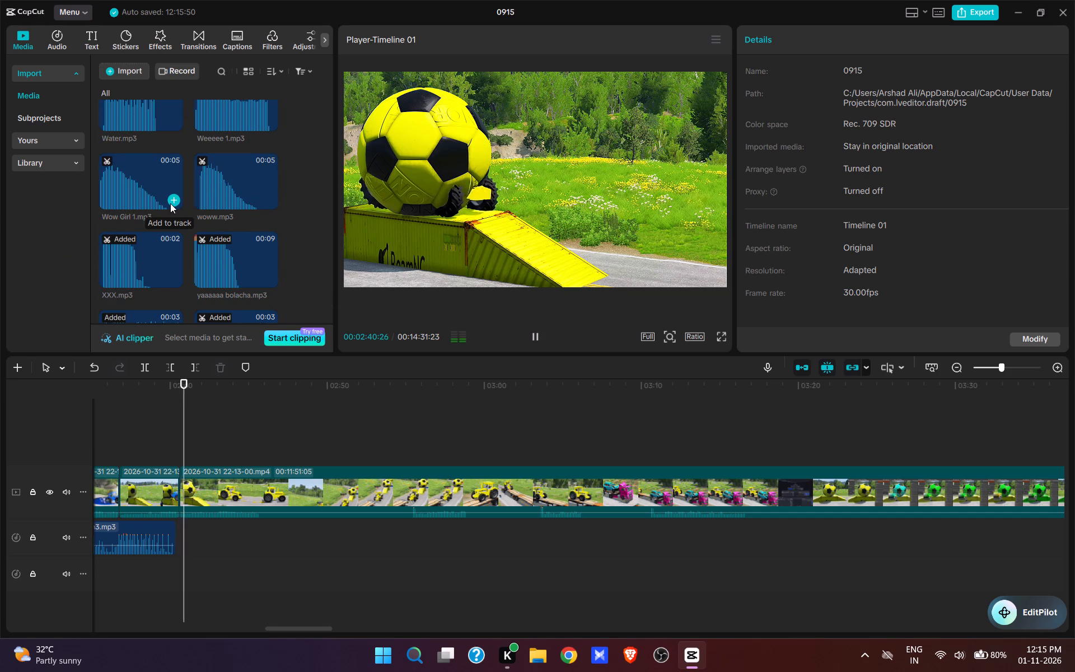
{"action": "key", "text": "space"}
{"action": "left_click", "coordinate": [175, 201]}
{"action": "key", "text": "space"}
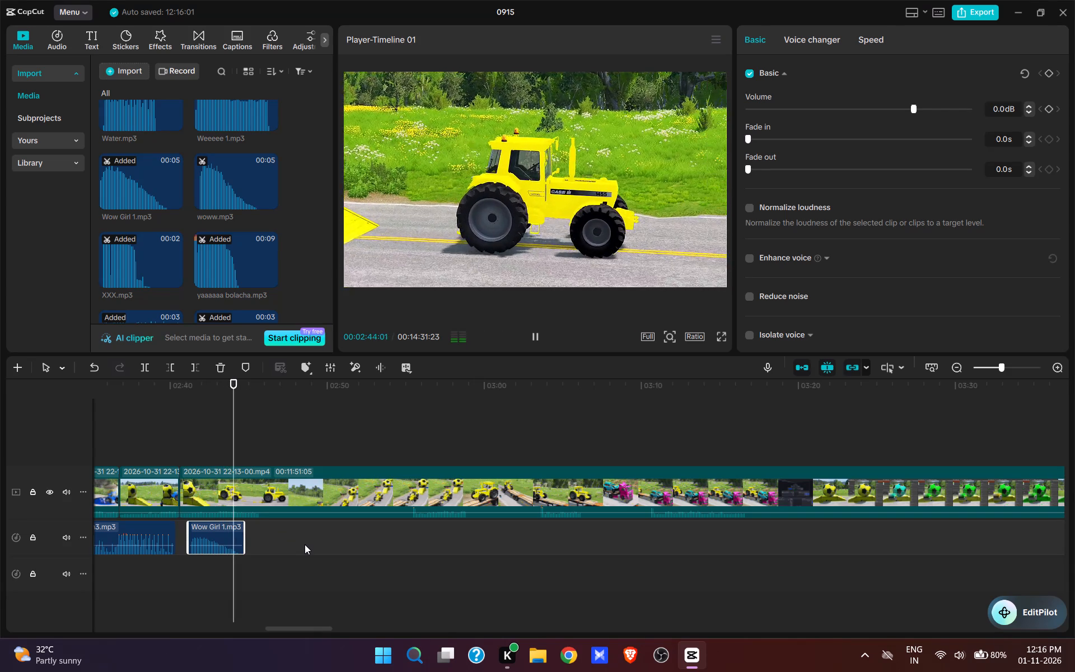
Split the video at 00:02:45:13 and cut up to about 00:02:55, where the yellow tractor approaches the flatbed trailer.
{"action": "key", "text": "space"}
{"action": "key", "text": "w"}
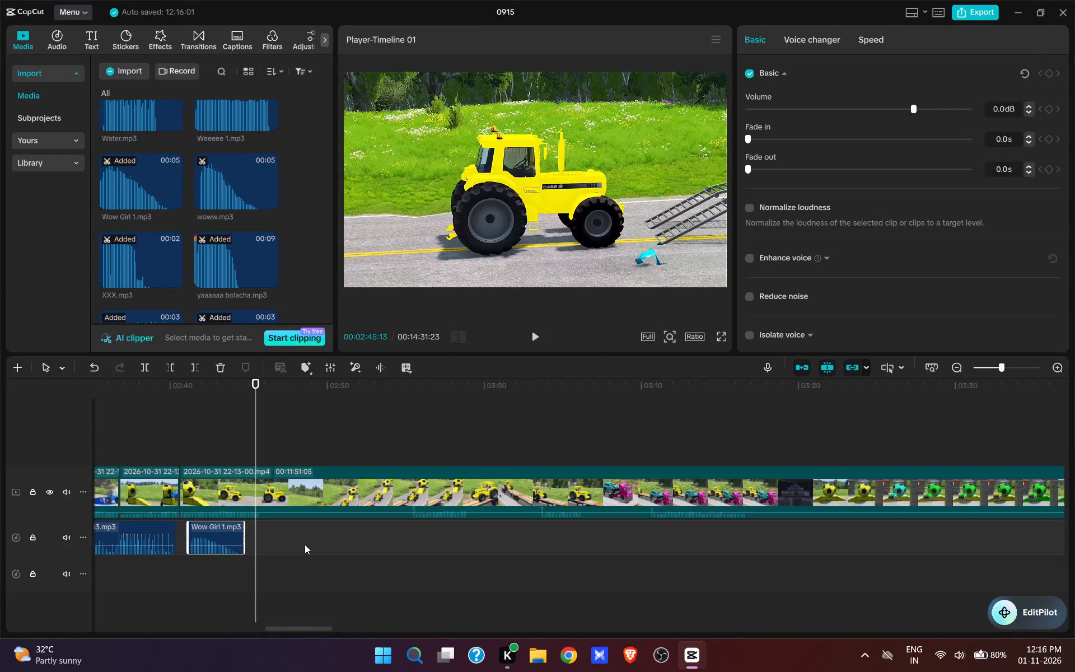
{"action": "left_click", "coordinate": [404, 441]}
{"action": "key", "text": "space"}
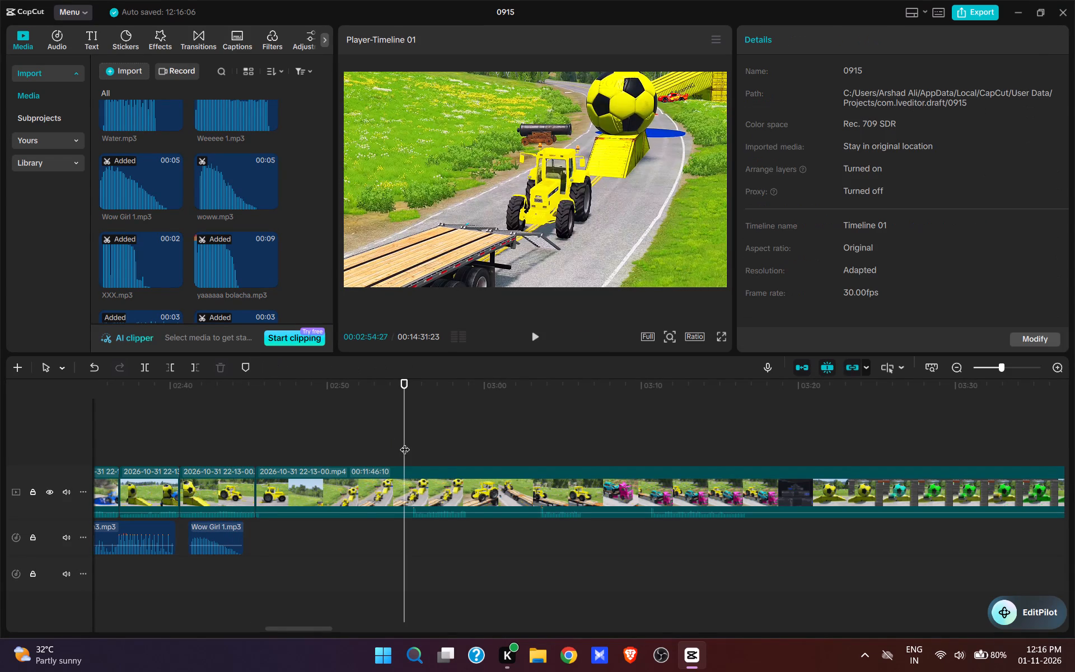
{"action": "key", "text": "space"}
{"action": "key", "text": "space"}
{"action": "key", "text": "space"}
{"action": "type", "text": "q"}
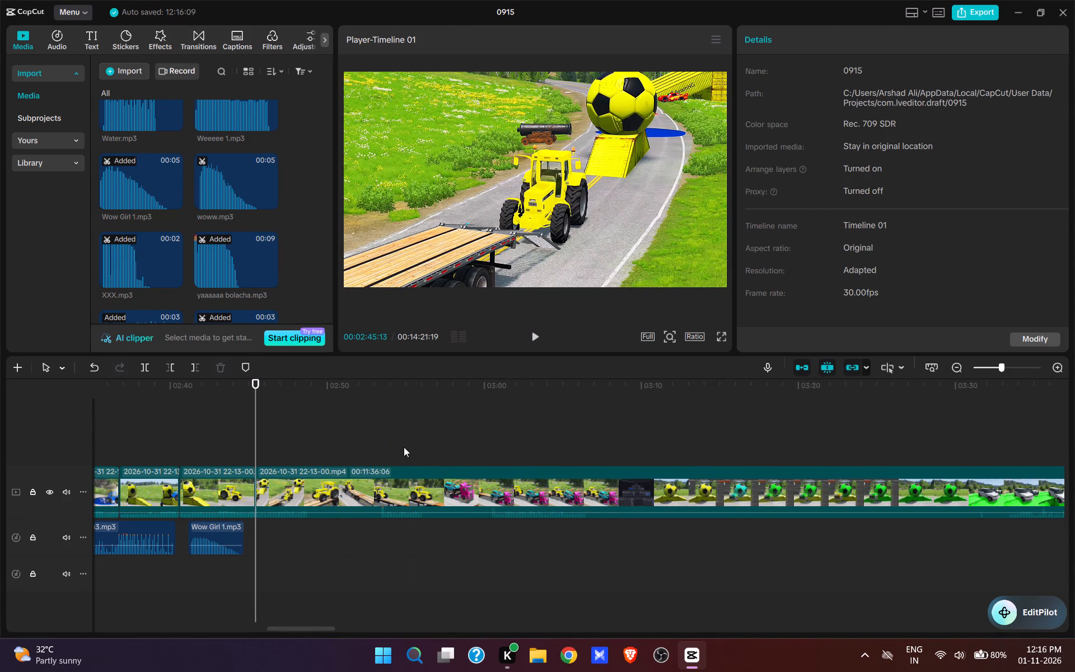
Add yaaaaaa bolacha.mp3 at 00:02:46:02, as the tractor climbs onto the flatbed trailer, and play it.
{"action": "key", "text": "space"}
{"action": "key", "text": "space"}
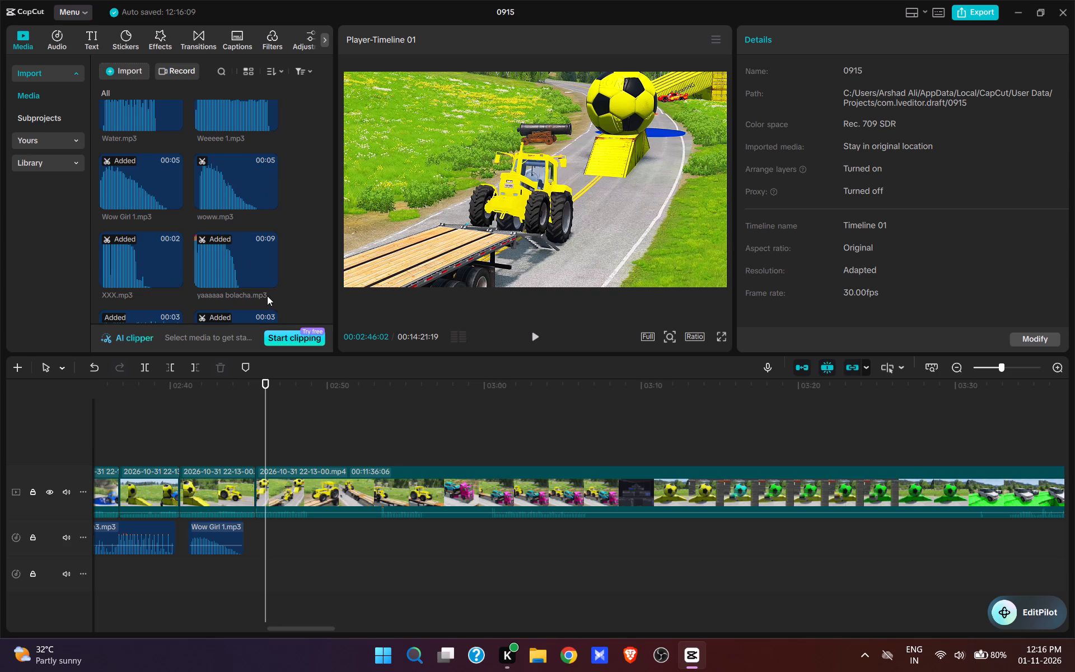
{"action": "left_click", "coordinate": [269, 280]}
{"action": "key", "text": "space"}
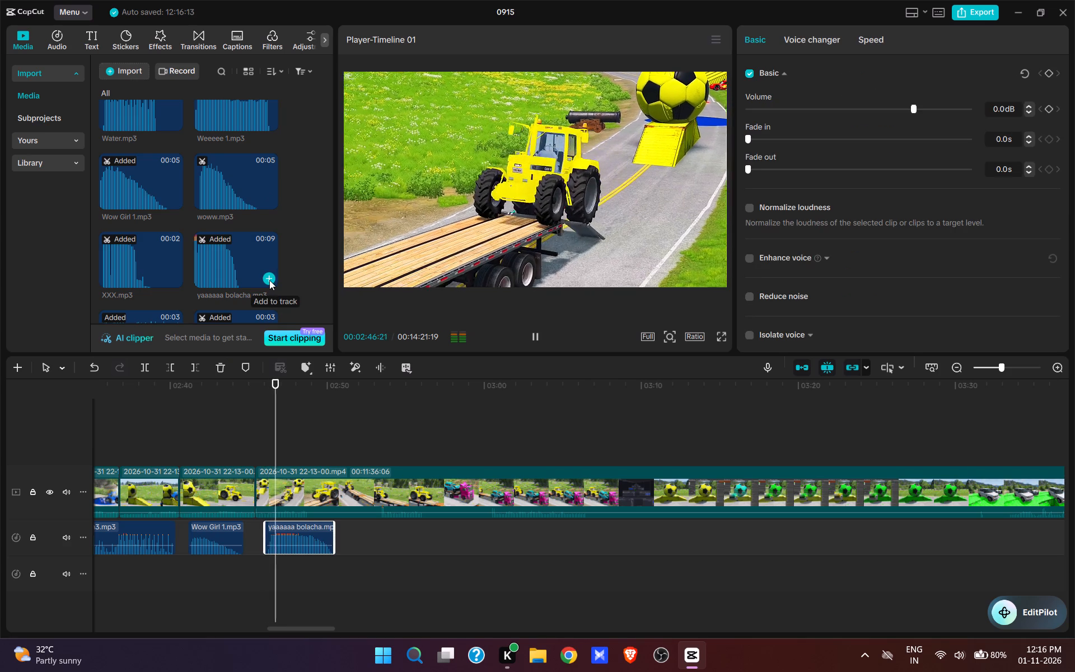
Split the video at 00:02:48:11 and cut up to about 00:02:53, while the tractor drives along the flatbed.
{"action": "key", "text": "space"}
{"action": "key", "text": "space"}
{"action": "key", "text": "space"}
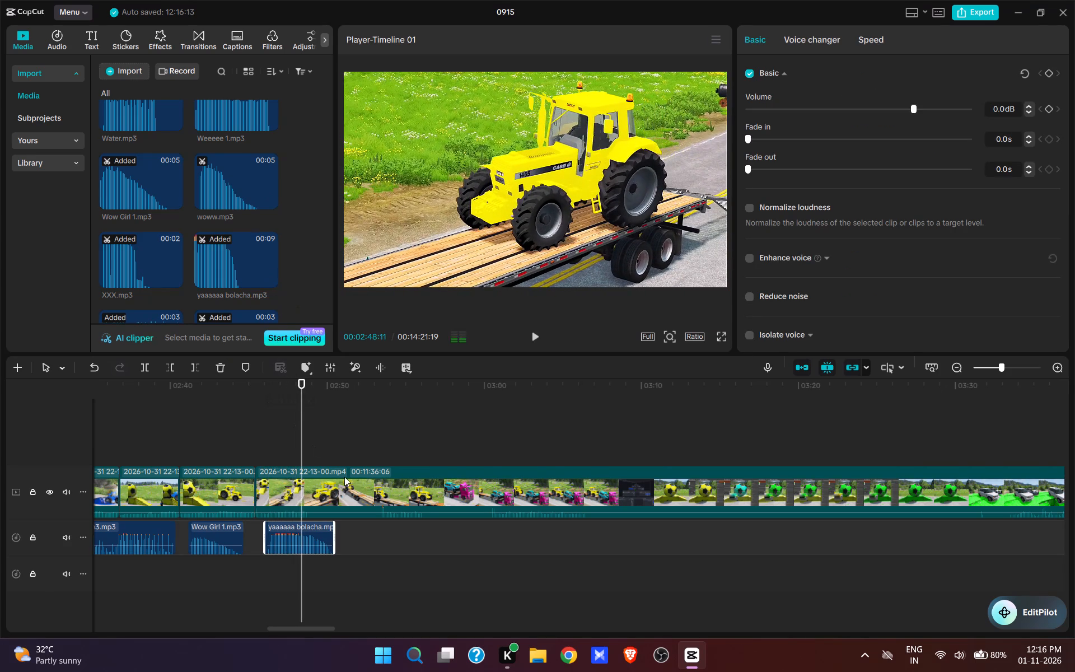
{"action": "left_click", "coordinate": [347, 494]}
{"action": "key", "text": "w"}
{"action": "left_click", "coordinate": [376, 437]}
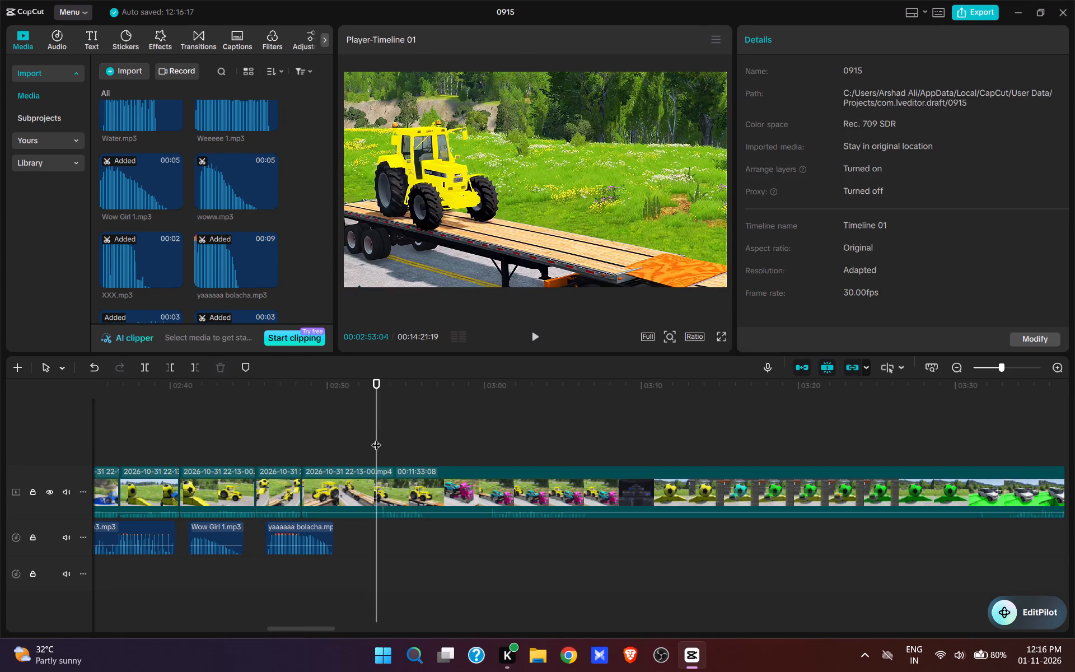
{"action": "key", "text": "space"}
{"action": "key", "text": "space"}
{"action": "type", "text": "q"}
Play the tractor on the flatbed, split the video at 00:02:50:17, and cut up to about 00:02:56, near the blue car.
{"action": "key", "text": "space"}
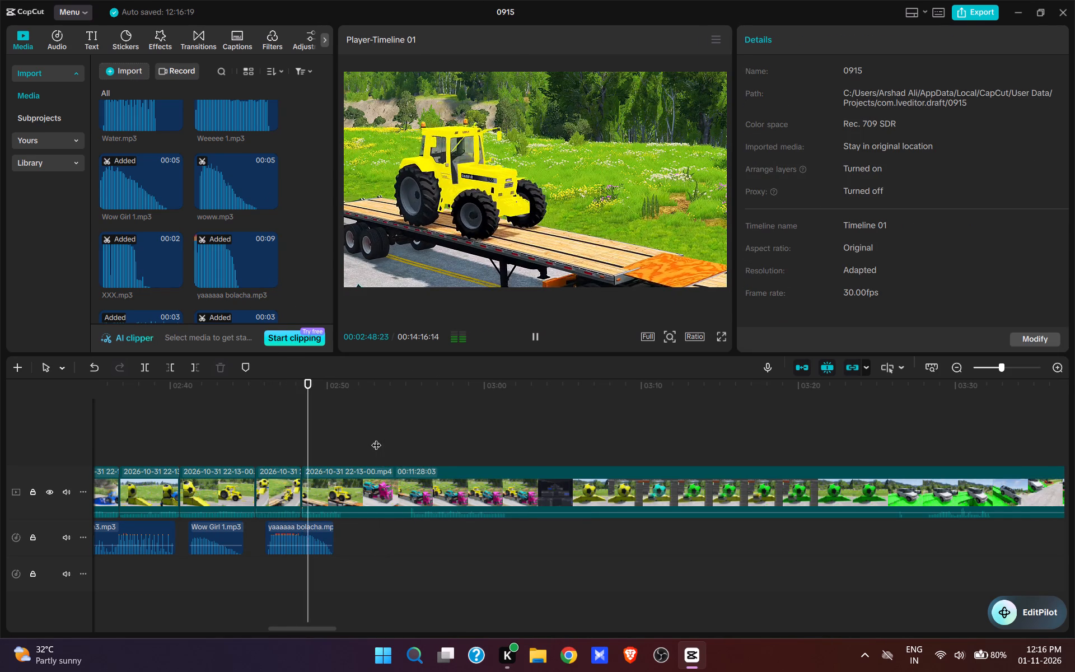
{"action": "key", "text": "space"}
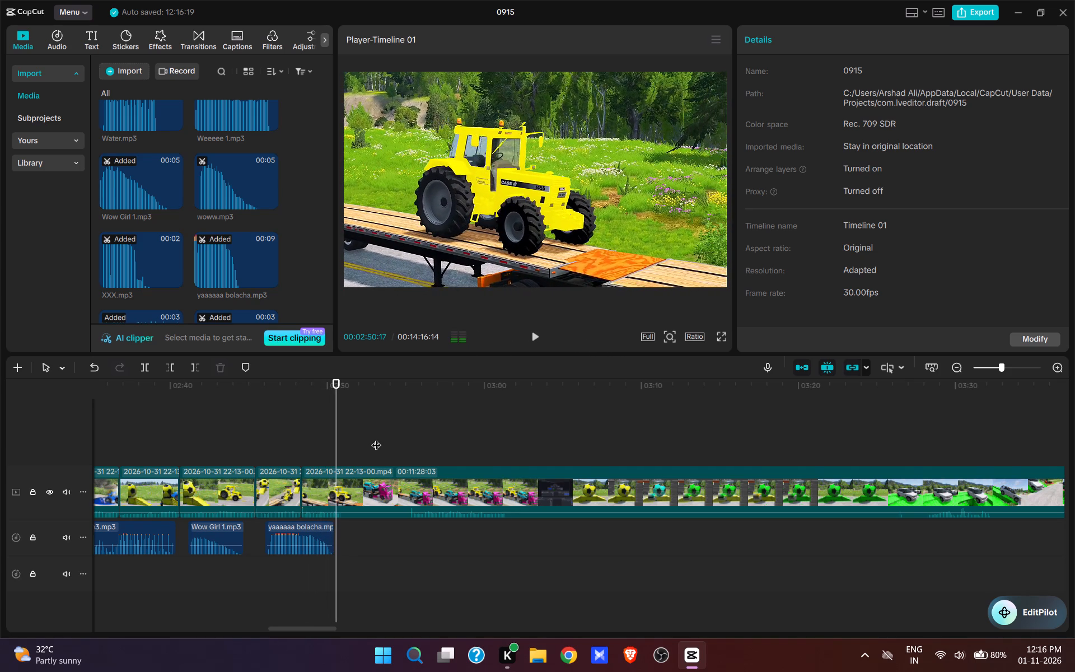
{"action": "key", "text": "w"}
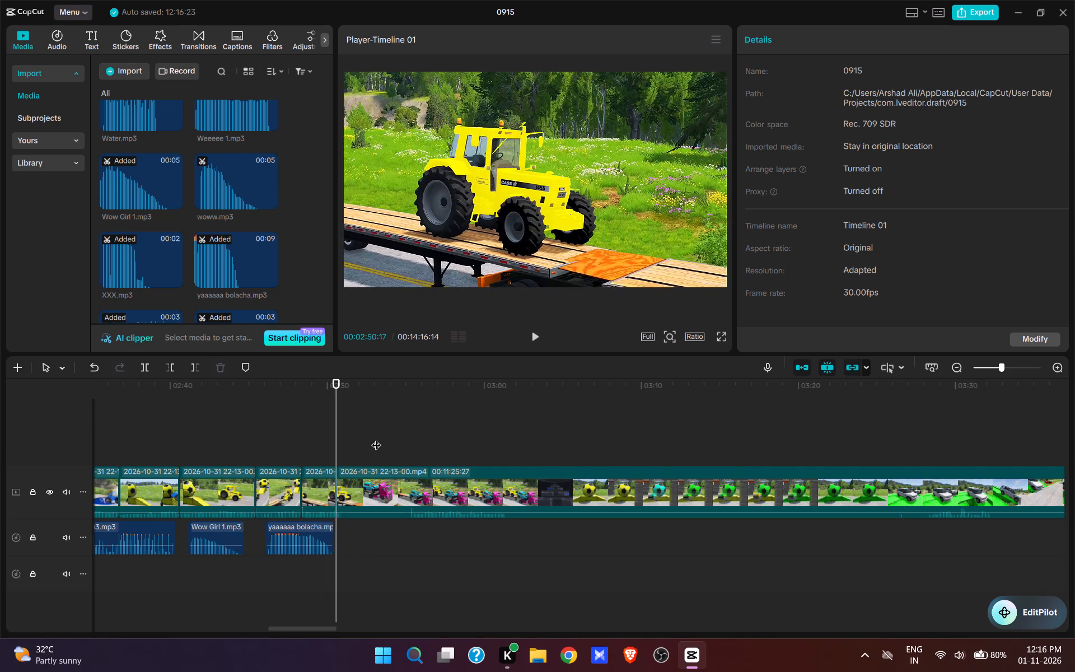
{"action": "left_click", "coordinate": [401, 445]}
{"action": "key", "text": "space"}
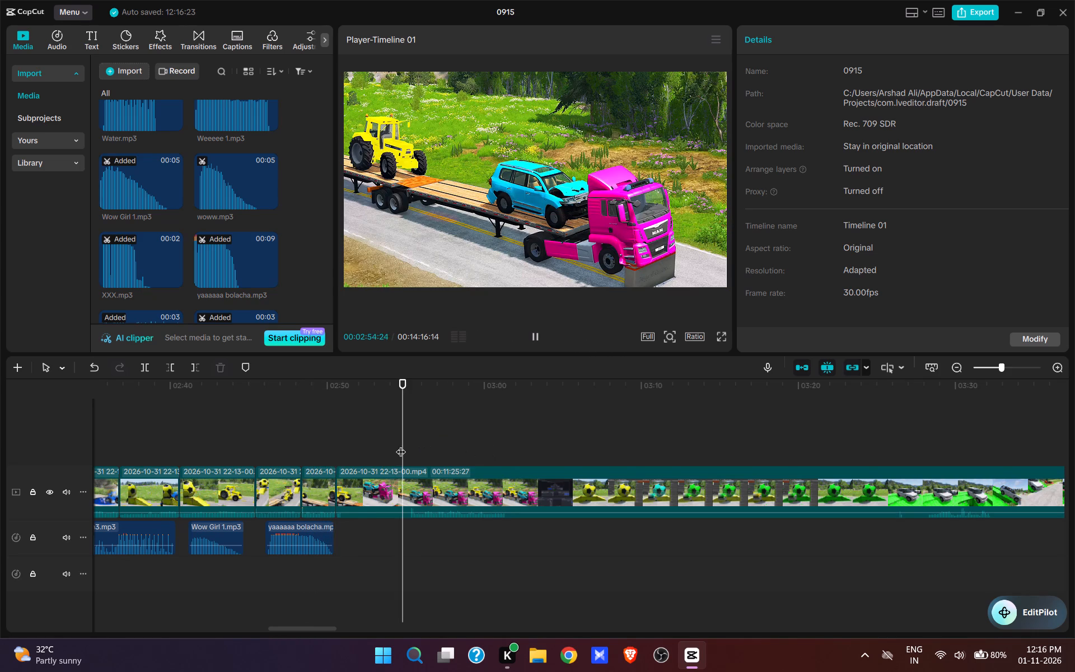
{"action": "key", "text": "space"}
{"action": "type", "text": "q"}
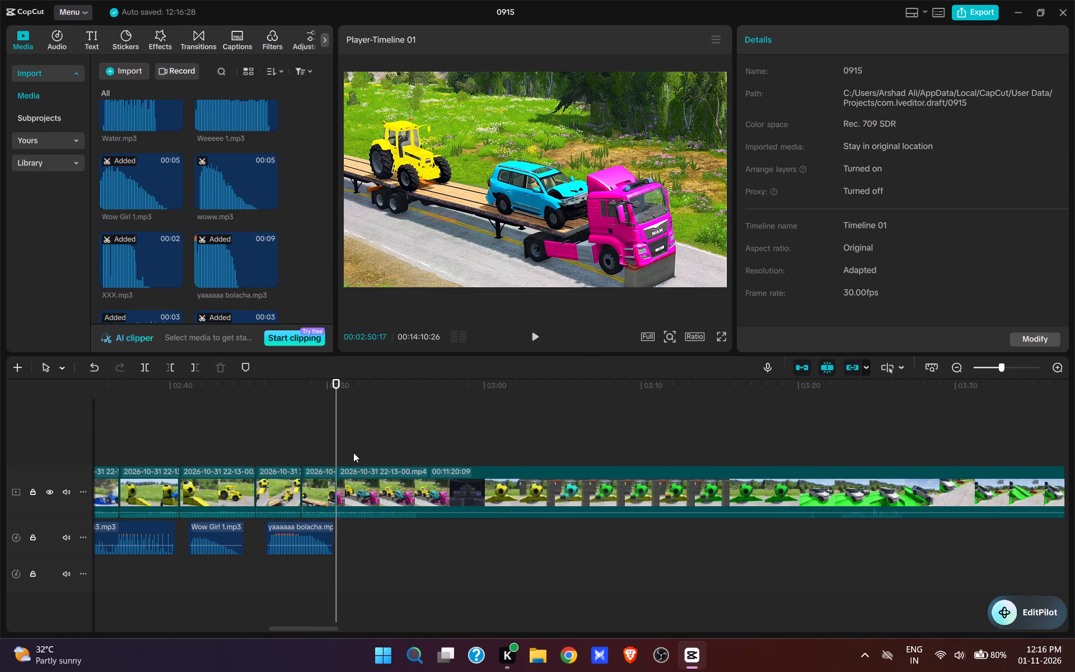
Review the flatbed scene, delete the short video clip between 00:02:48:11 and 00:02:50:17, and replay the join.
{"action": "left_click", "coordinate": [292, 449]}
{"action": "key", "text": "space"}
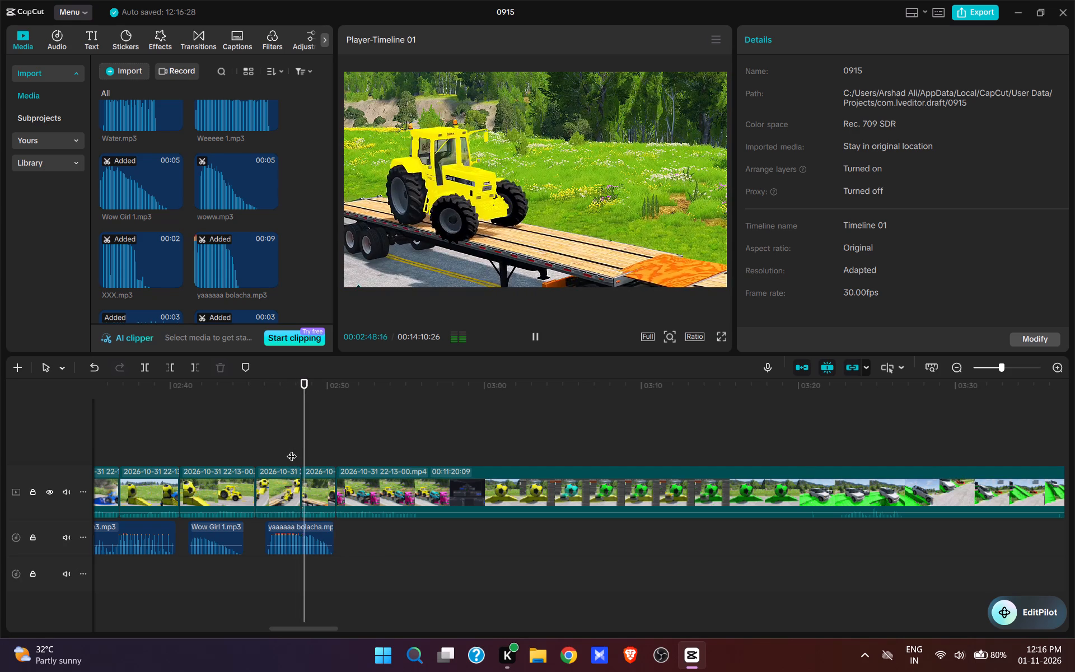
{"action": "key", "text": "space"}
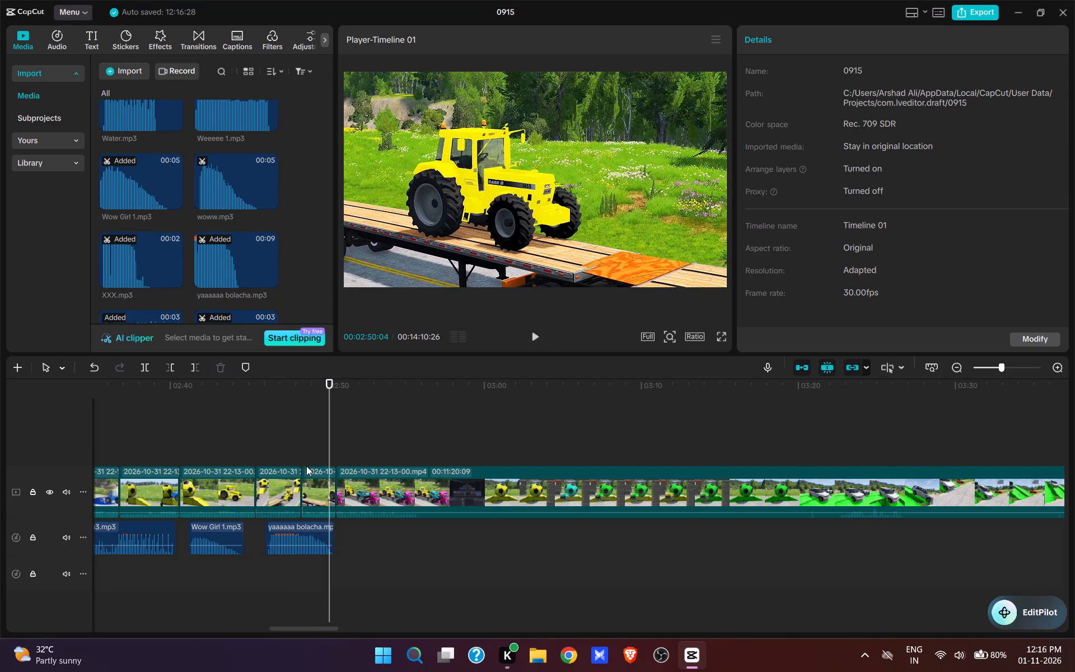
{"action": "left_click", "coordinate": [309, 454]}
{"action": "left_click", "coordinate": [282, 455]}
{"action": "key", "text": "space"}
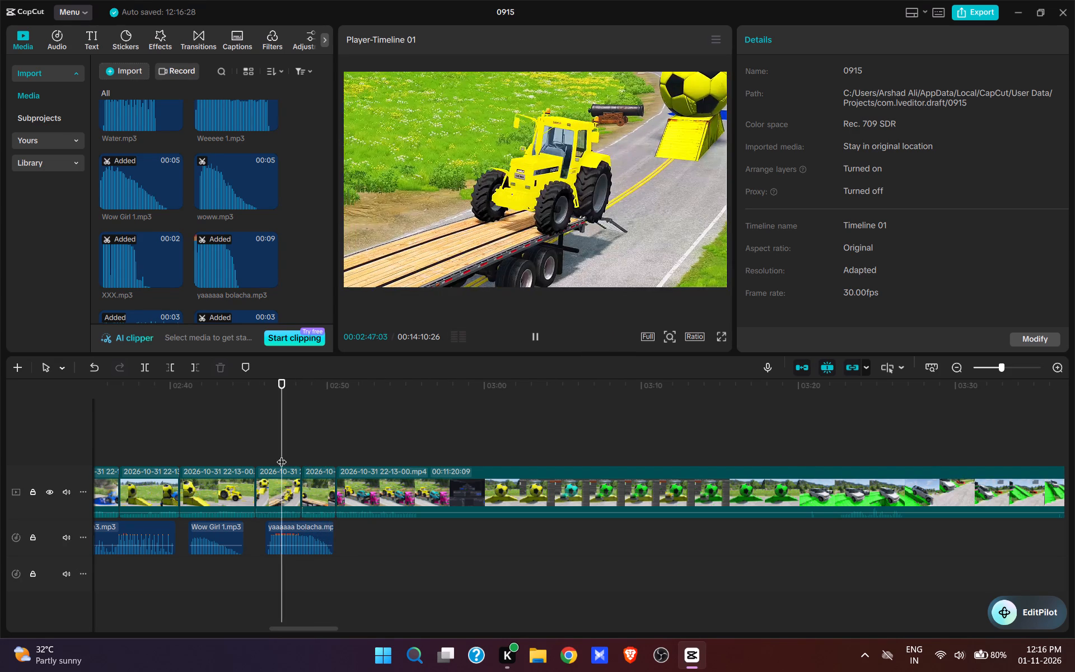
{"action": "left_click", "coordinate": [336, 441]}
{"action": "key", "text": "space"}
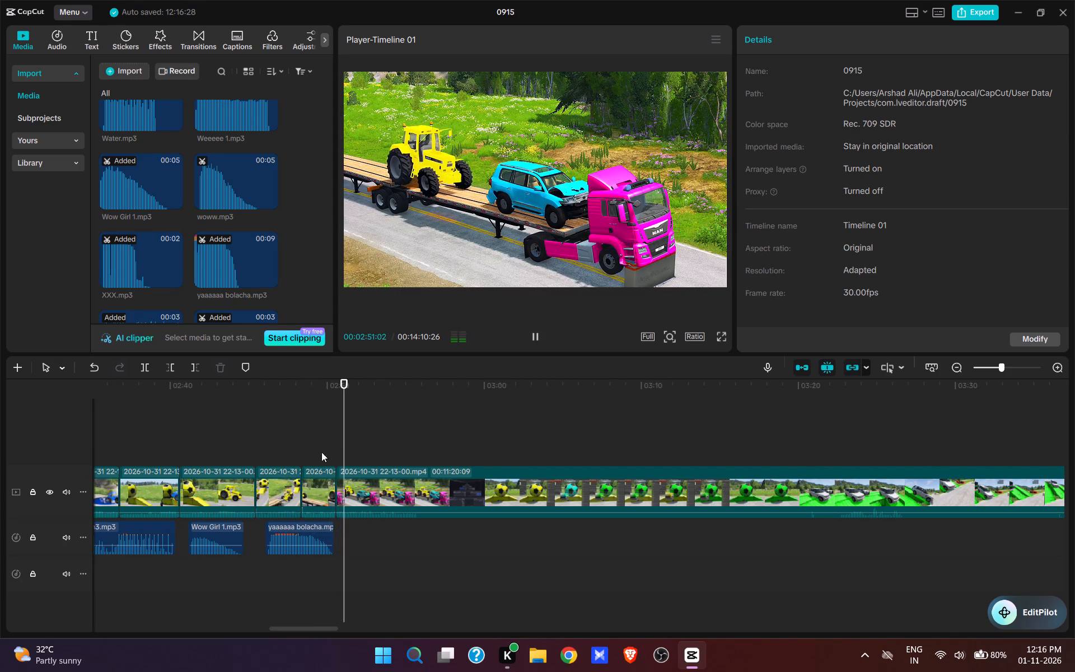
{"action": "key", "text": "space"}
{"action": "left_click", "coordinate": [316, 484]}
{"action": "key", "text": "d"}
{"action": "left_click", "coordinate": [293, 453]}
{"action": "key", "text": "space"}
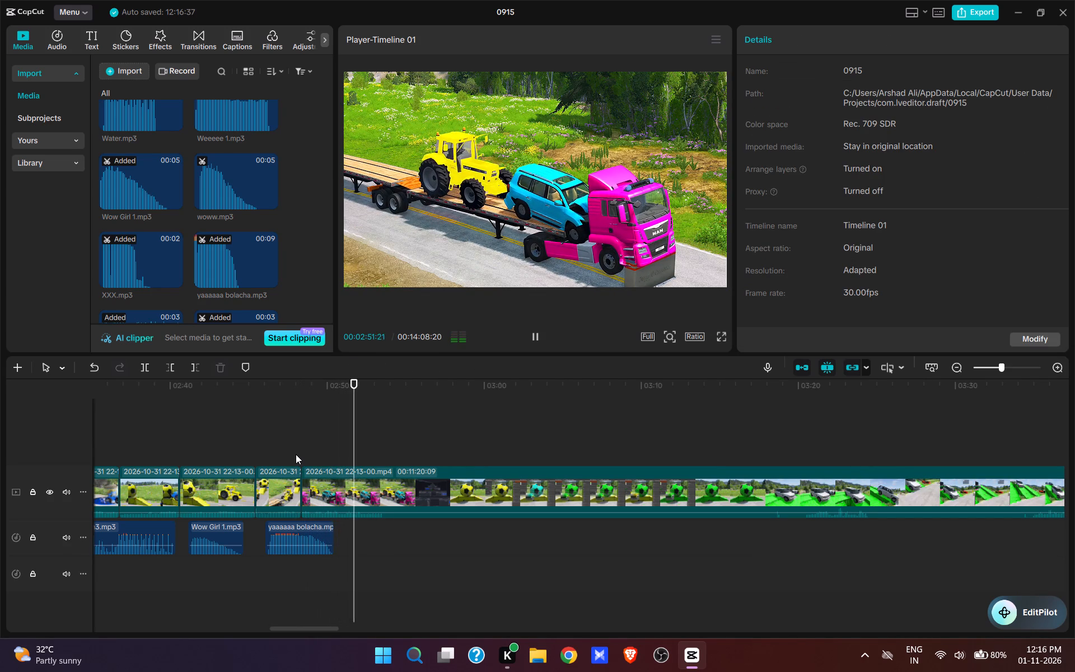
Move to 00:02:50:13, where the tractor reaches the blue car, and preview sorry sorry.mp3 as a possible sound effect.
{"action": "left_click", "coordinate": [336, 451]}
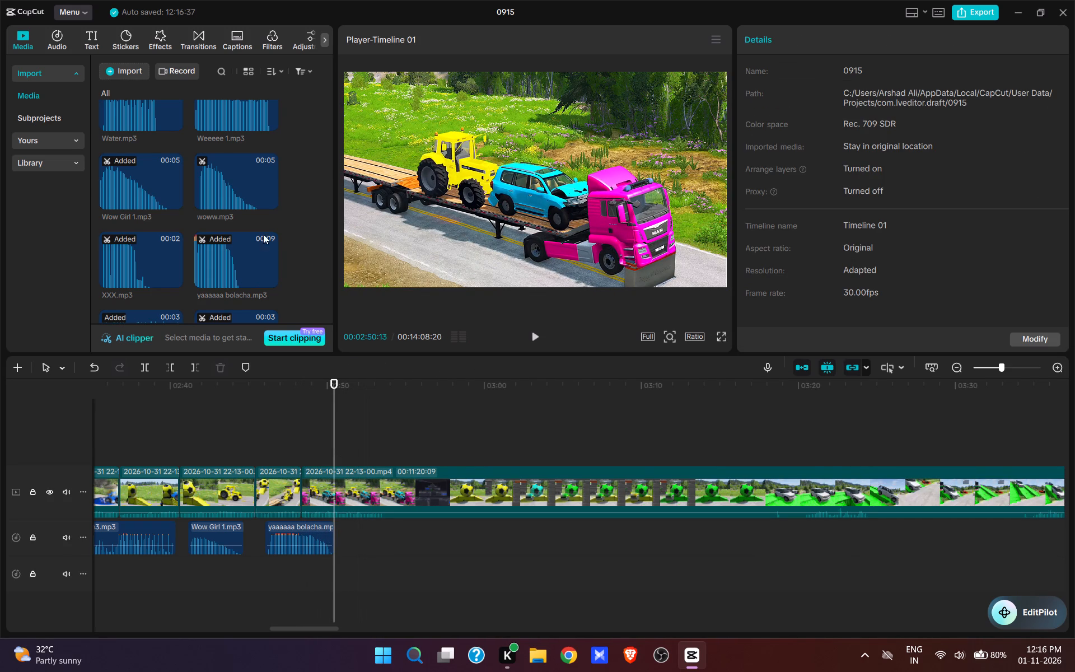
{"action": "scroll", "coordinate": [263, 214], "scroll_direction": "down", "scroll_amount": 6}
{"action": "scroll", "coordinate": [262, 225], "scroll_direction": "up", "scroll_amount": 2}
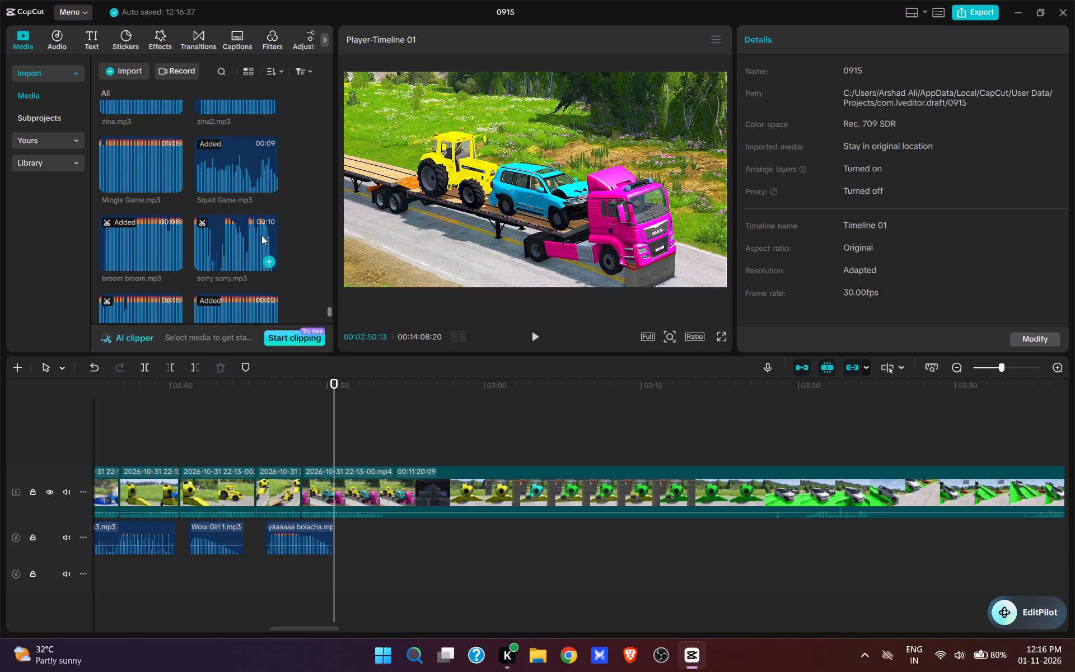
{"action": "left_click", "coordinate": [243, 254]}
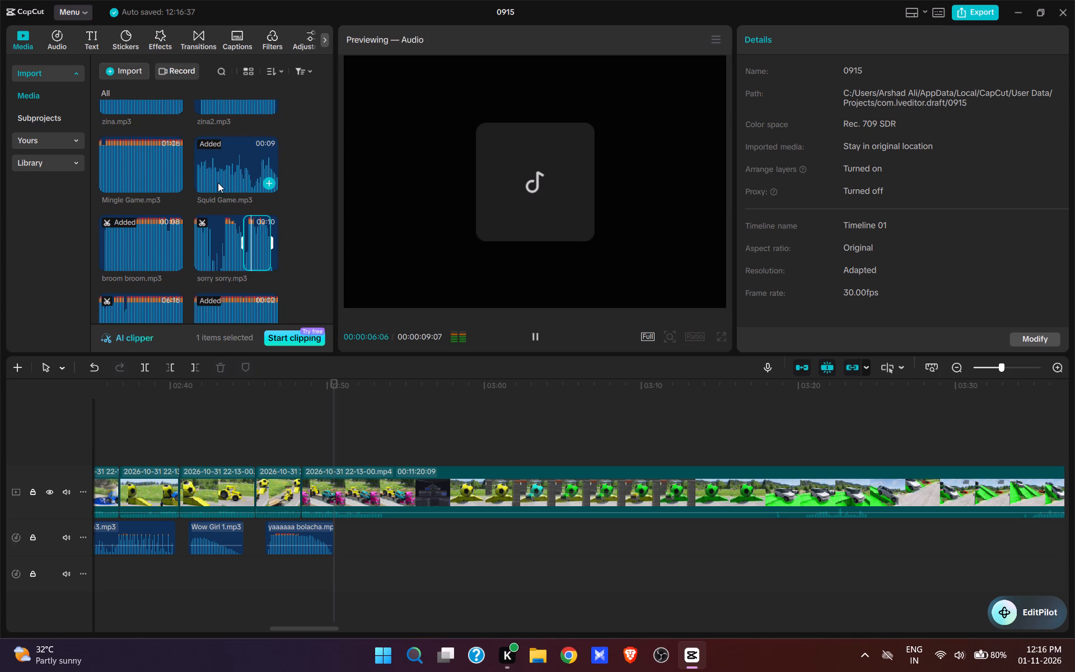
{"action": "scroll", "coordinate": [221, 220], "scroll_direction": "up", "scroll_amount": 2}
{"action": "scroll", "coordinate": [221, 221], "scroll_direction": "down", "scroll_amount": 2}
{"action": "scroll", "coordinate": [228, 218], "scroll_direction": "up", "scroll_amount": 2}
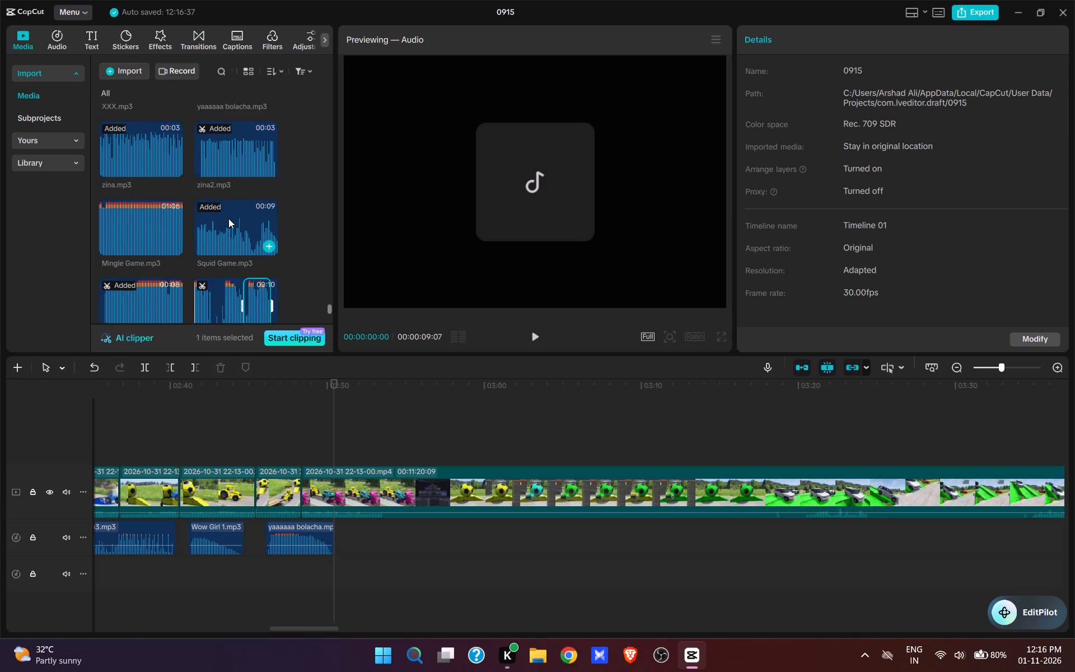
Add Sorry Bro - Man.mp3 at 00:02:50:13, where the tractor reaches the blue car, and play the scene with it.
{"action": "scroll", "coordinate": [228, 218], "scroll_direction": "up", "scroll_amount": 6}
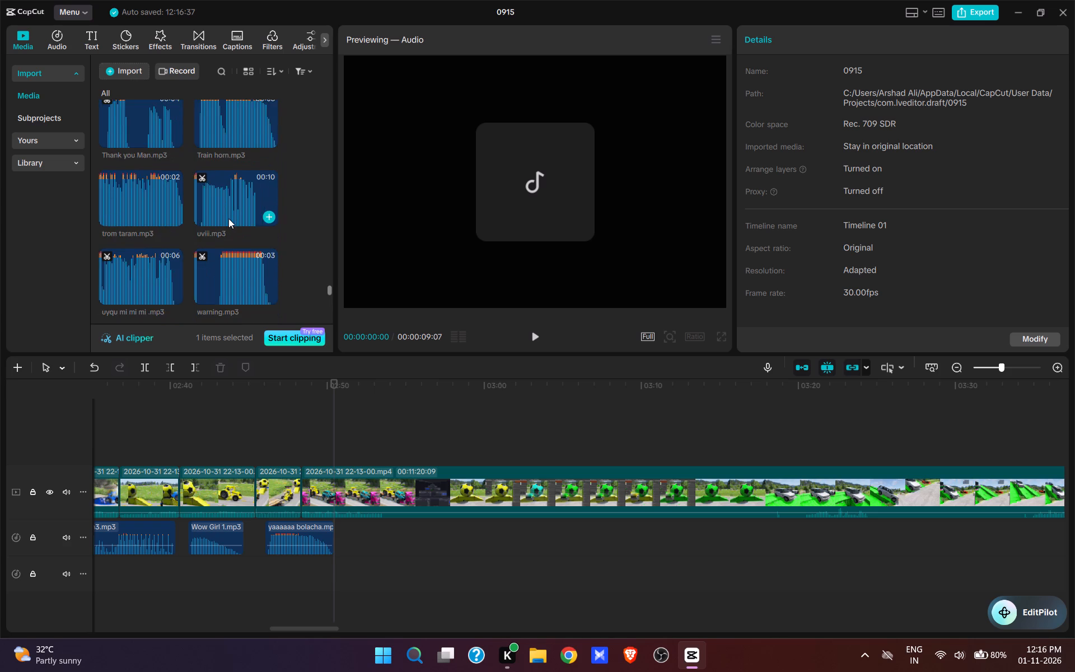
{"action": "scroll", "coordinate": [228, 218], "scroll_direction": "up", "scroll_amount": 6}
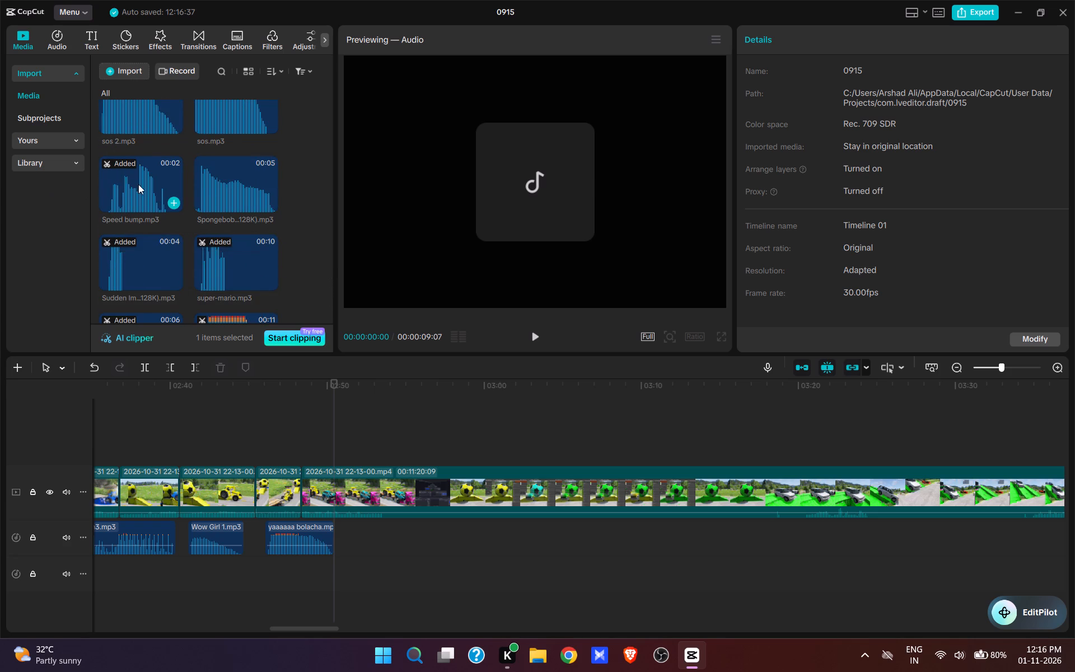
{"action": "scroll", "coordinate": [140, 197], "scroll_direction": "up", "scroll_amount": 2}
{"action": "left_click", "coordinate": [127, 167]}
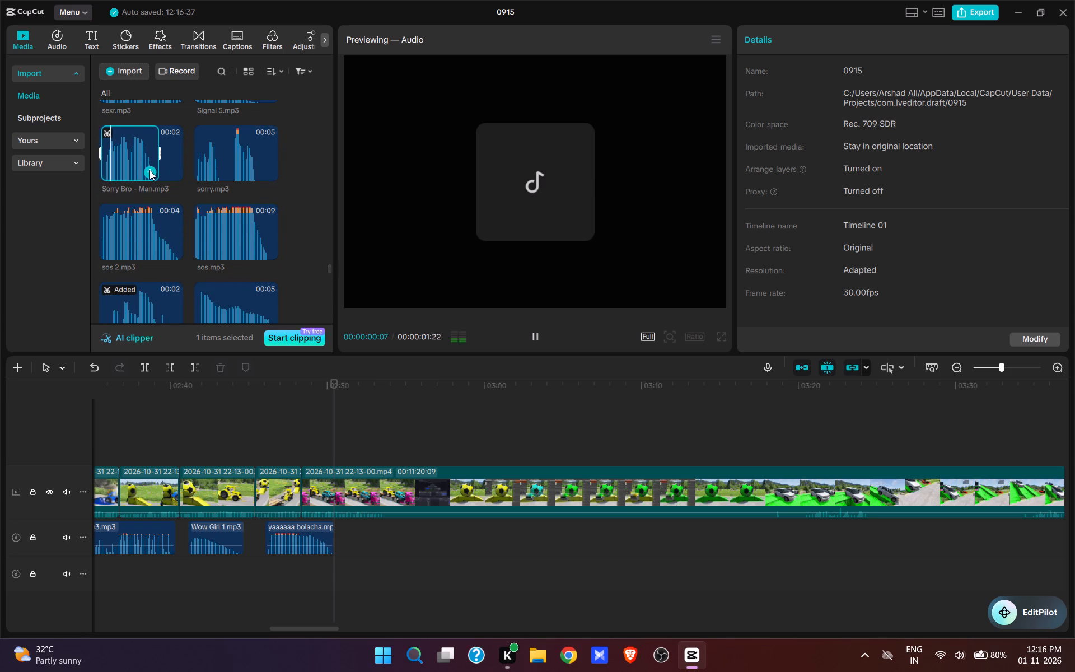
{"action": "left_click", "coordinate": [149, 170]}
{"action": "key", "text": "space"}
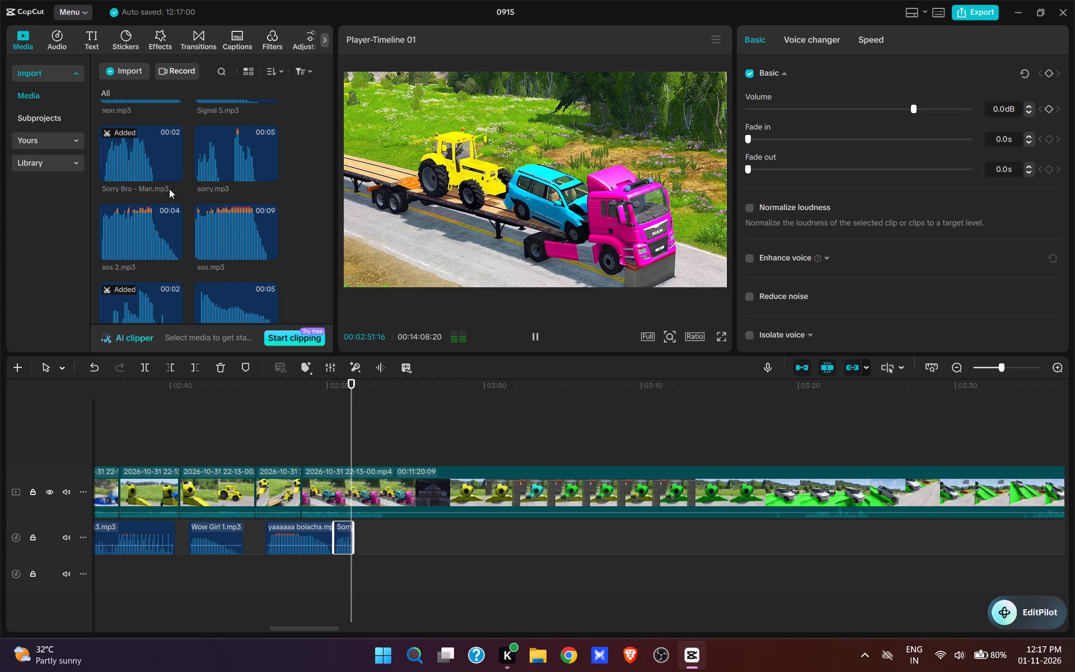
{"action": "key", "text": "space"}
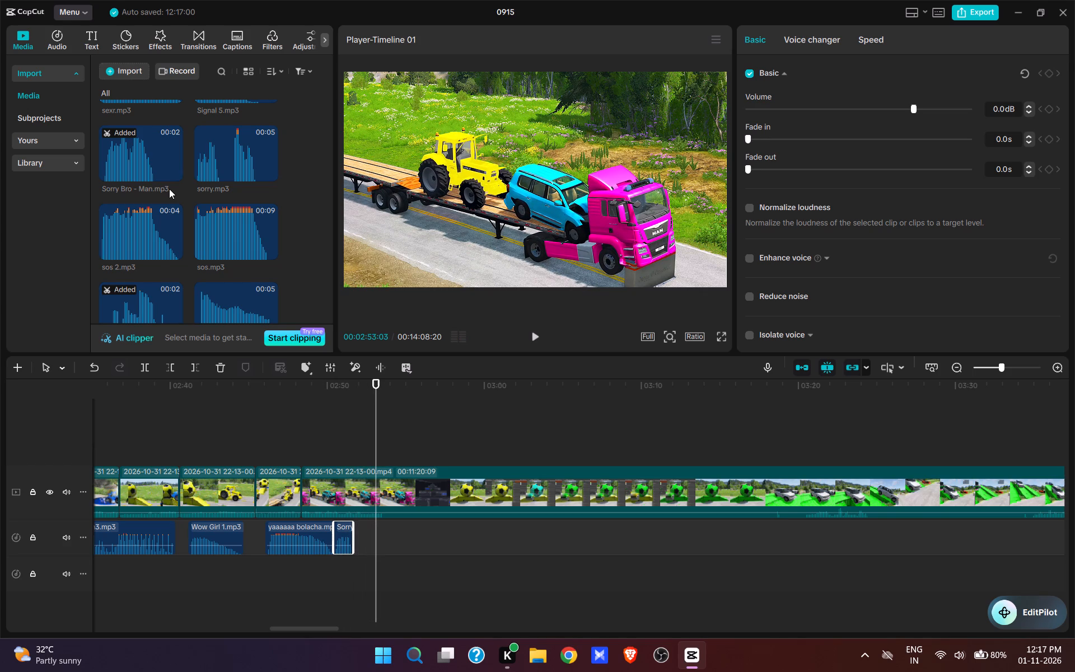
Add Laugh5.mp3 at 00:02:51:19, directly after the Sorry Bro - Man.mp3 clip, and play the scene with it.
{"action": "left_click", "coordinate": [356, 450]}
{"action": "scroll", "coordinate": [201, 235], "scroll_direction": "up", "scroll_amount": 2}
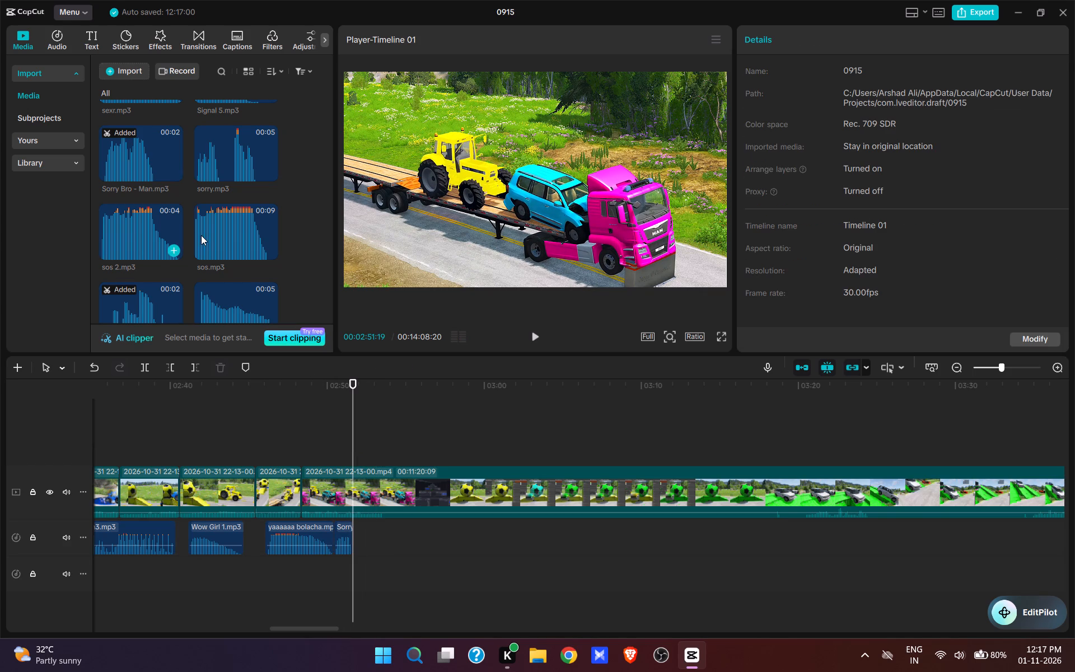
{"action": "scroll", "coordinate": [201, 235], "scroll_direction": "up", "scroll_amount": 15}
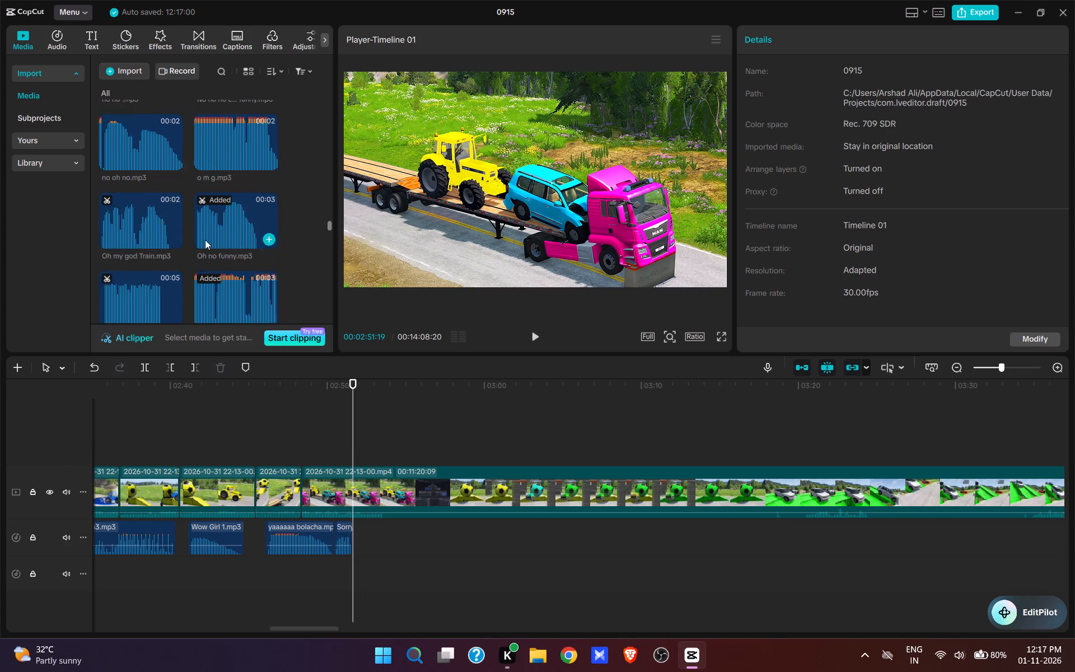
{"action": "scroll", "coordinate": [205, 240], "scroll_direction": "up", "scroll_amount": 8}
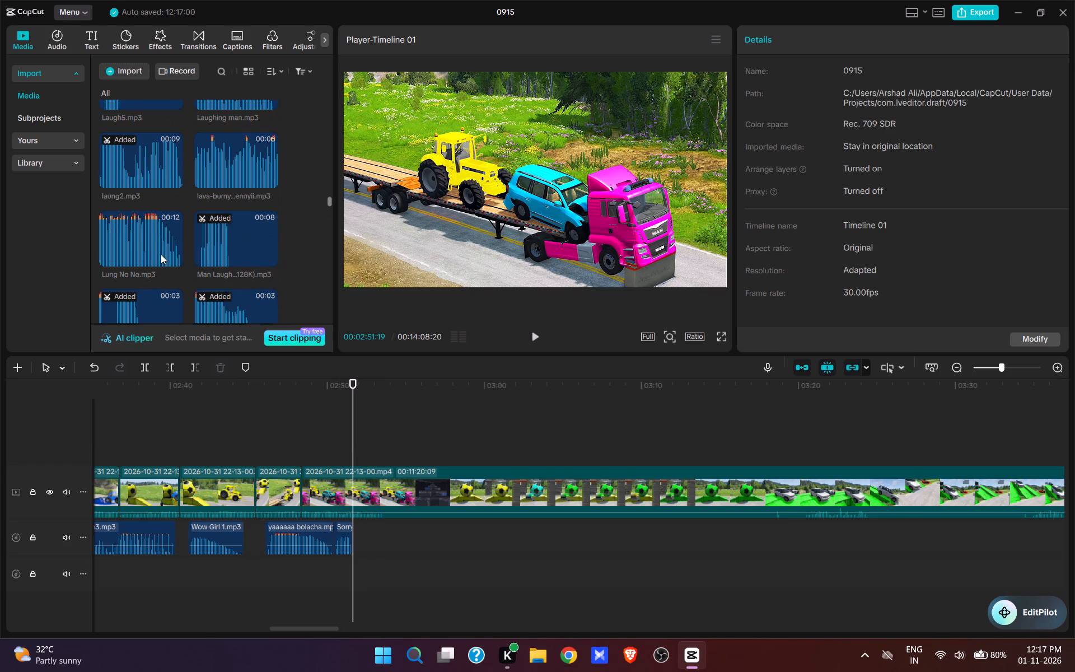
{"action": "scroll", "coordinate": [162, 248], "scroll_direction": "up", "scroll_amount": 1}
{"action": "left_click", "coordinate": [171, 166]}
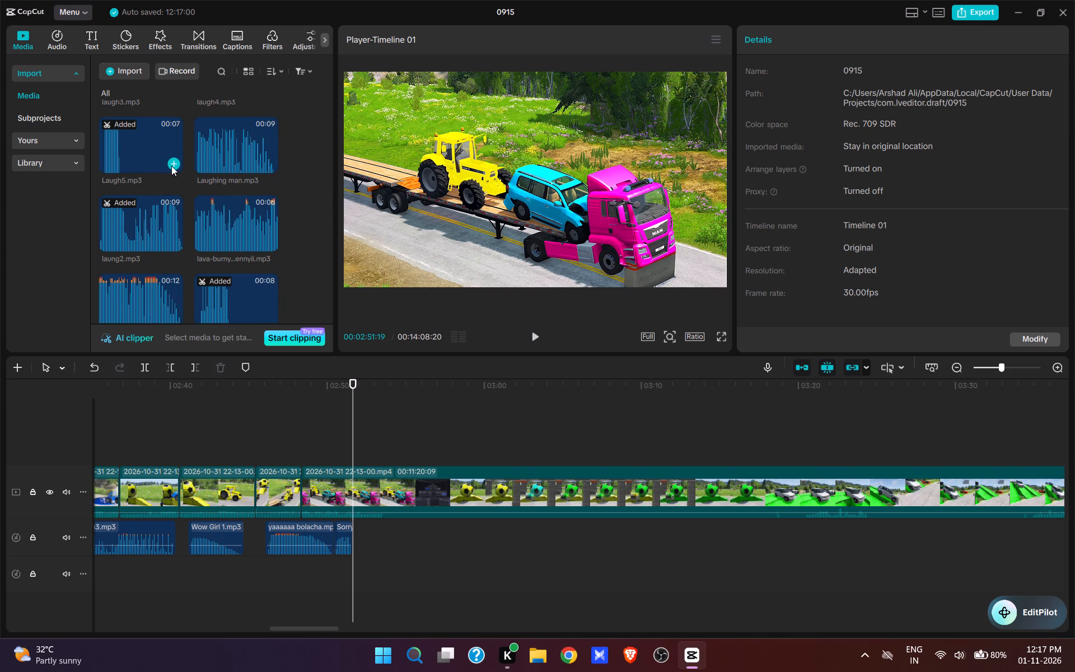
{"action": "key", "text": "space"}
{"action": "key", "text": "space"}
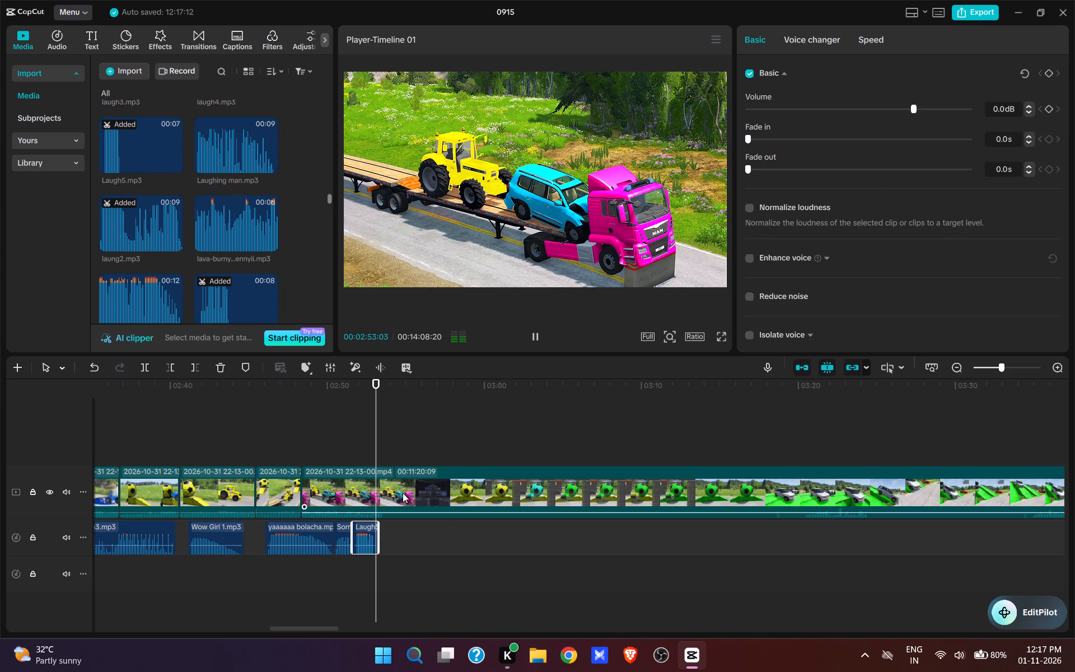
Split the video at 00:02:53:07, near the end of the Laugh5.mp3 clip.
{"action": "left_click", "coordinate": [377, 441]}
{"action": "left_click", "coordinate": [385, 486]}
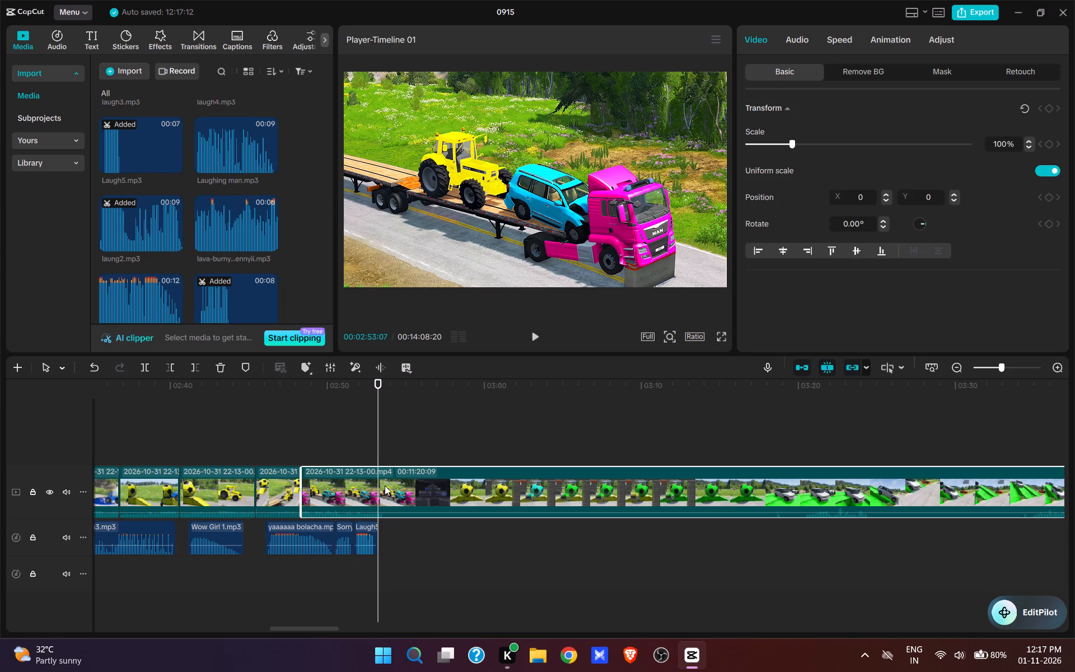
{"action": "key", "text": "w"}
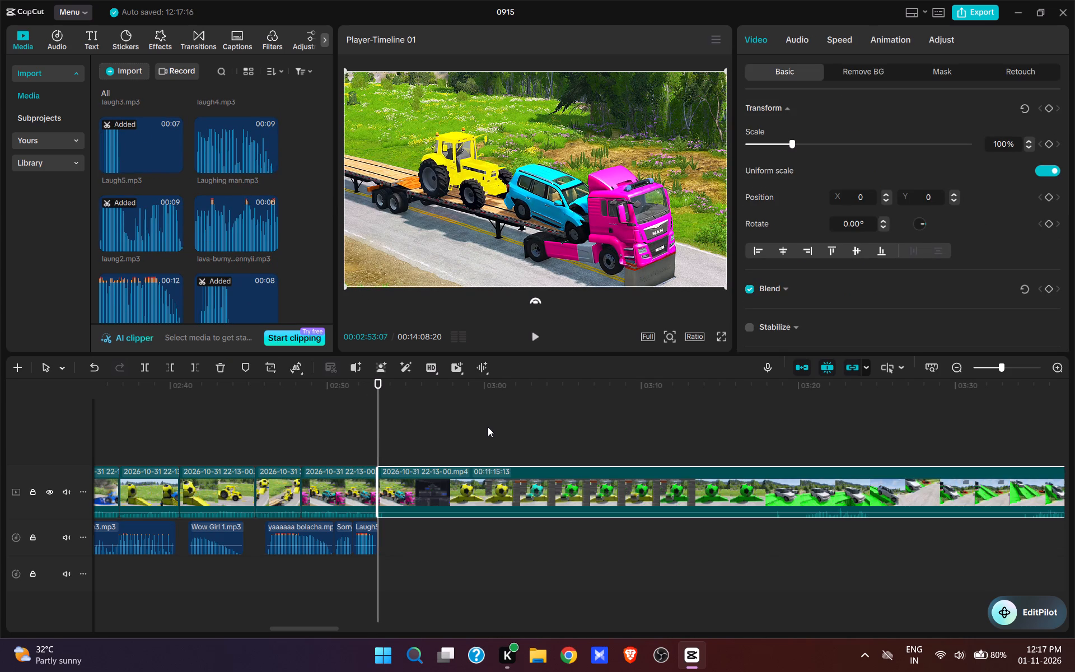